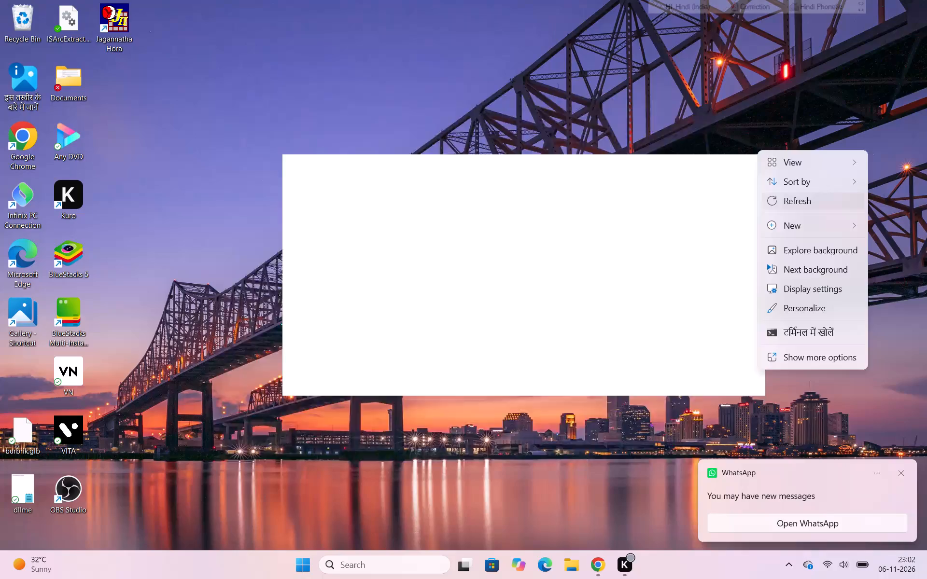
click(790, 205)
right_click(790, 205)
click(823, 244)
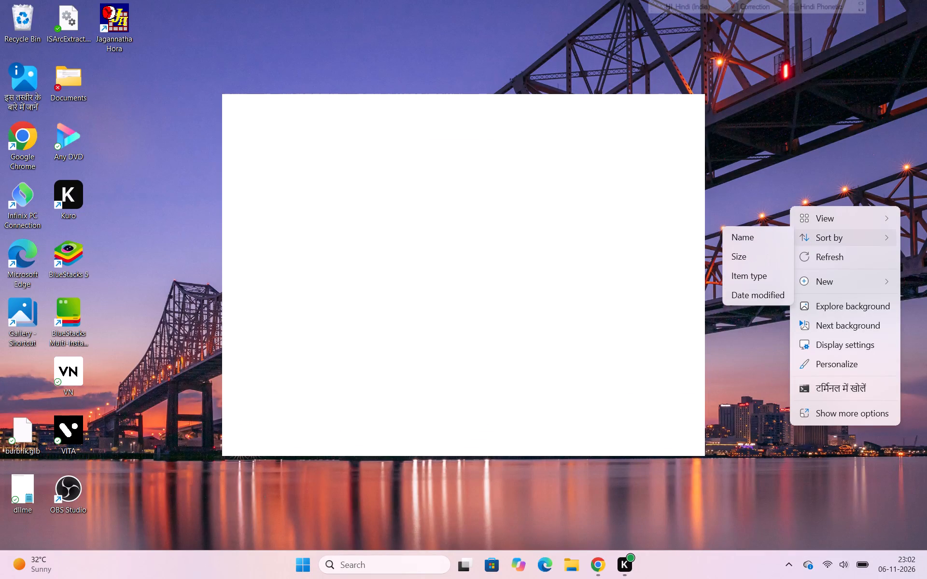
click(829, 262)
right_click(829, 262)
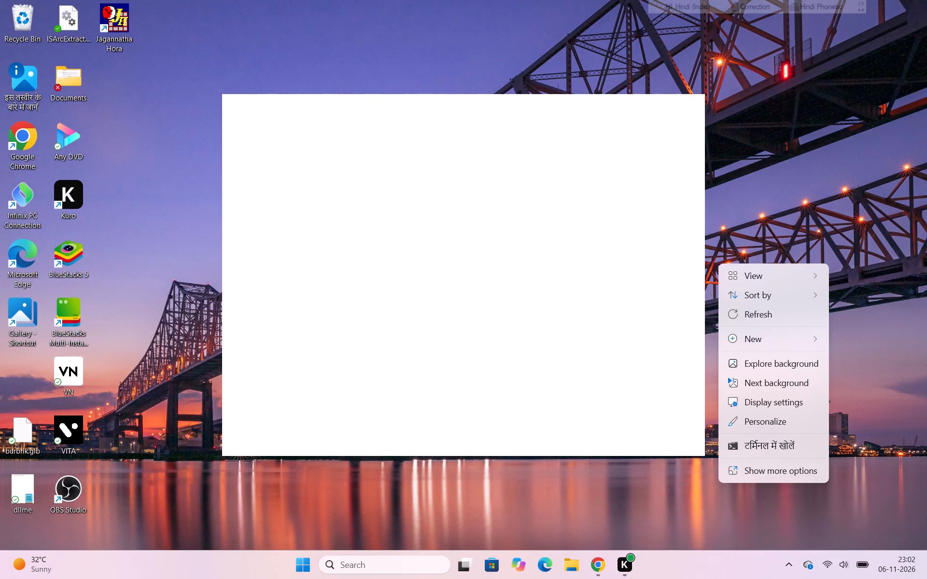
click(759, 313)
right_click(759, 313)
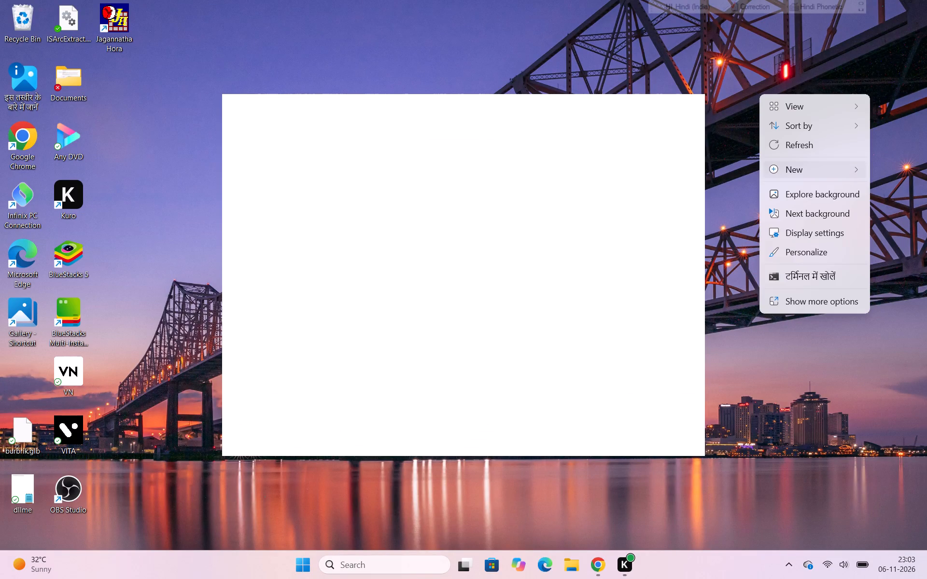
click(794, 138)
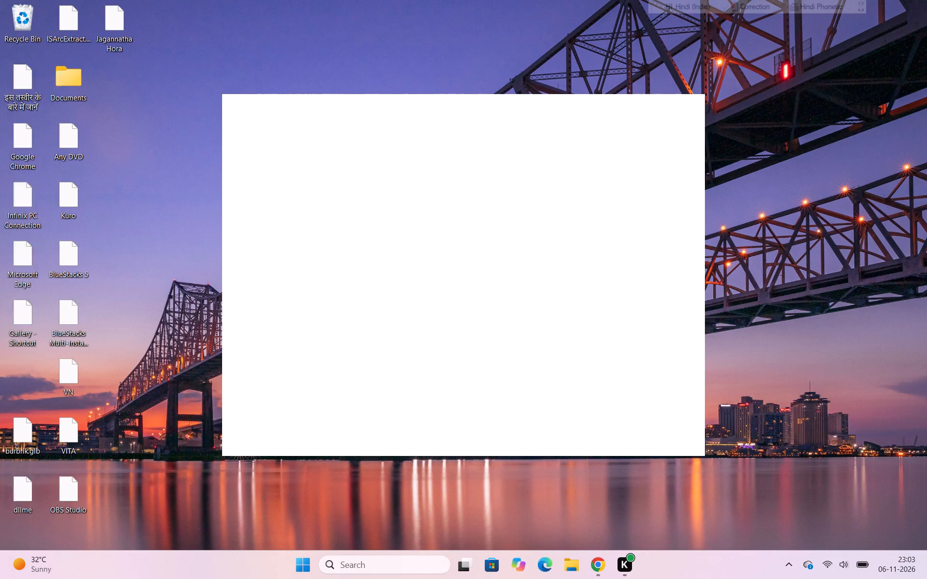
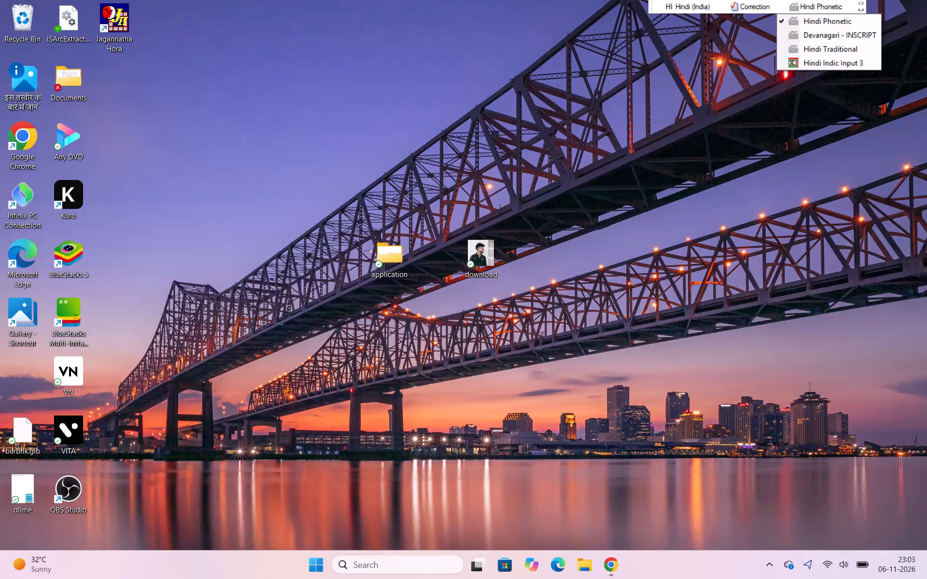
Launch Kuro from its desktop shortcut.
double_click(70, 193)
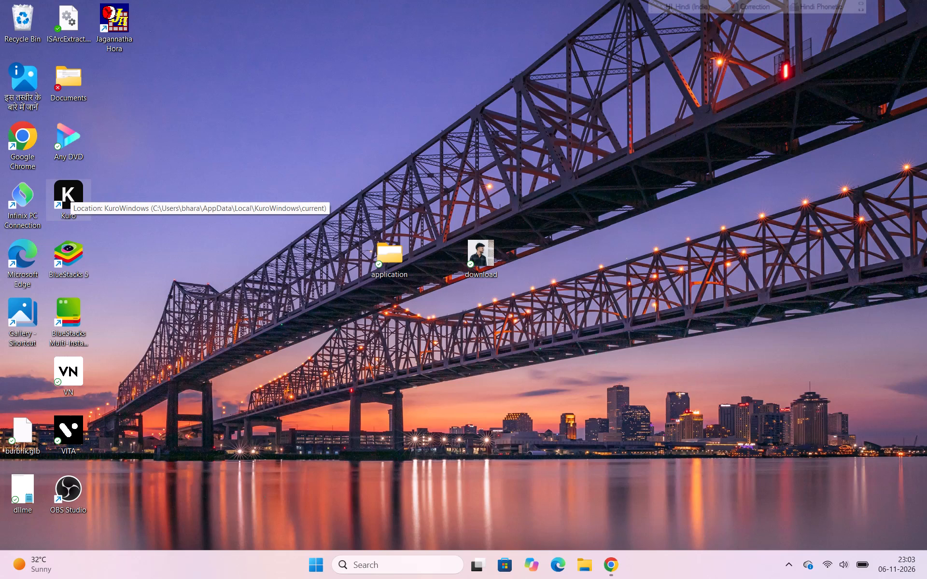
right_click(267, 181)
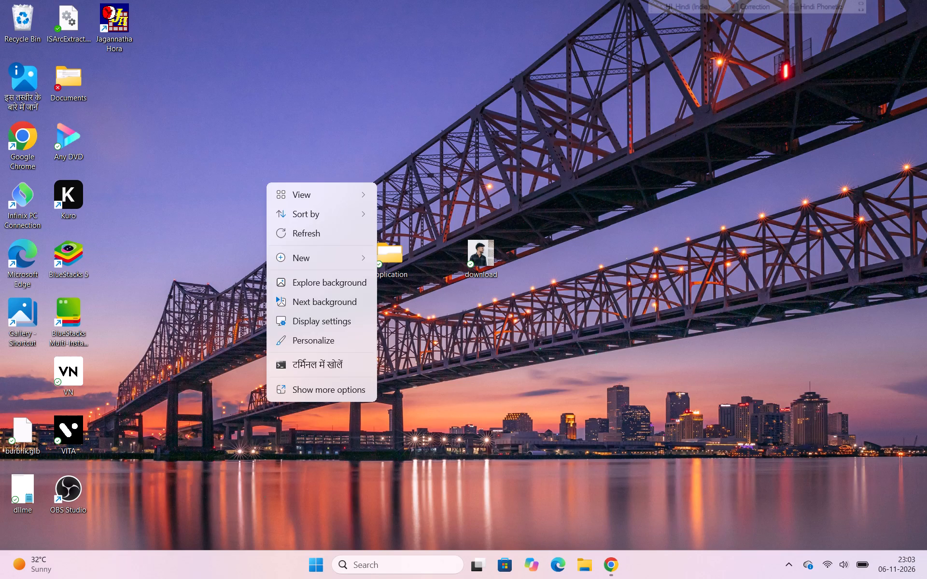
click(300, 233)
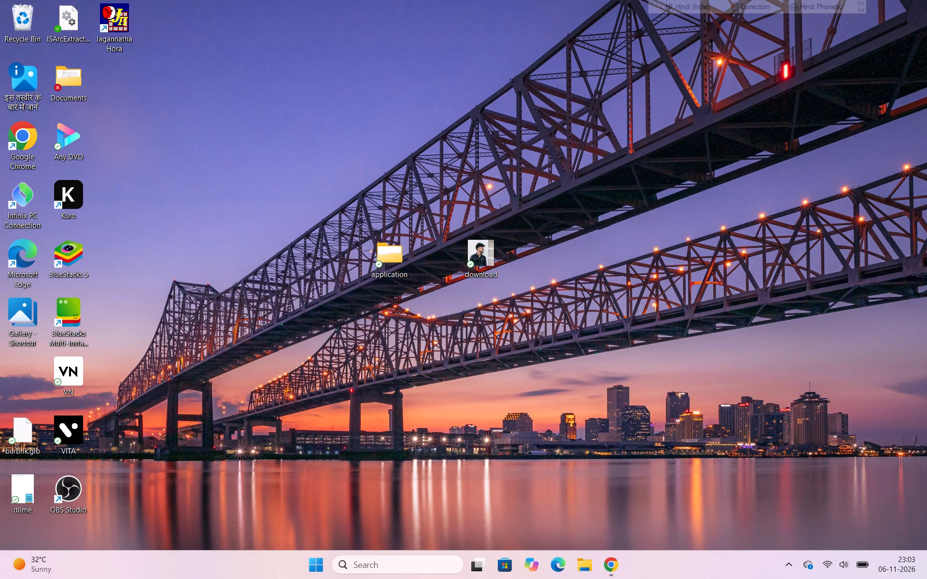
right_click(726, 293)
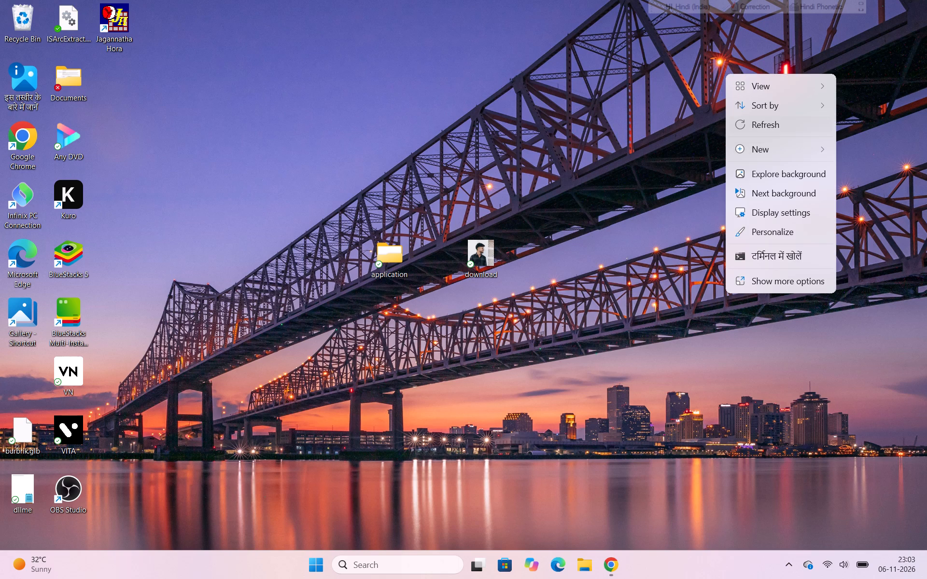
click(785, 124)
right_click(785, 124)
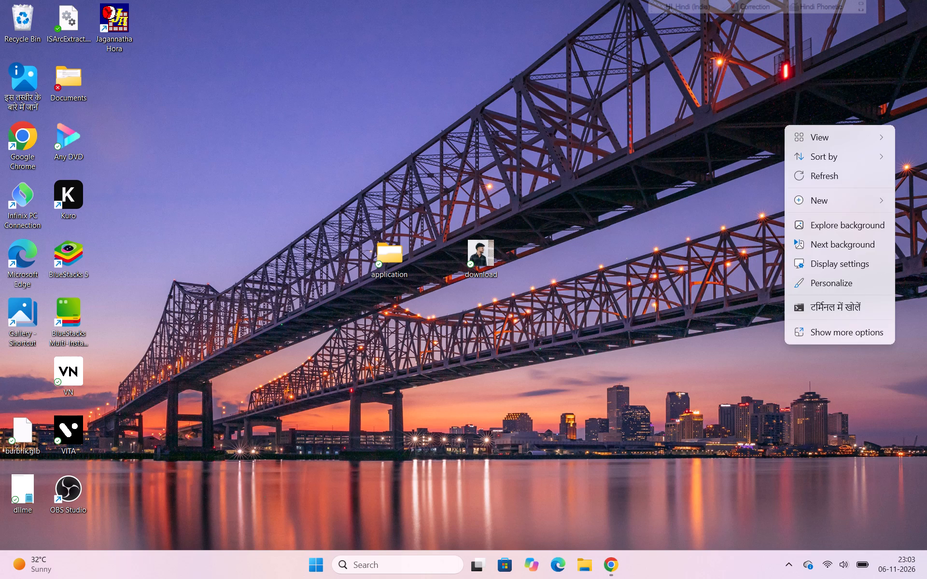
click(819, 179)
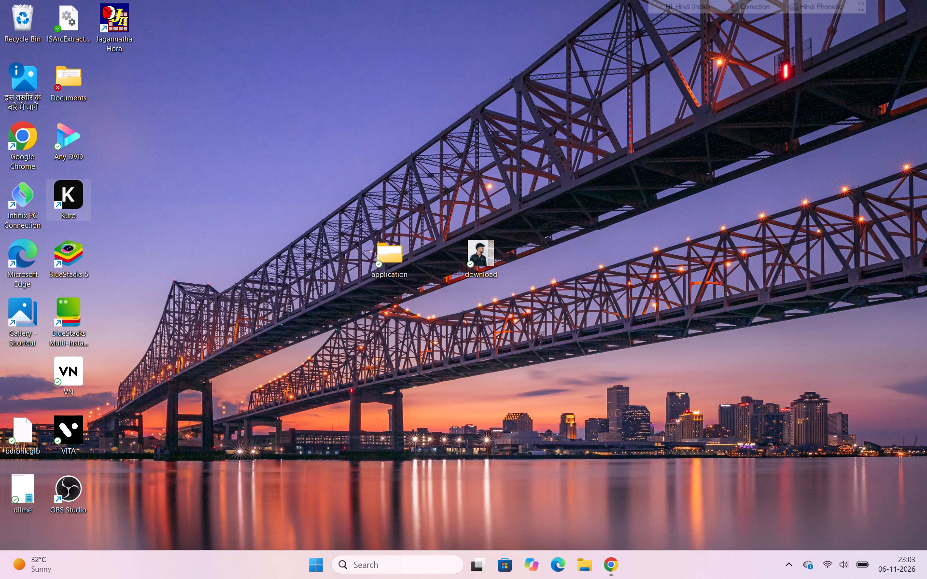
Launch Kuro again from its desktop shortcut.
double_click(70, 192)
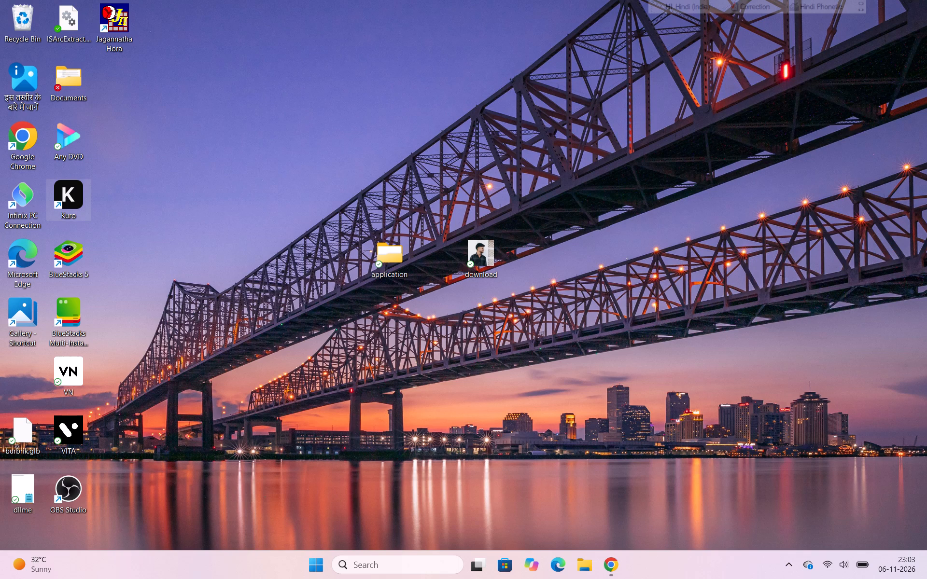
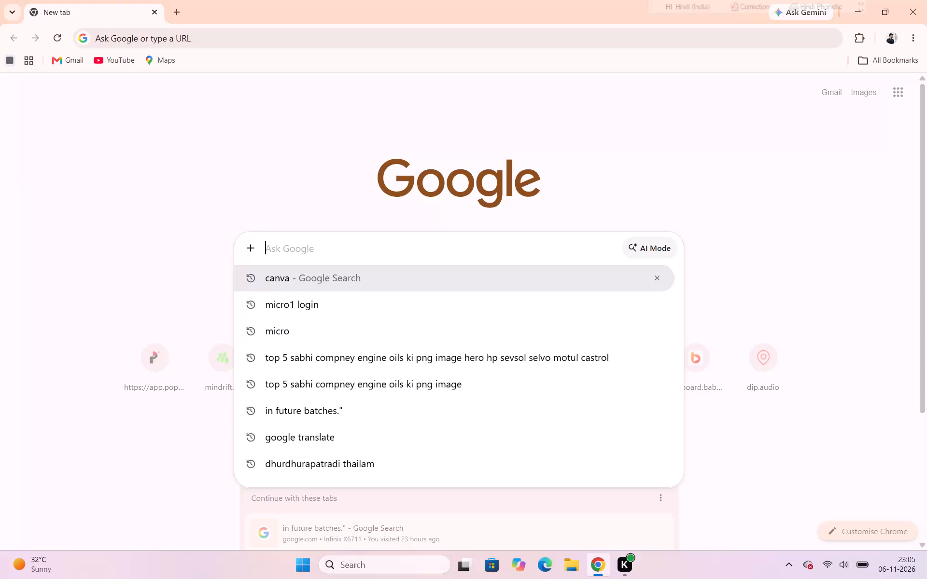
Search Google for canva, open the Canva India site and log in to the account.
click(290, 280)
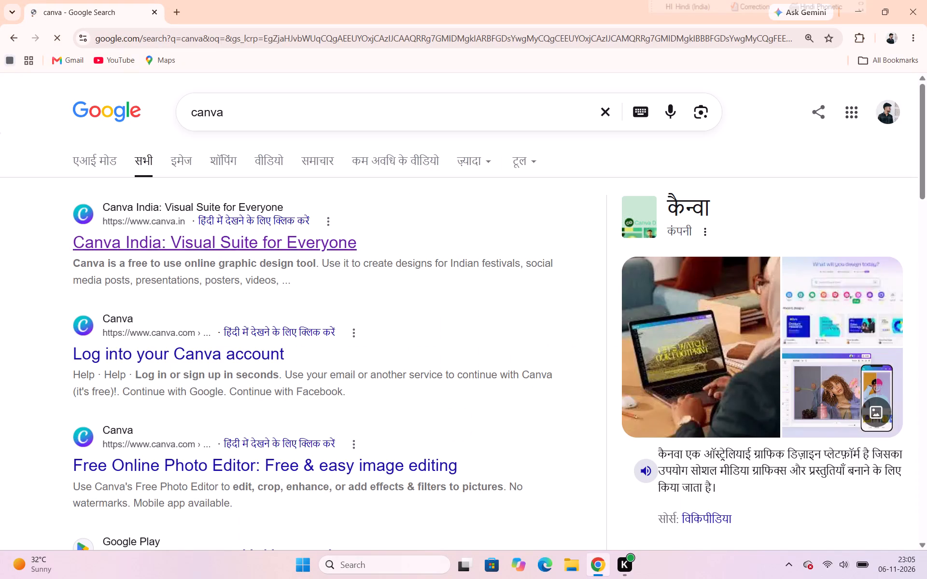
click(181, 249)
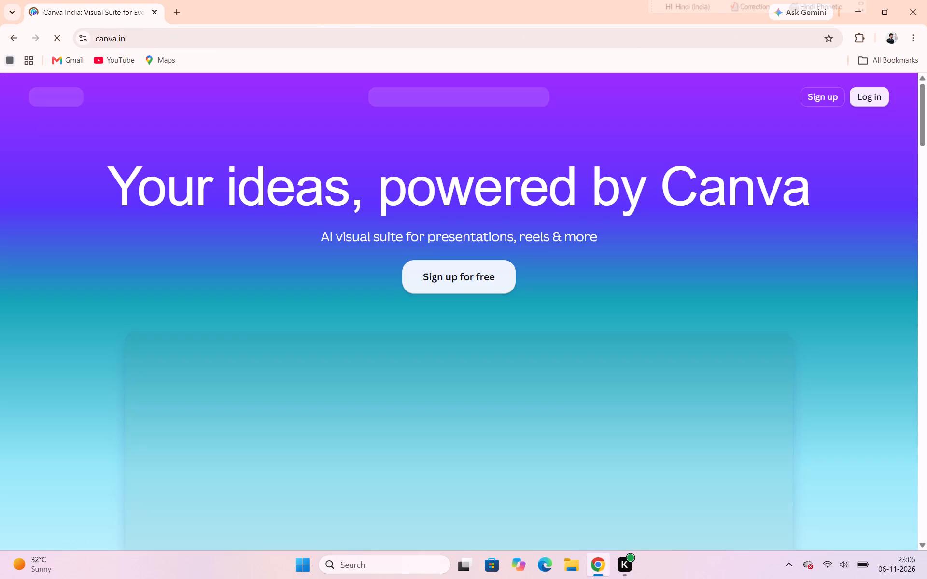
click(870, 96)
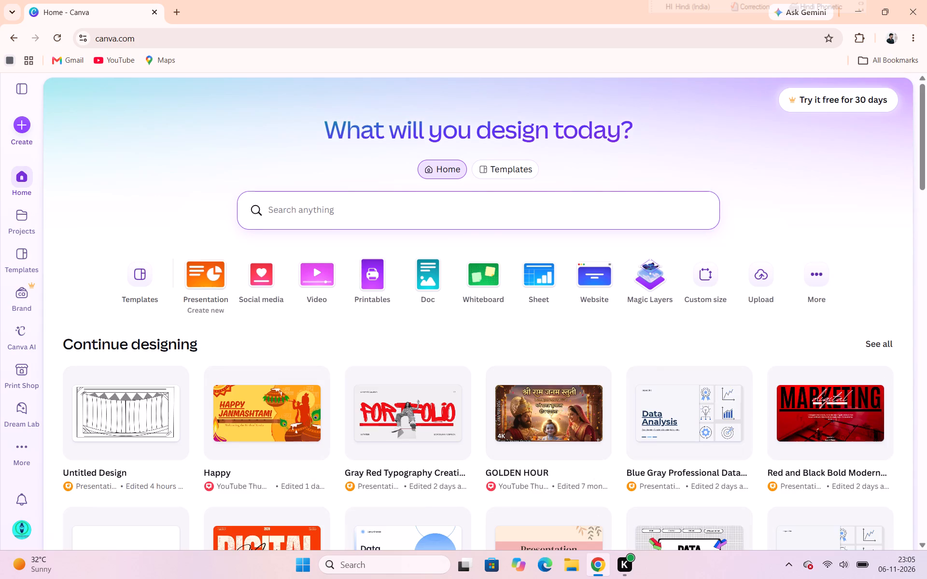
Open the most recent Untitled Design presentation at page 5.
click(119, 427)
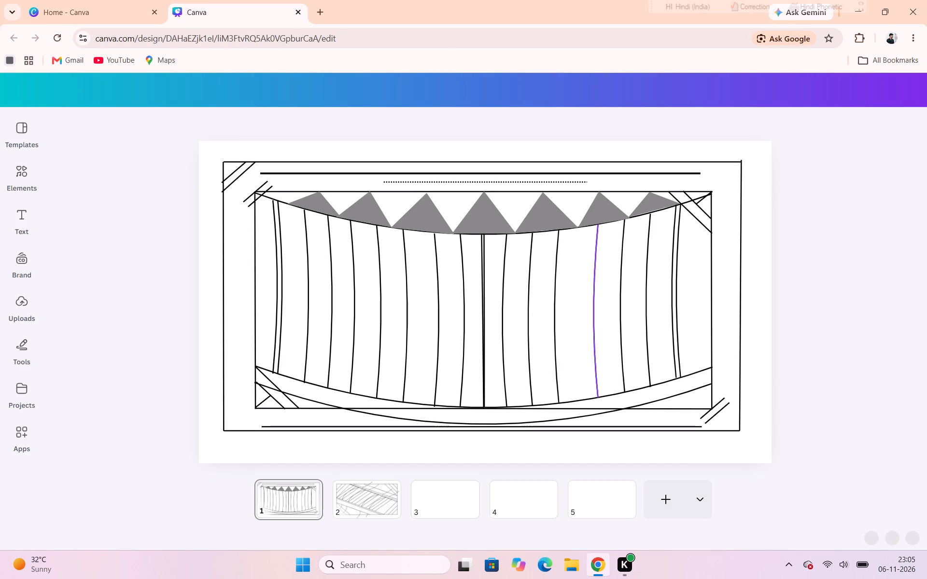
click(613, 505)
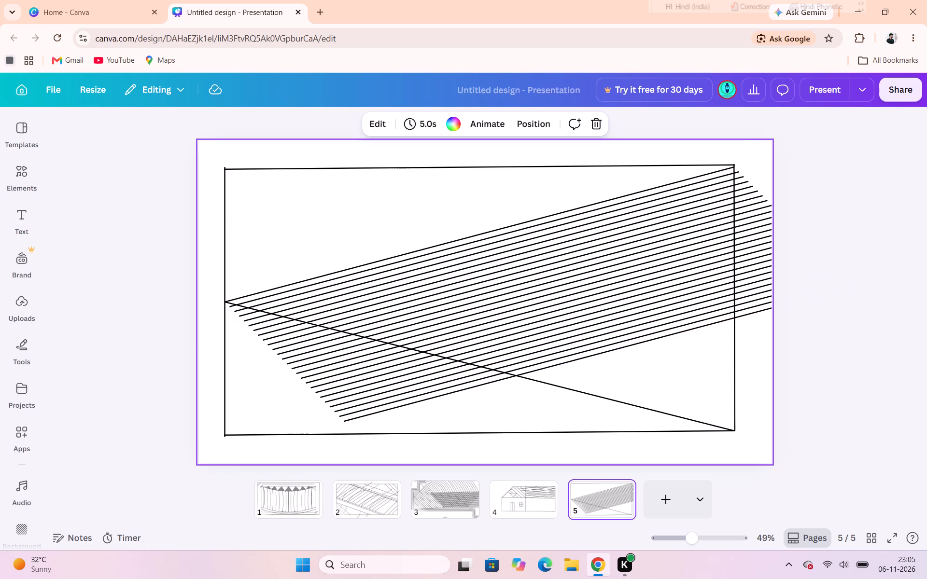
Draw a straight line about 628 long at 45° along the stripes' left ends, from the frame's left side to its bottom edge.
click(24, 349)
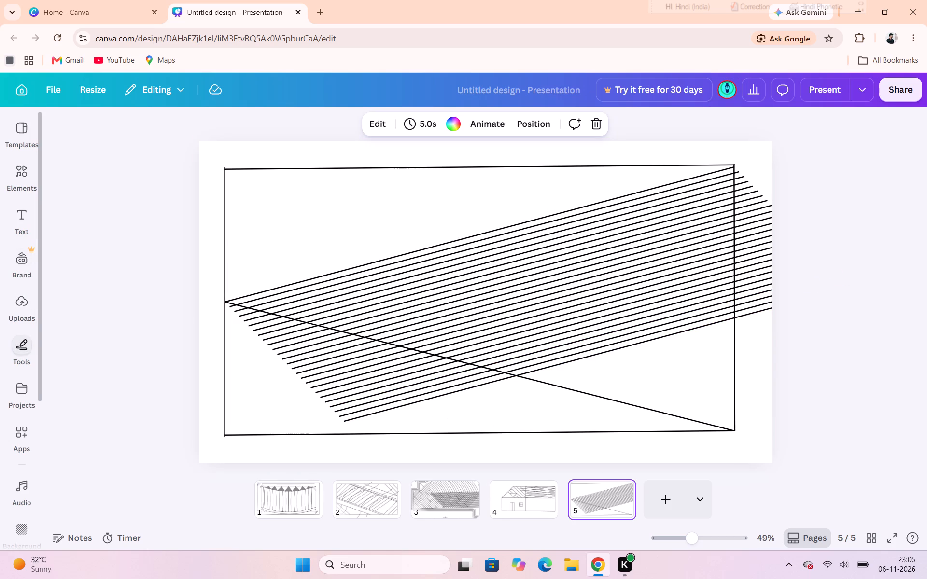
click(62, 301)
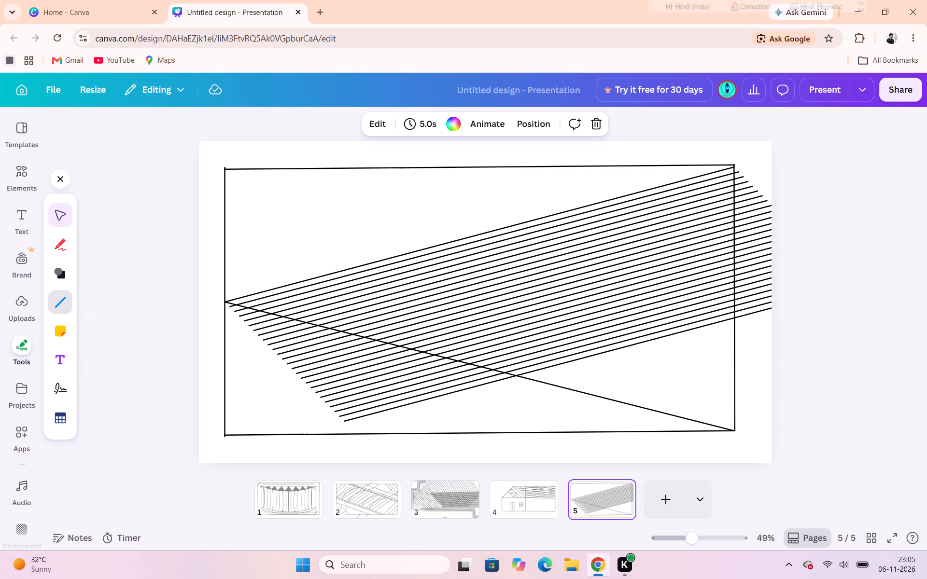
drag(225, 303, 360, 436)
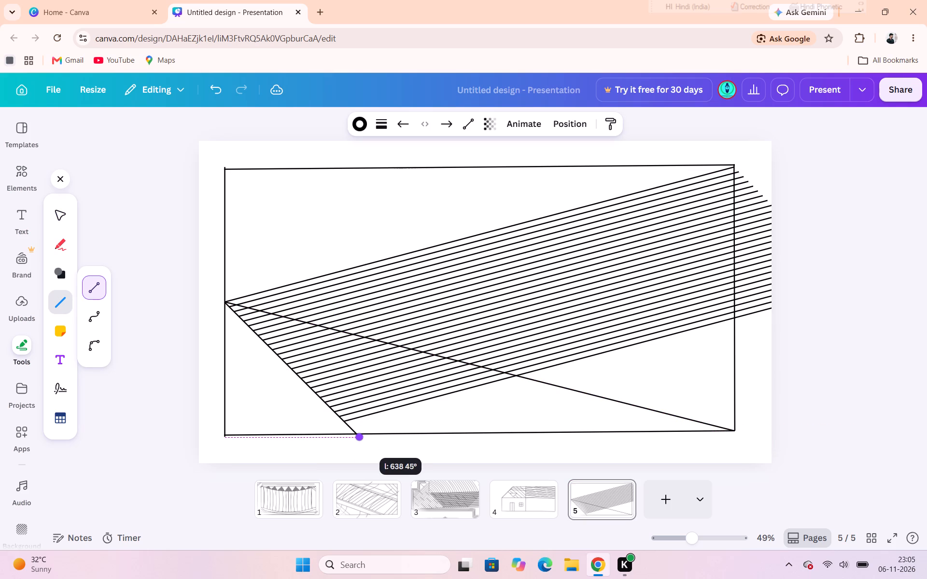
drag(360, 436, 356, 431)
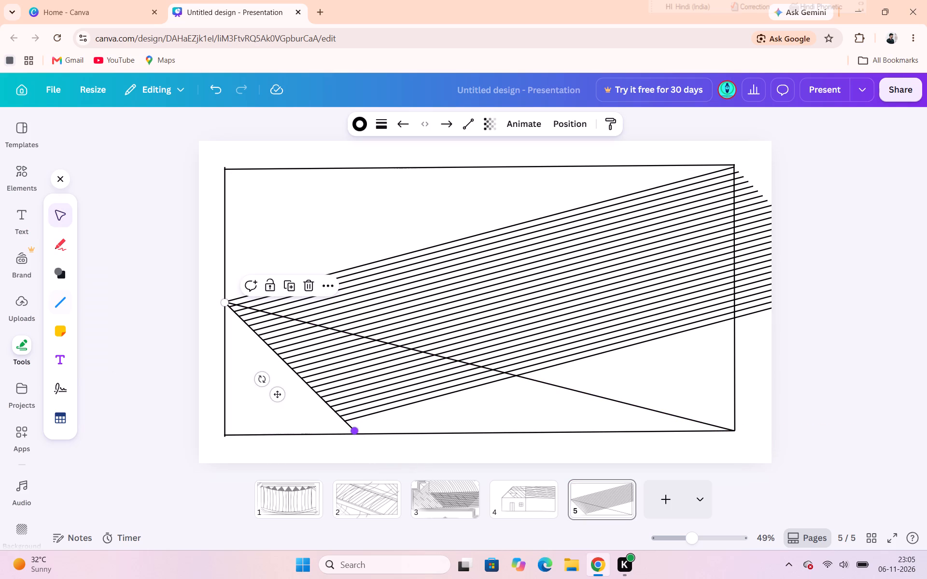
click(831, 488)
drag(352, 430, 356, 433)
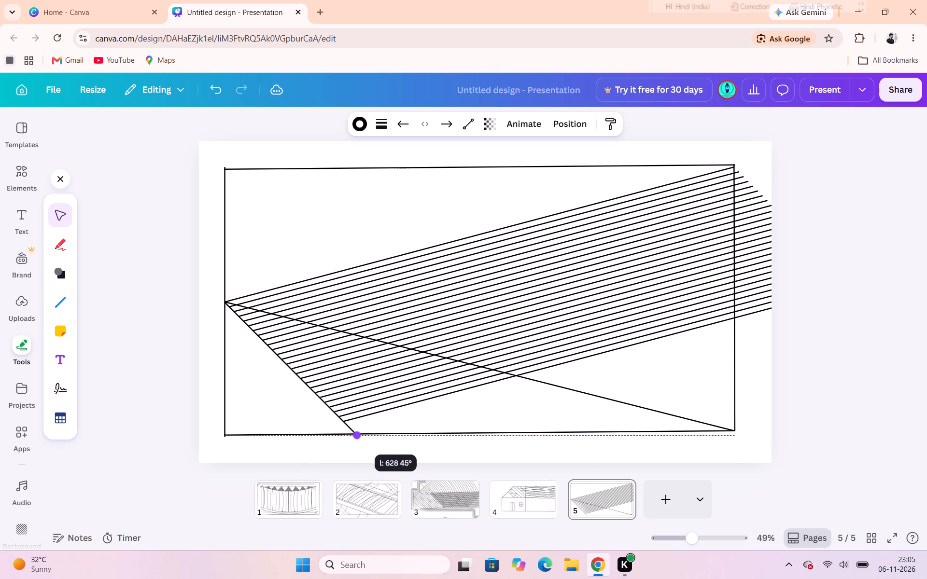
drag(356, 433, 357, 433)
click(832, 450)
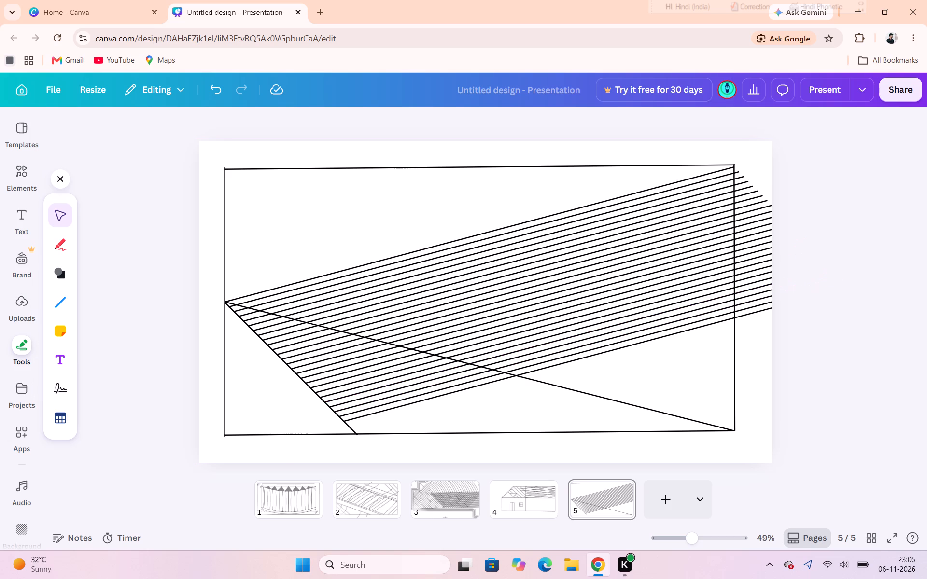
Draw a straight line about 250 long from the frame's upper-right corner down past the page edge, along the stripes' right ends.
click(64, 304)
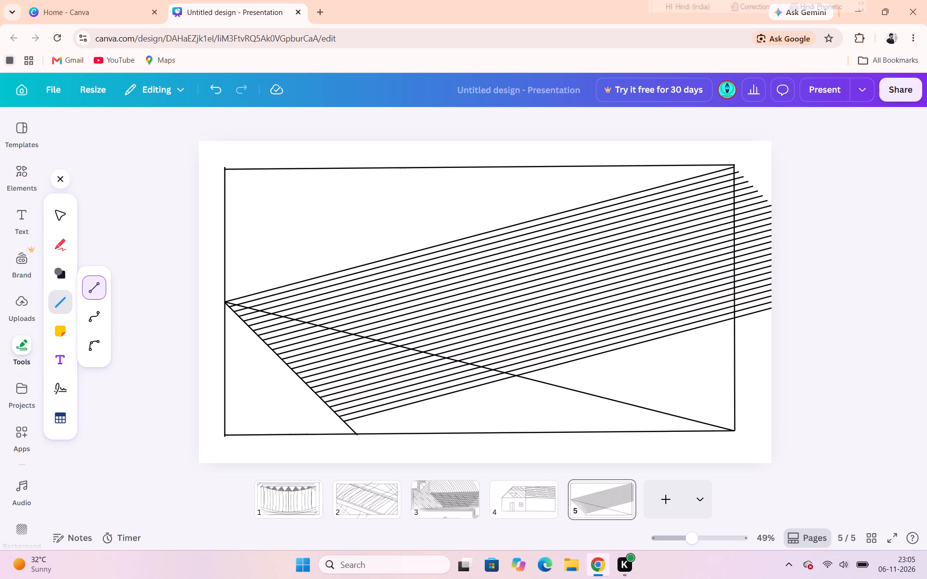
drag(731, 165, 786, 218)
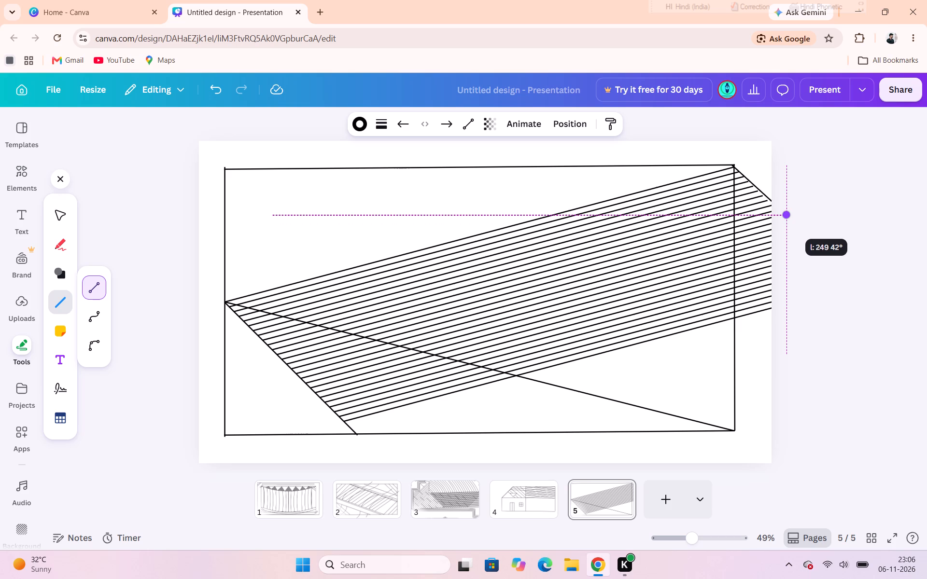
drag(786, 218, 786, 220)
click(843, 297)
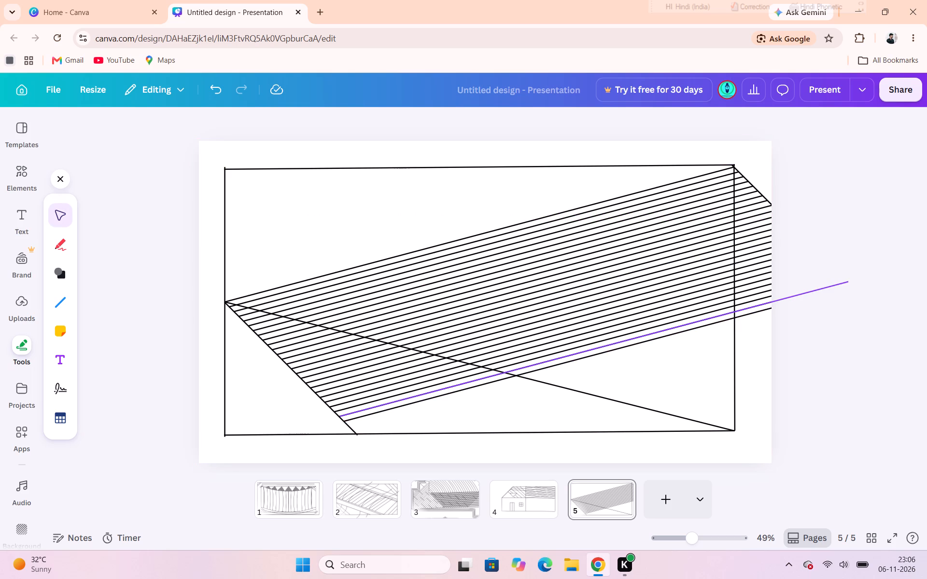
Duplicate a diagonal stripe near the lower end of the band three times to extend it to the frame's bottom edge.
click(419, 403)
click(599, 317)
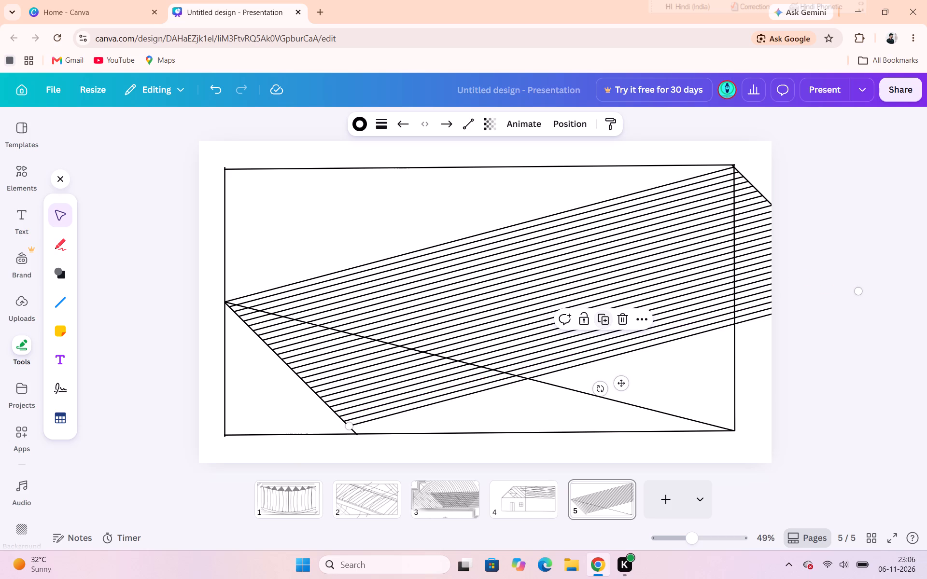
click(599, 317)
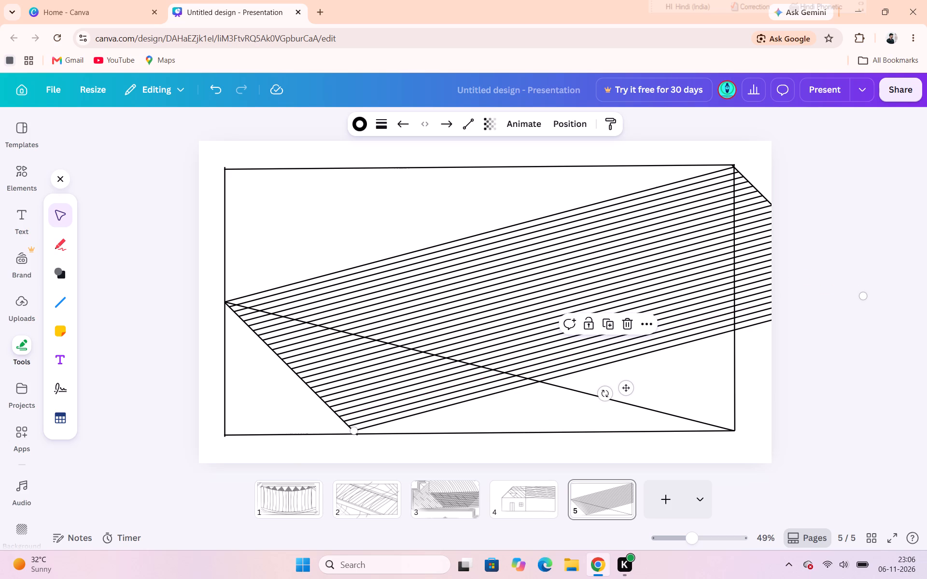
click(599, 317)
click(607, 328)
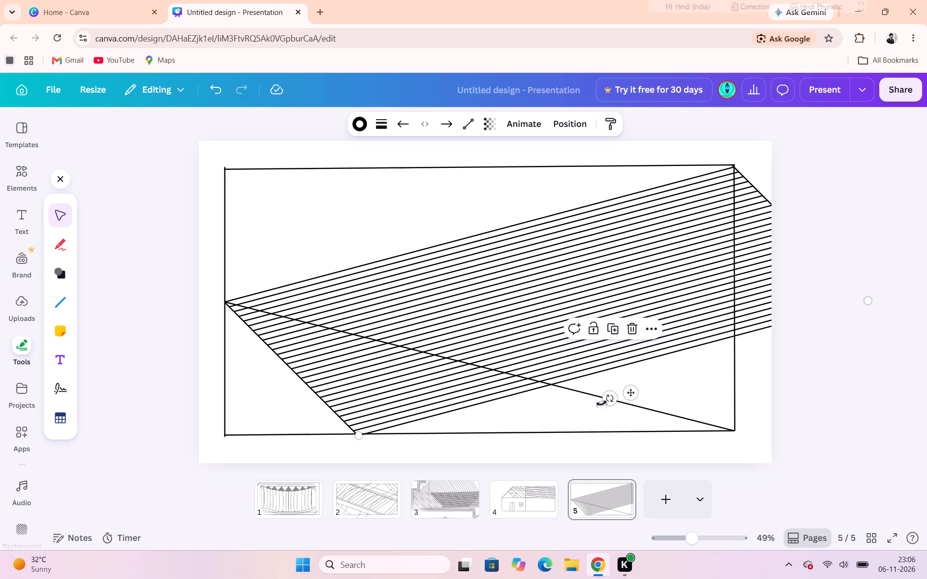
click(438, 436)
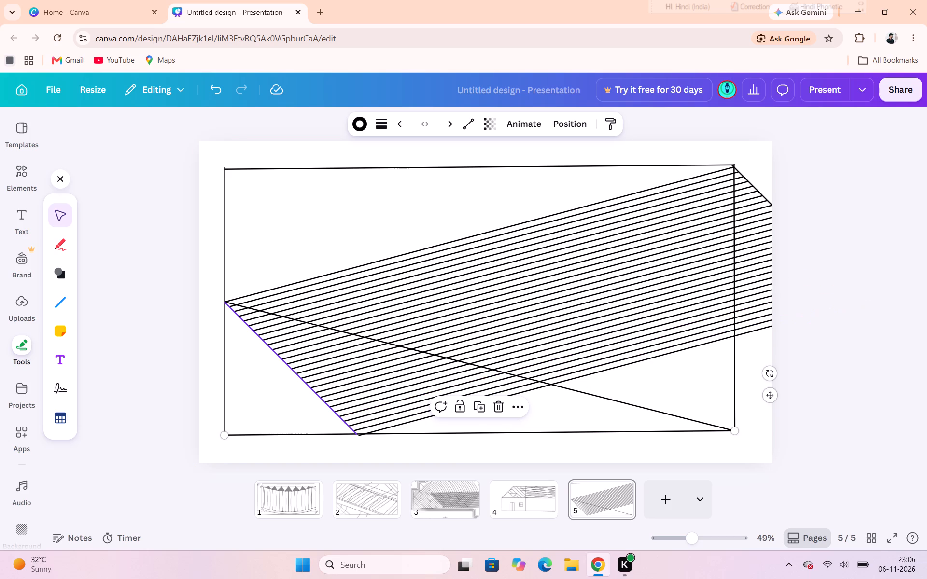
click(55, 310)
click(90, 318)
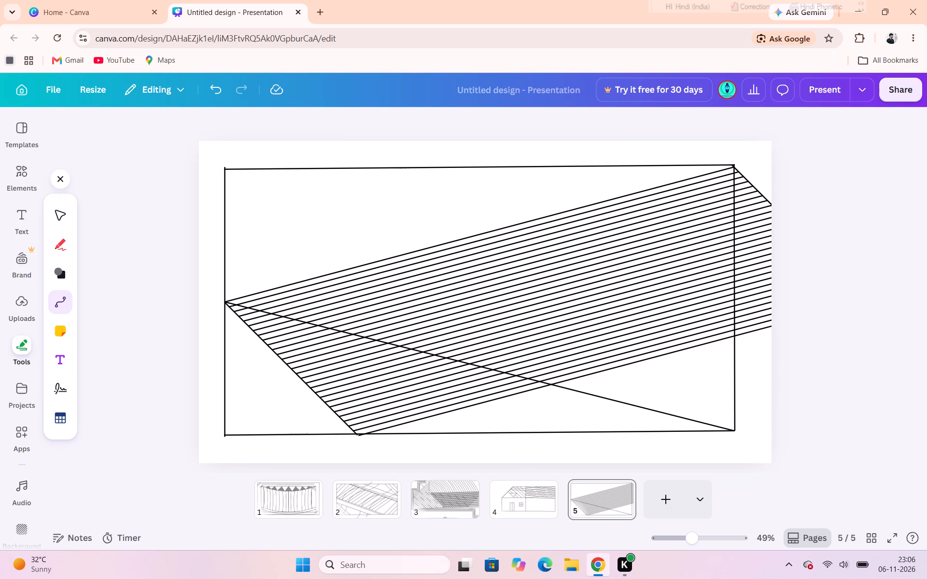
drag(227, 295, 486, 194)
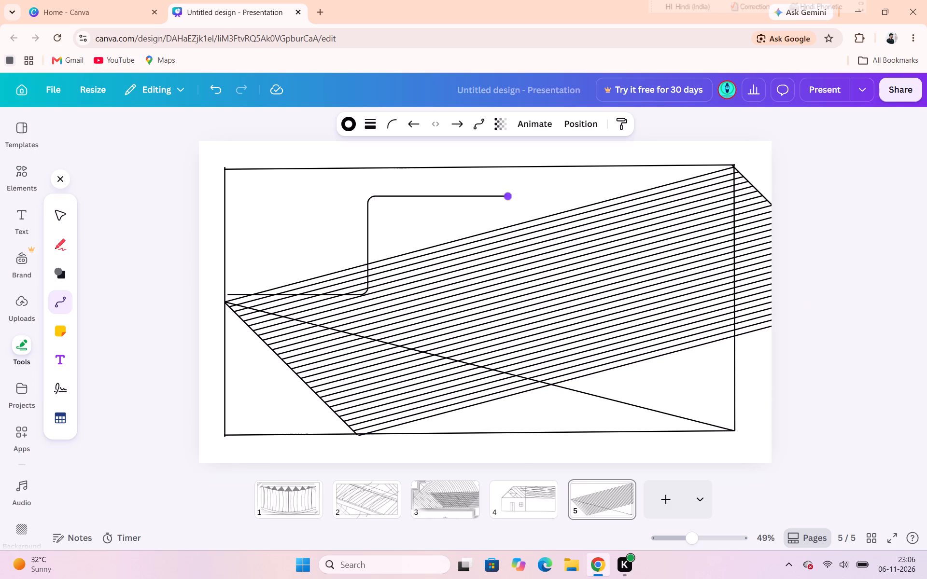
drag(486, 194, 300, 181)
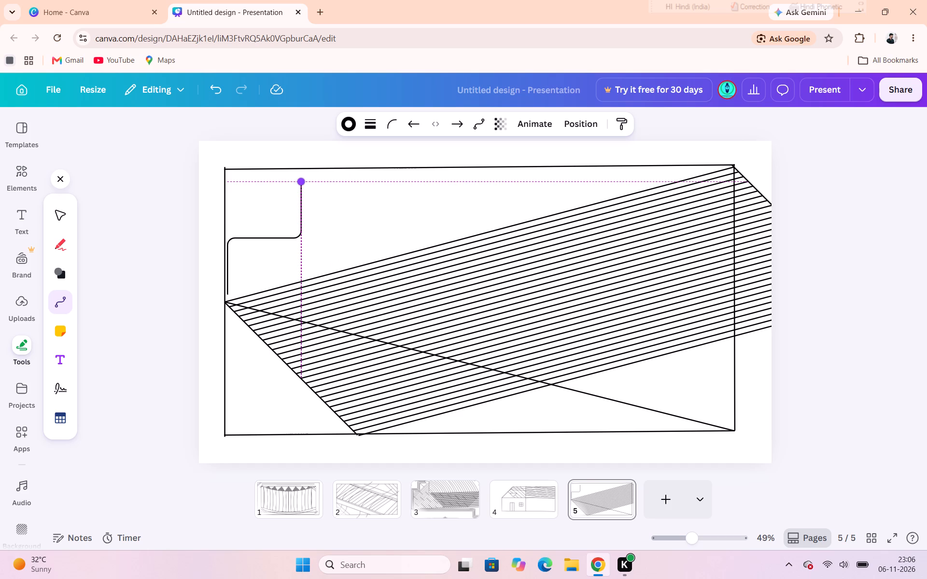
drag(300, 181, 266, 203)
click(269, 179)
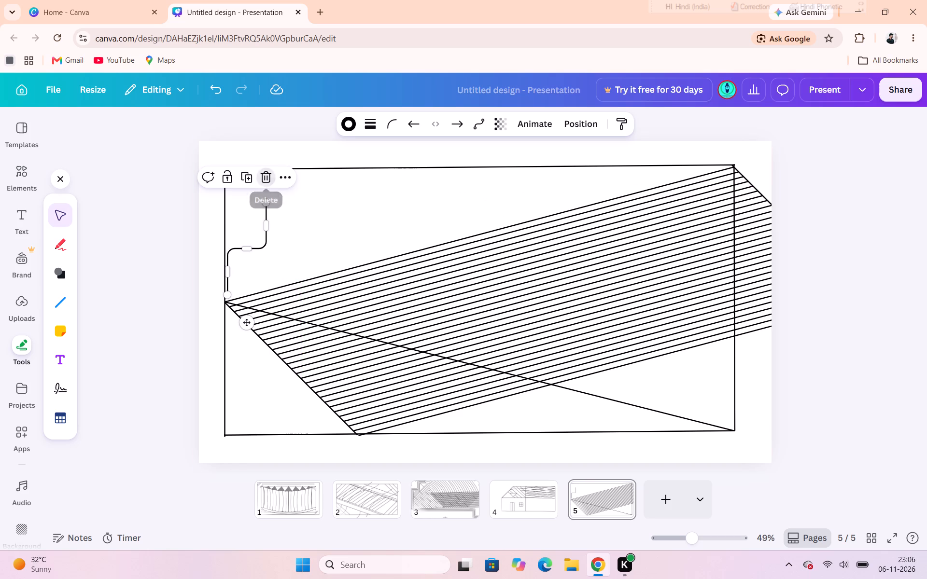
Draw a curved-type line about 1,662 long at -15° just above the stripes, from the frame's left side to its top edge.
click(56, 305)
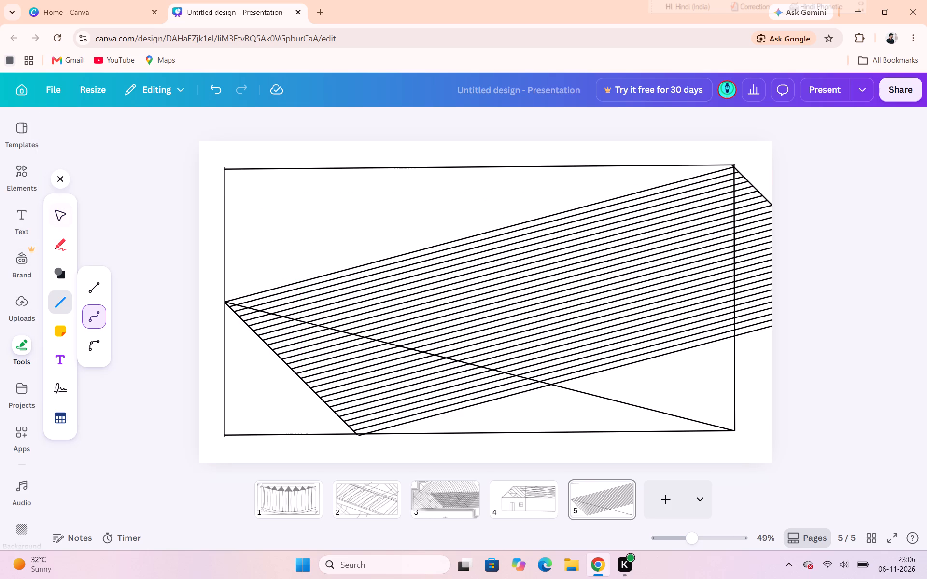
click(92, 353)
drag(225, 294, 496, 238)
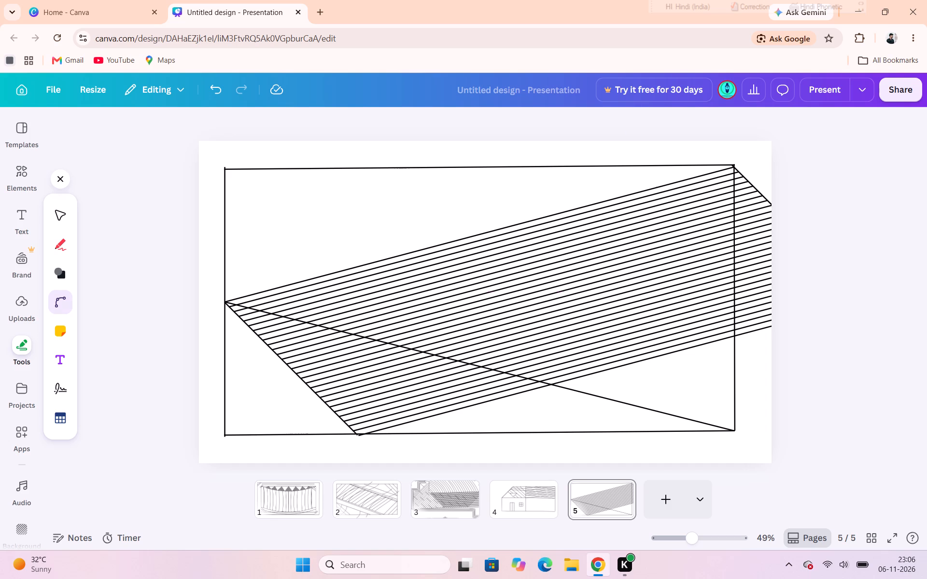
drag(496, 238, 730, 183)
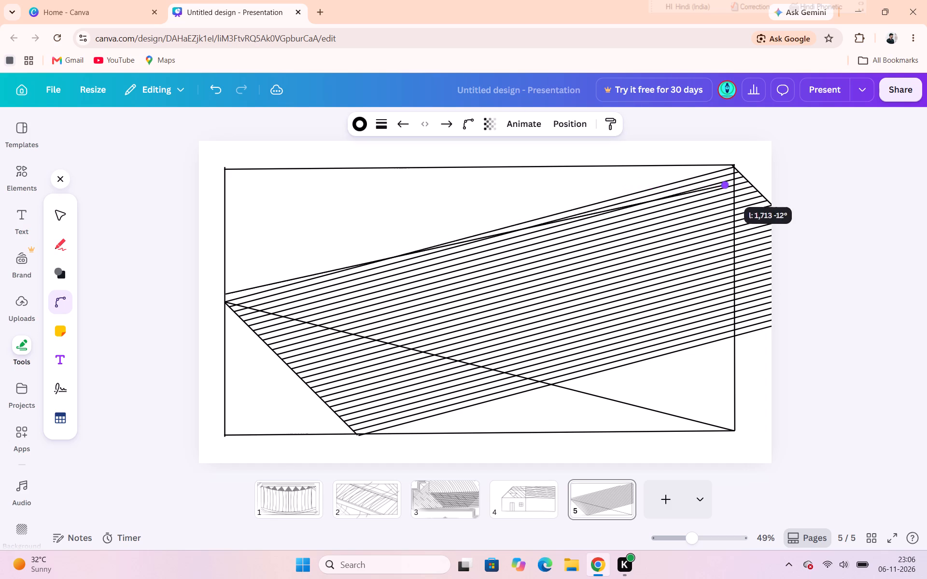
drag(730, 183, 699, 168)
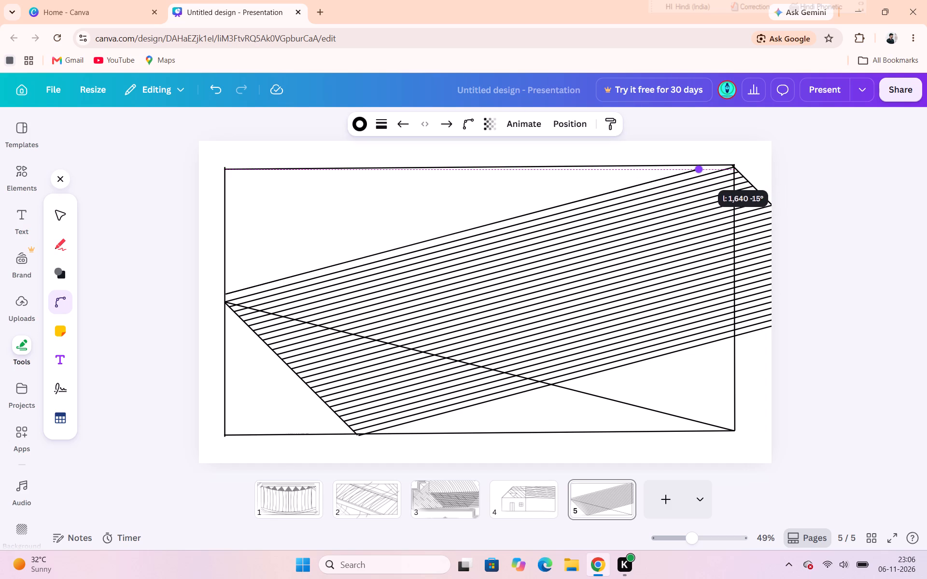
drag(699, 168, 701, 157)
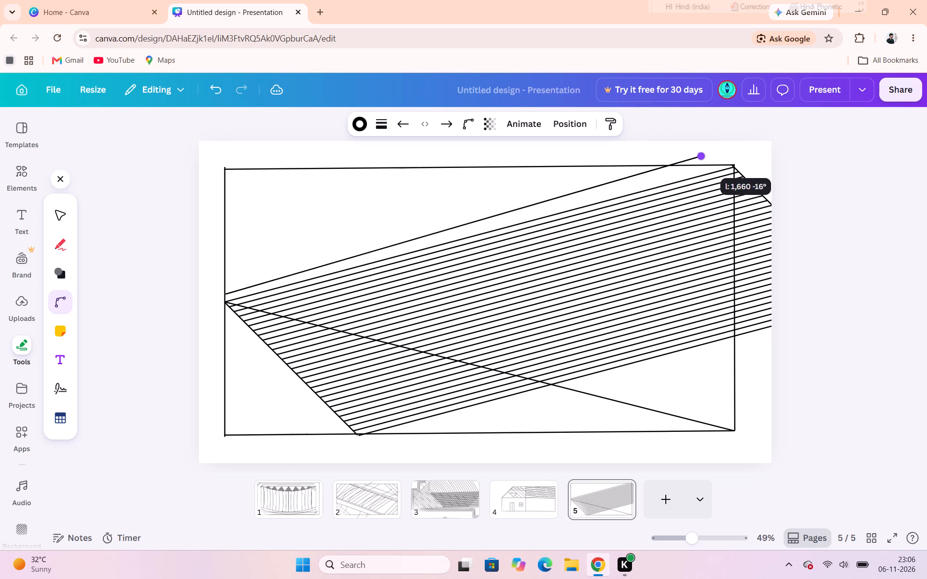
drag(701, 157, 704, 165)
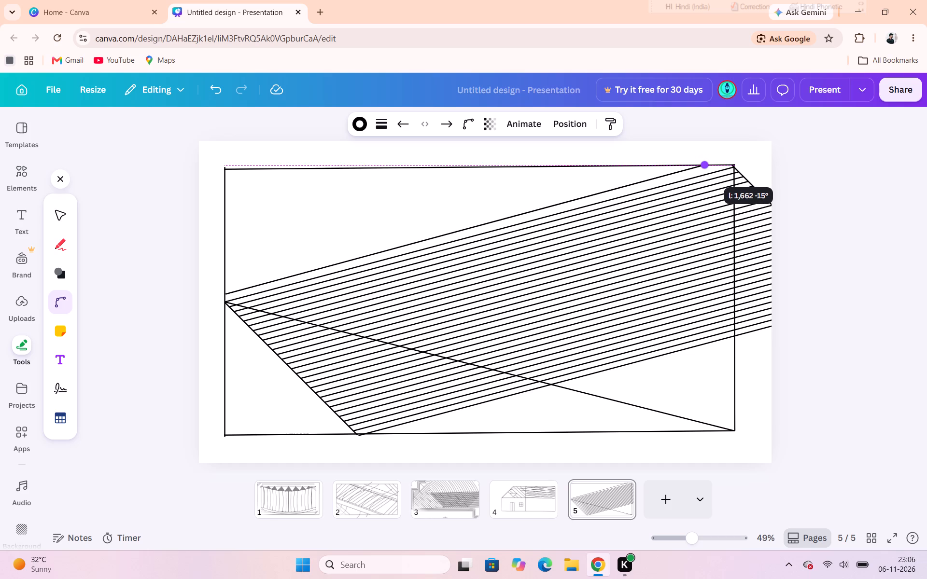
drag(704, 165, 705, 166)
click(779, 162)
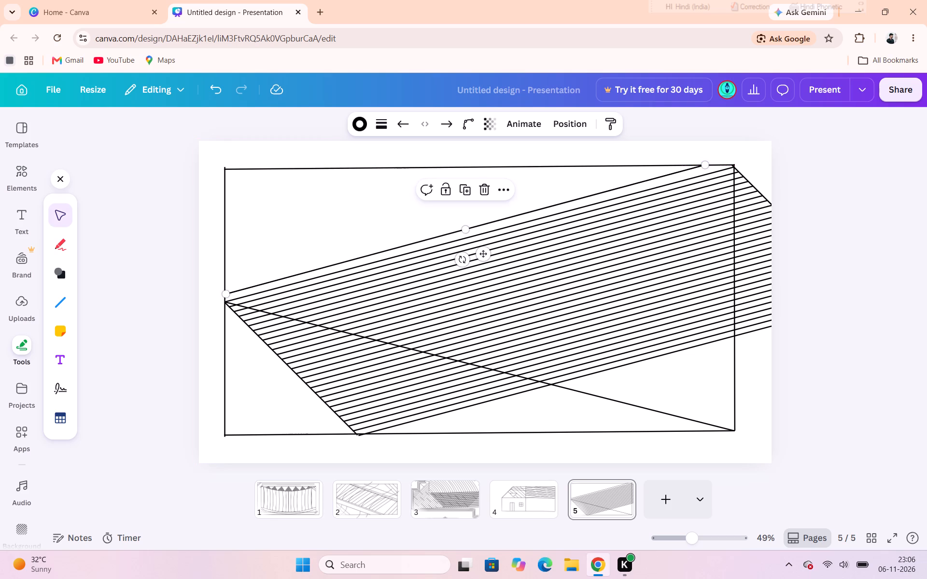
Bend the new line's midpoint upward into a shallow arc between the stripes and the frame's top edge.
click(464, 230)
drag(464, 230, 466, 195)
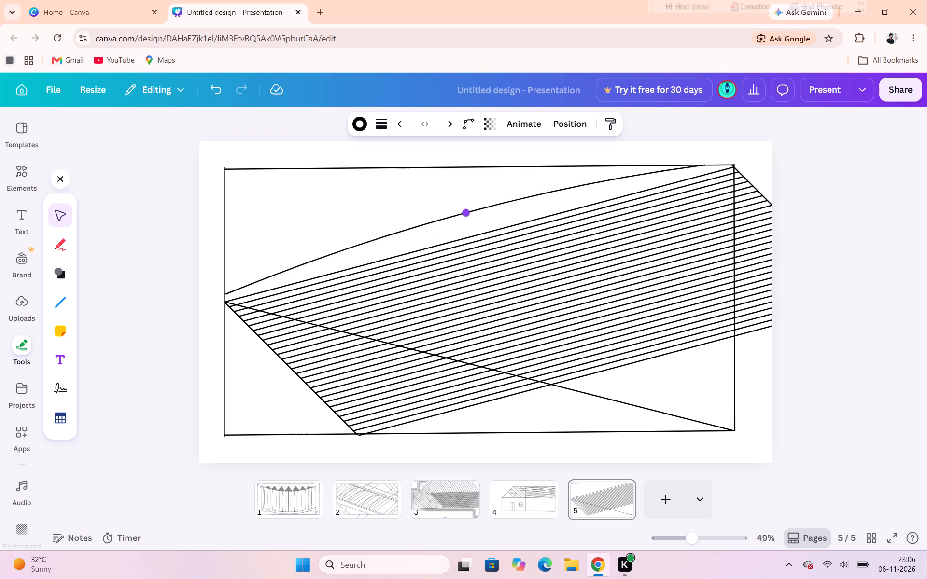
drag(466, 195, 454, 195)
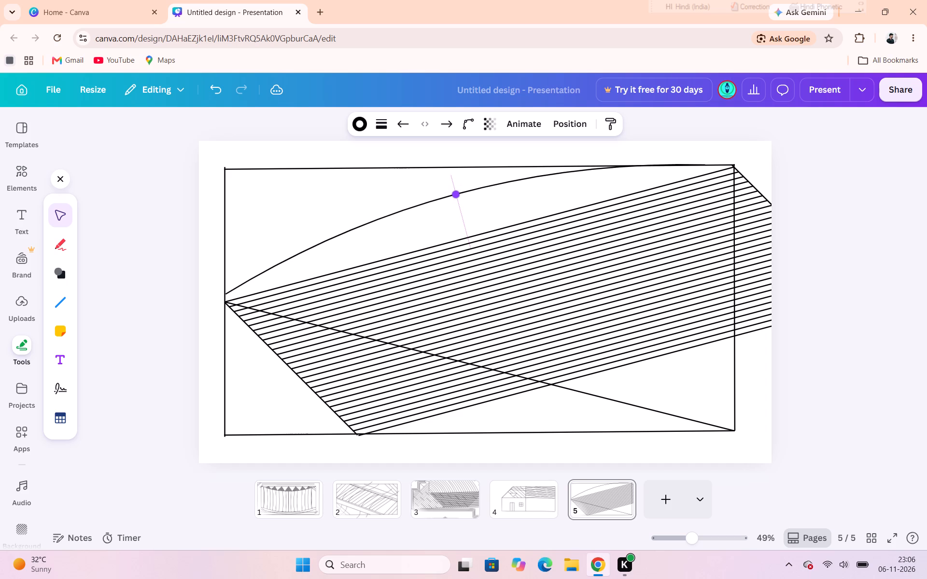
drag(454, 195, 455, 194)
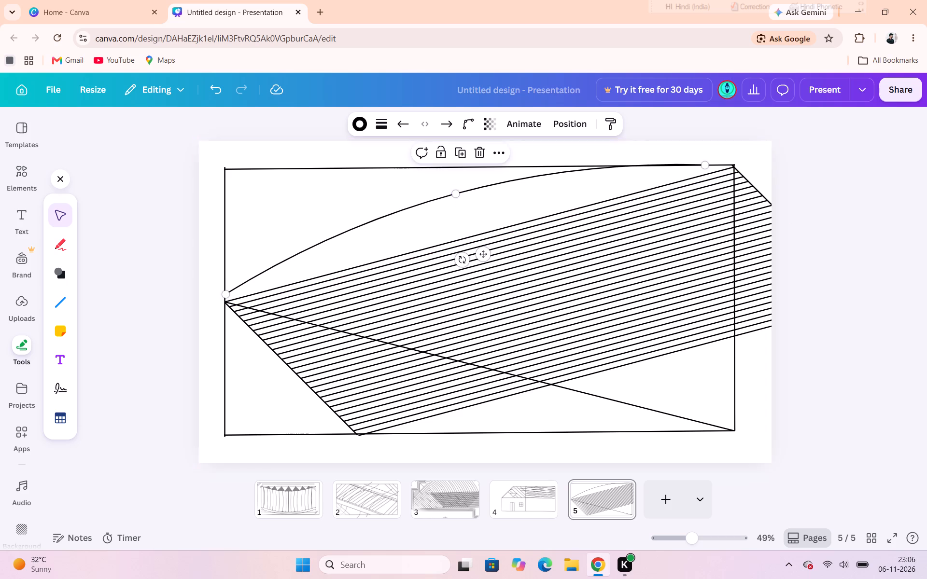
Duplicate the arc above the stripes once.
click(462, 155)
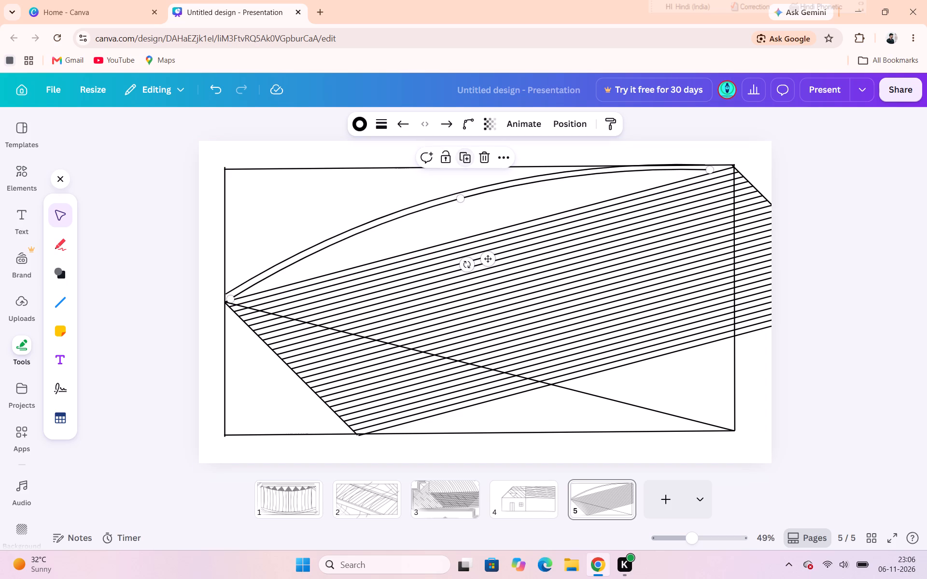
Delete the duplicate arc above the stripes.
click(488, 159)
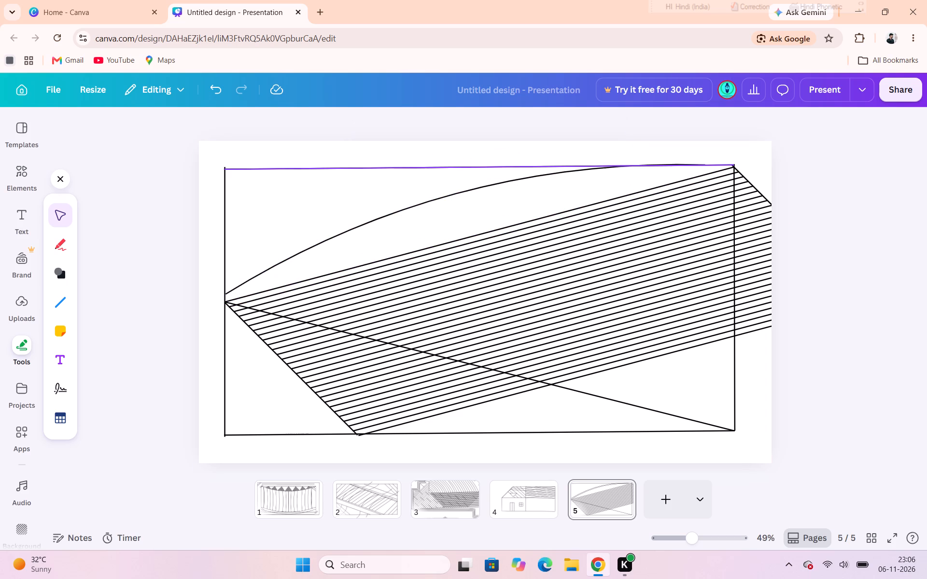
Duplicate the remaining arc ten times in a row, stepping the copies about a third of the way down the band's slanted left edge.
click(466, 193)
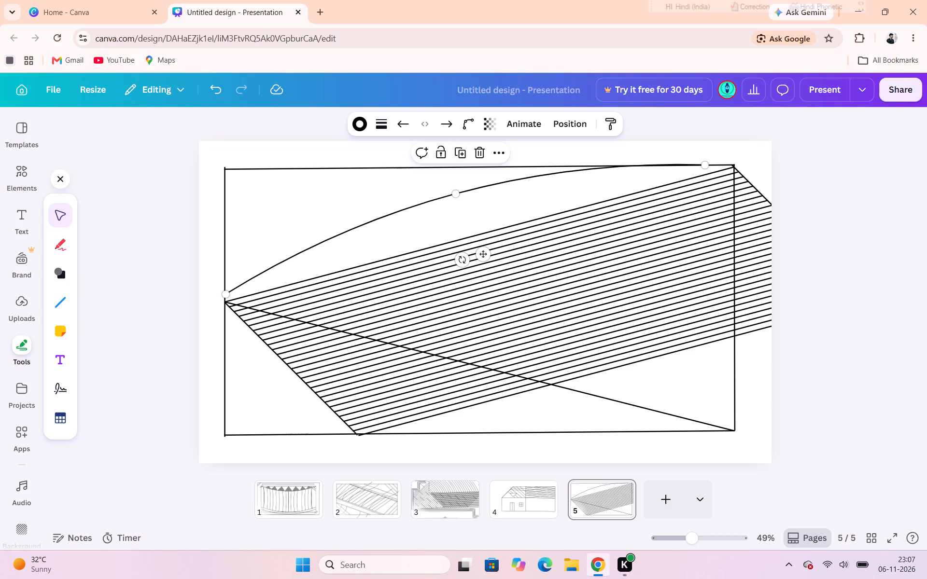
click(463, 148)
click(463, 159)
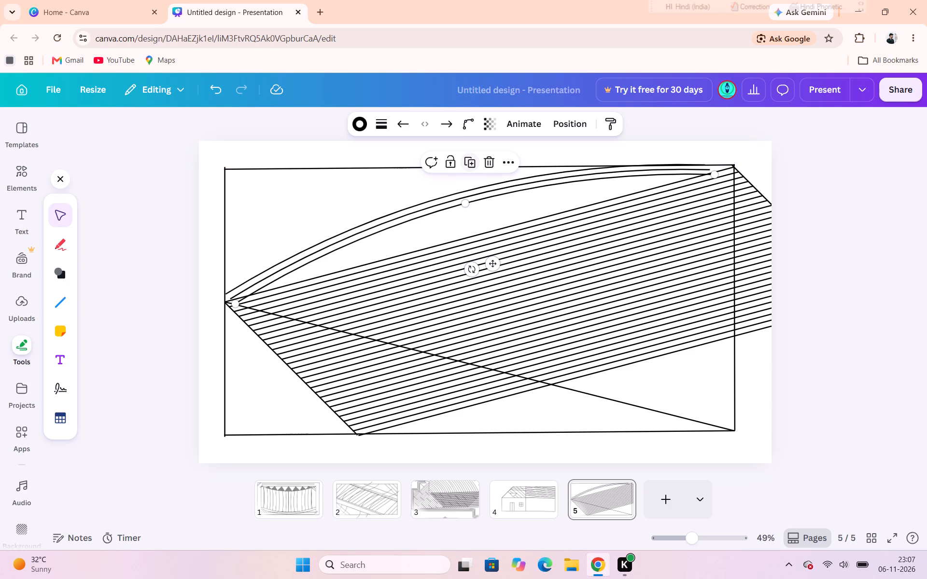
click(463, 159)
click(466, 164)
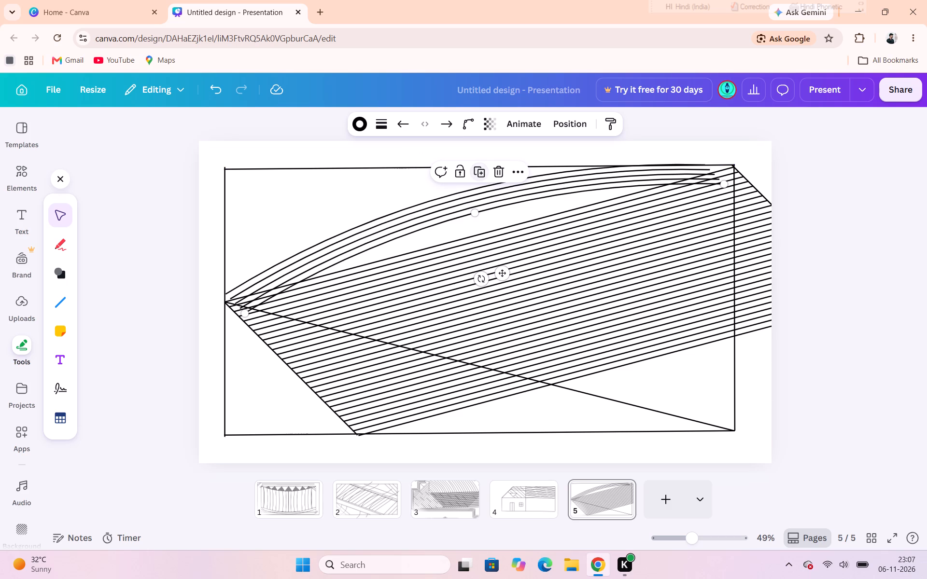
click(477, 175)
click(477, 175)
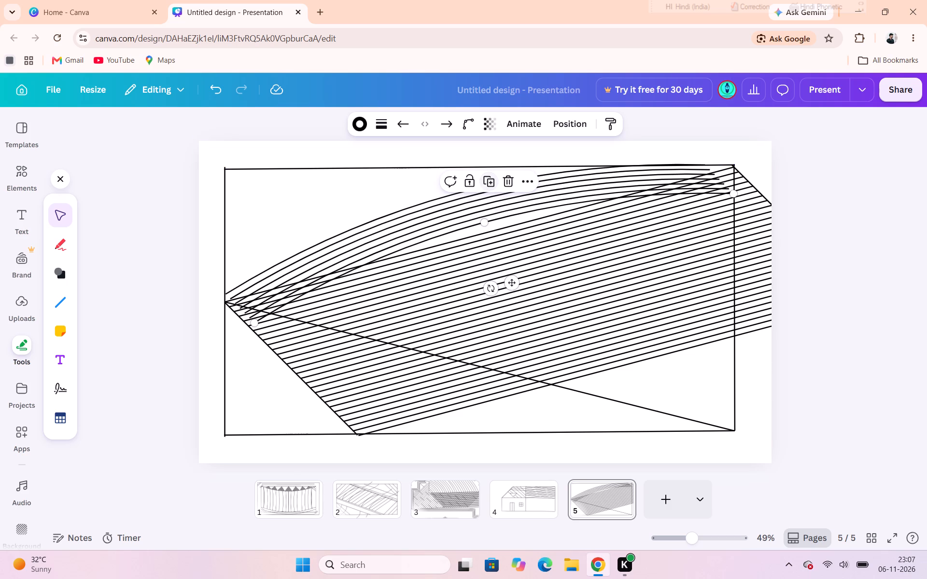
click(481, 179)
click(494, 188)
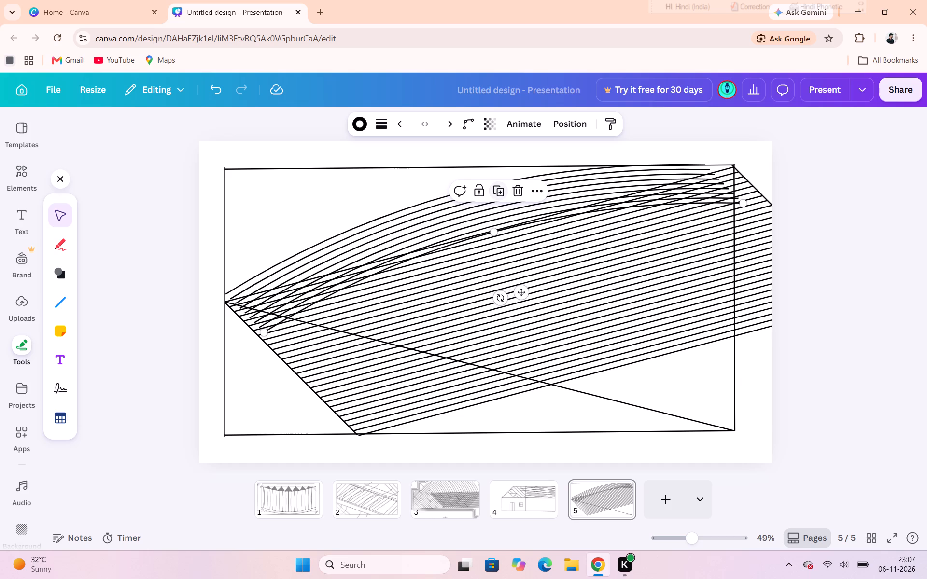
click(496, 191)
click(506, 199)
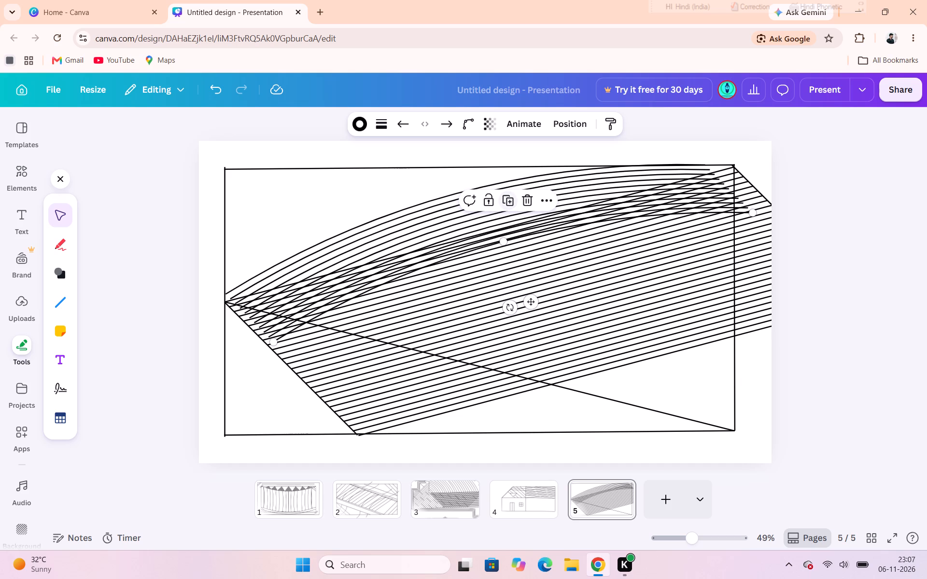
Duplicate the lowest arc eight more times, carrying the curves about two thirds of the way down the band's slanted left edge.
click(506, 199)
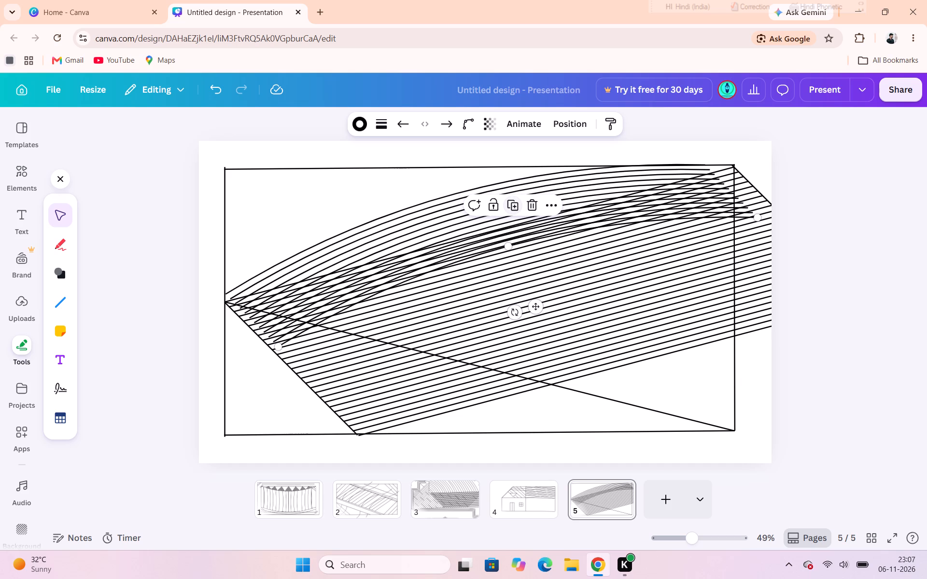
click(506, 199)
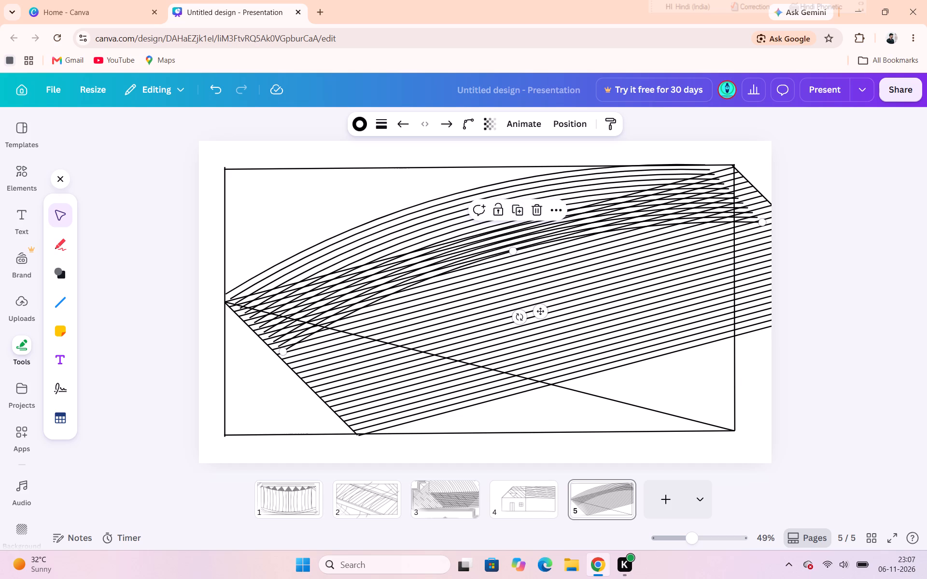
double_click(506, 199)
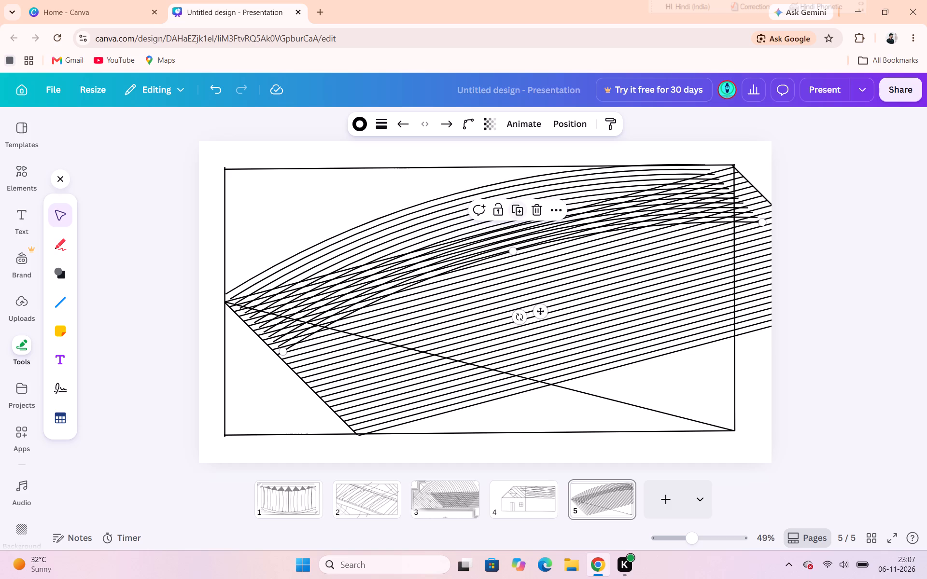
click(517, 212)
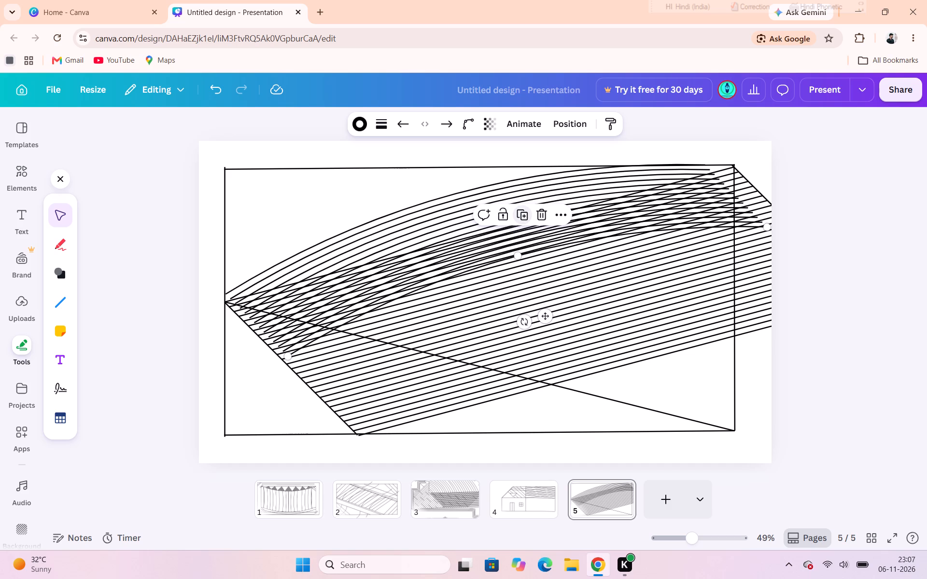
click(517, 212)
click(517, 212)
click(522, 220)
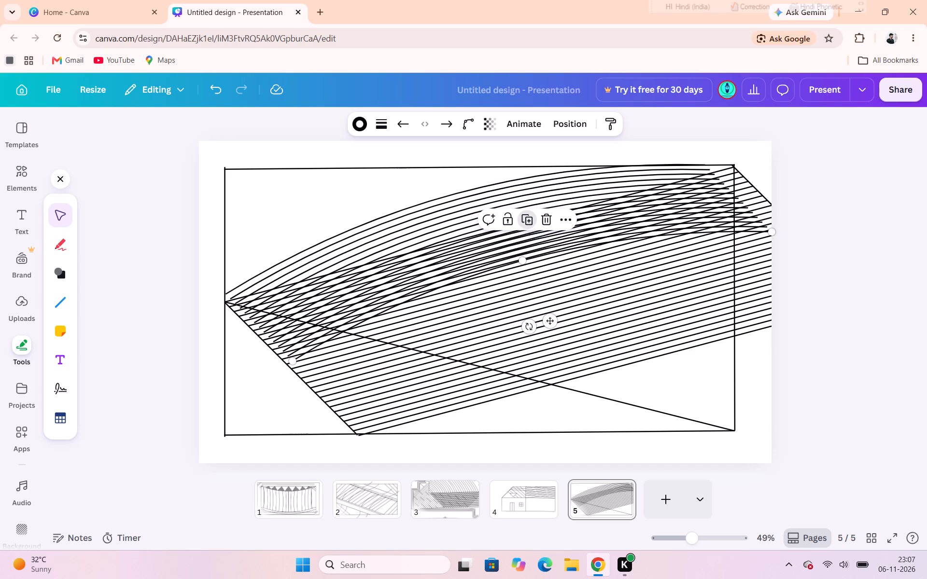
click(529, 225)
click(546, 227)
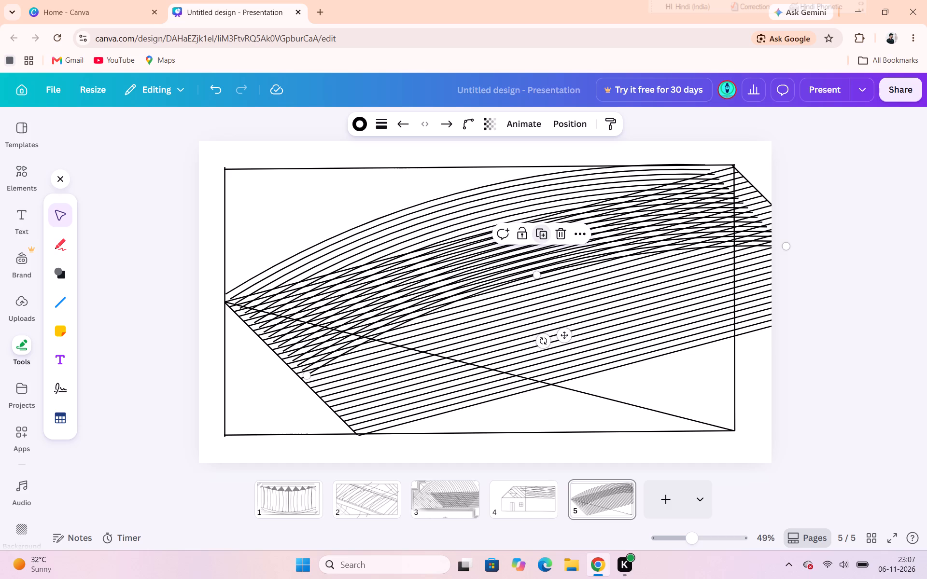
click(537, 245)
click(540, 238)
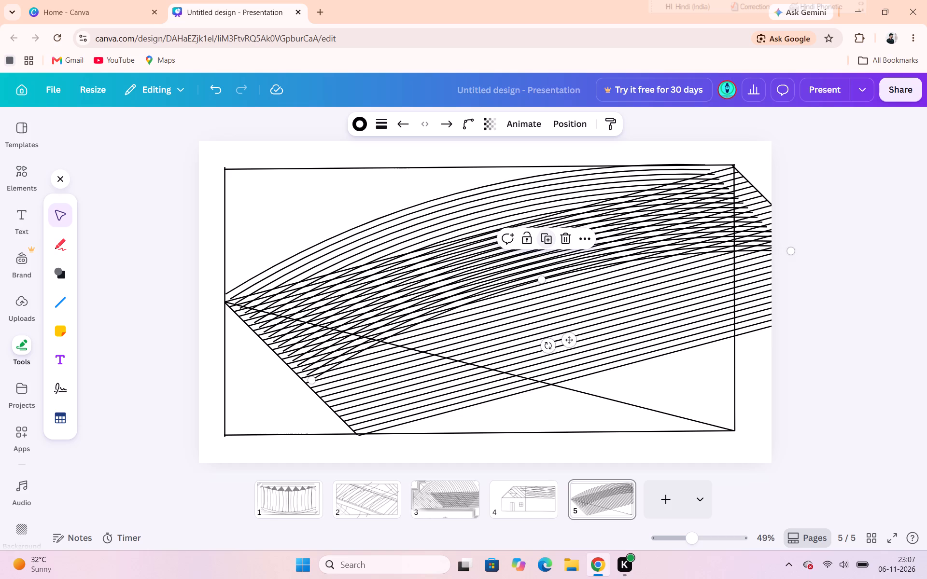
Duplicate the lowest arc eleven more times until the curves reach the frame's bottom edge at the band's lower corner.
click(540, 238)
click(547, 243)
click(560, 246)
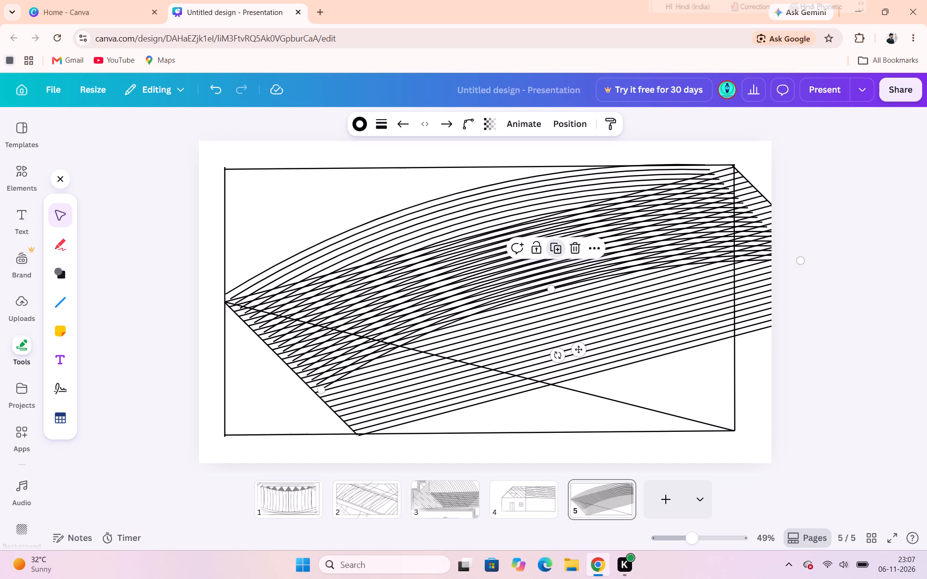
click(557, 253)
click(569, 256)
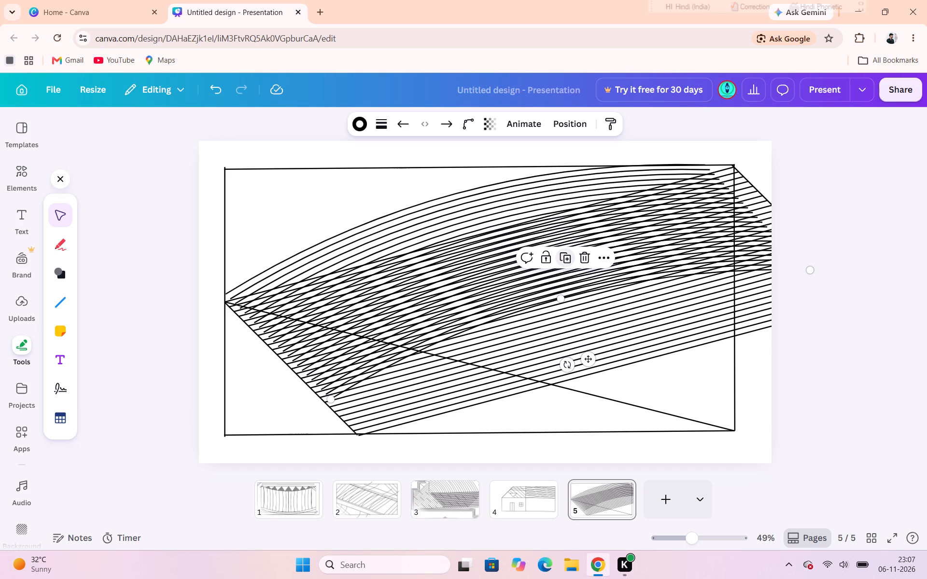
click(569, 256)
click(575, 268)
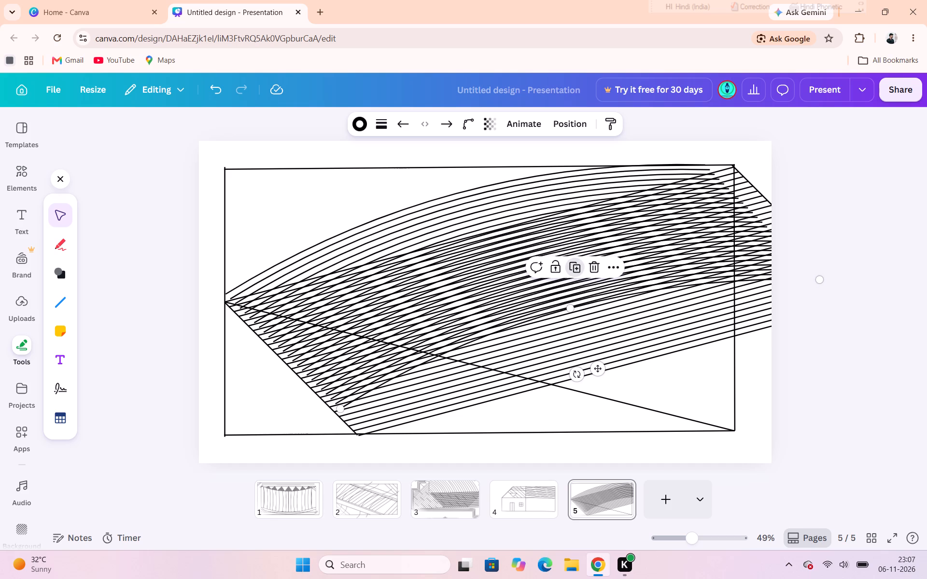
click(575, 271)
click(583, 280)
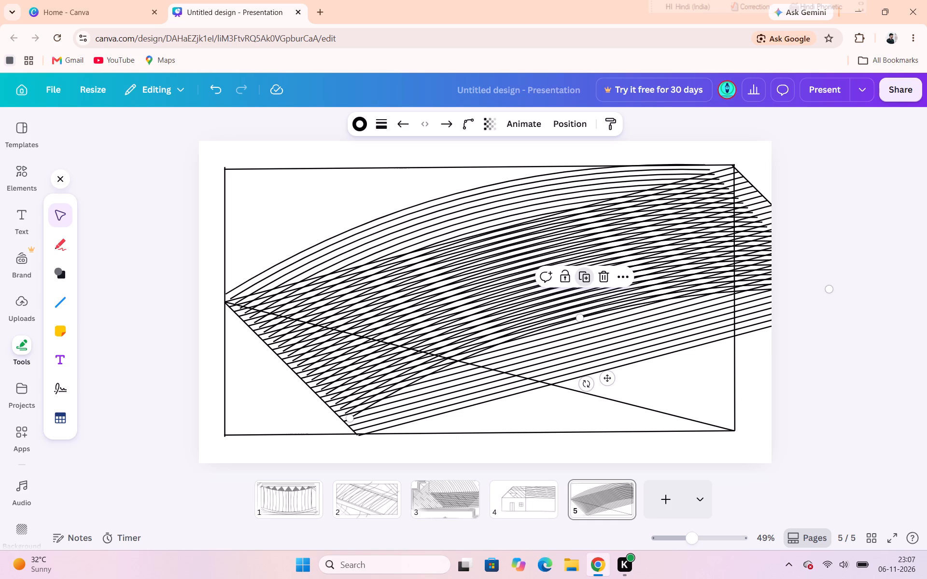
click(592, 288)
click(601, 291)
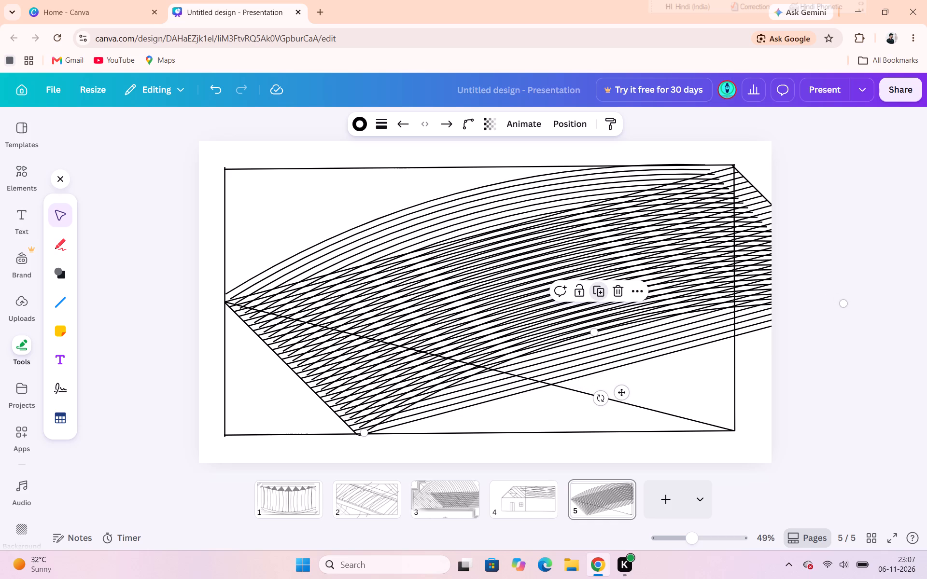
Duplicate the lowest arc five more times so the curves run just past the frame's bottom edge, and clear the selection.
click(601, 291)
double_click(601, 291)
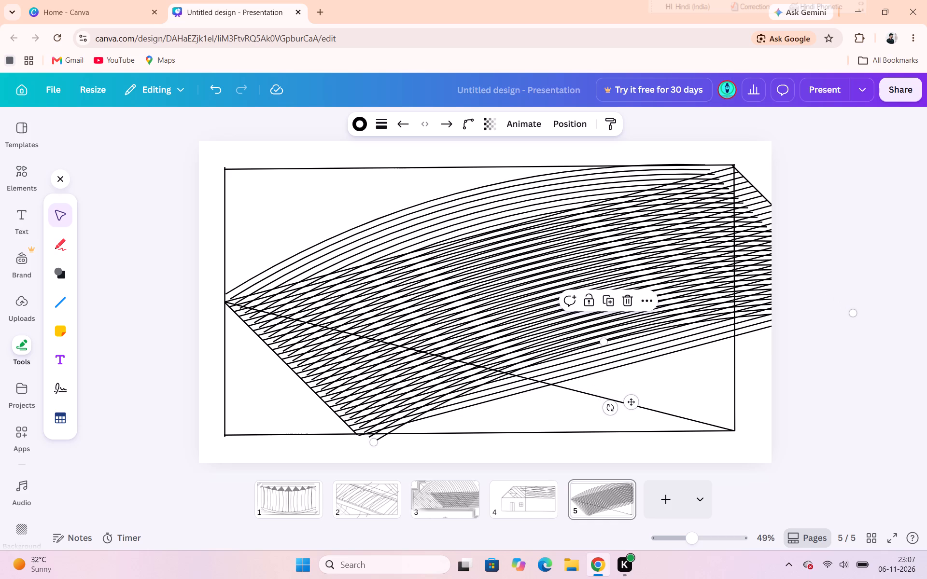
click(604, 299)
click(604, 299)
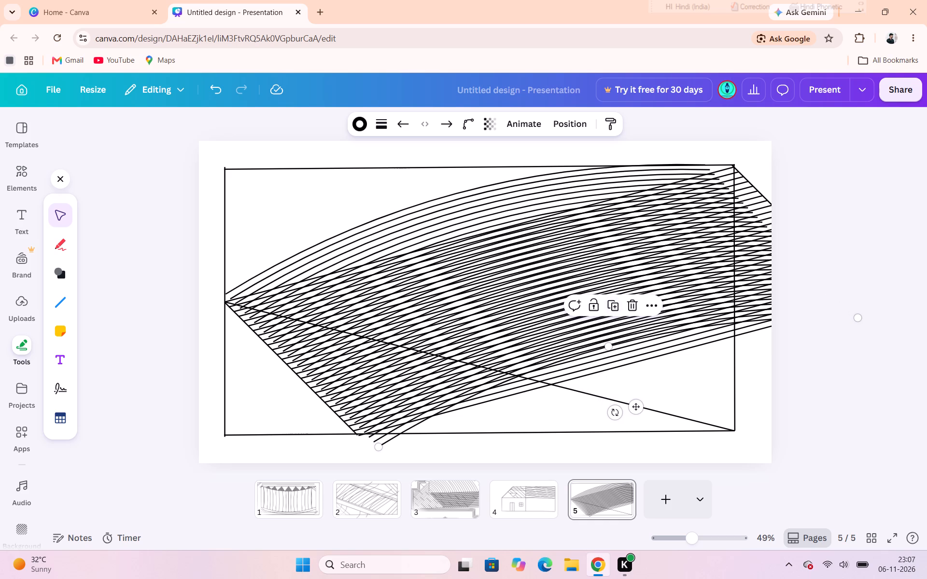
click(608, 301)
click(612, 303)
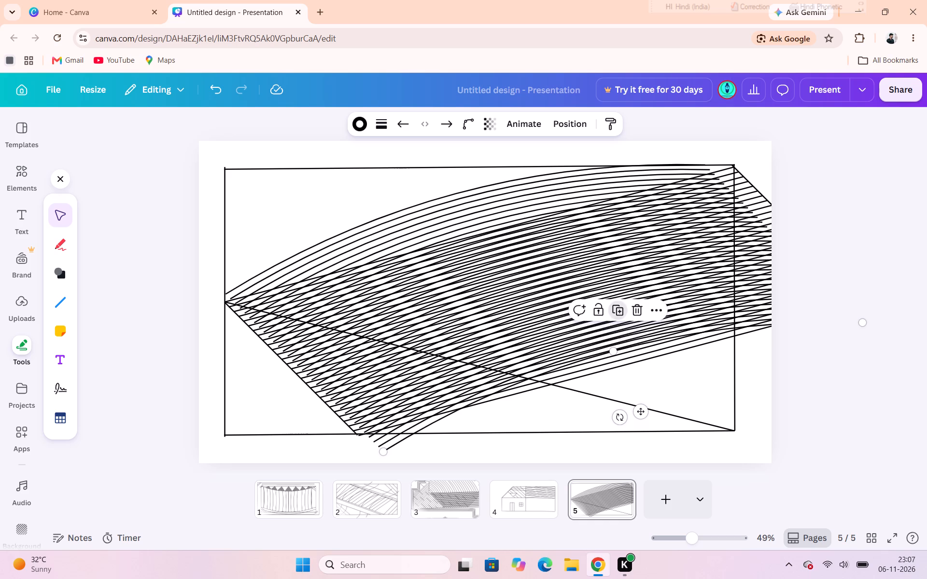
click(612, 303)
click(612, 303)
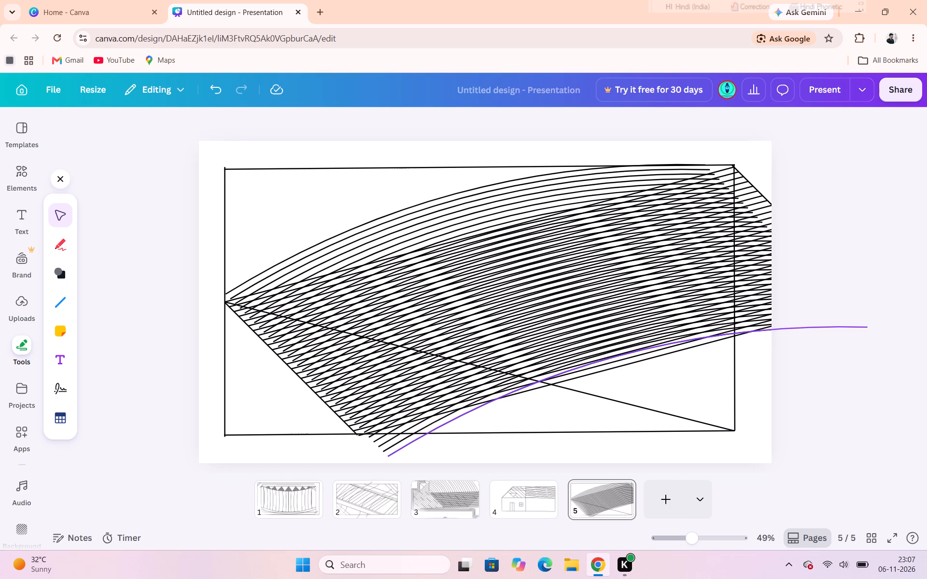
click(600, 410)
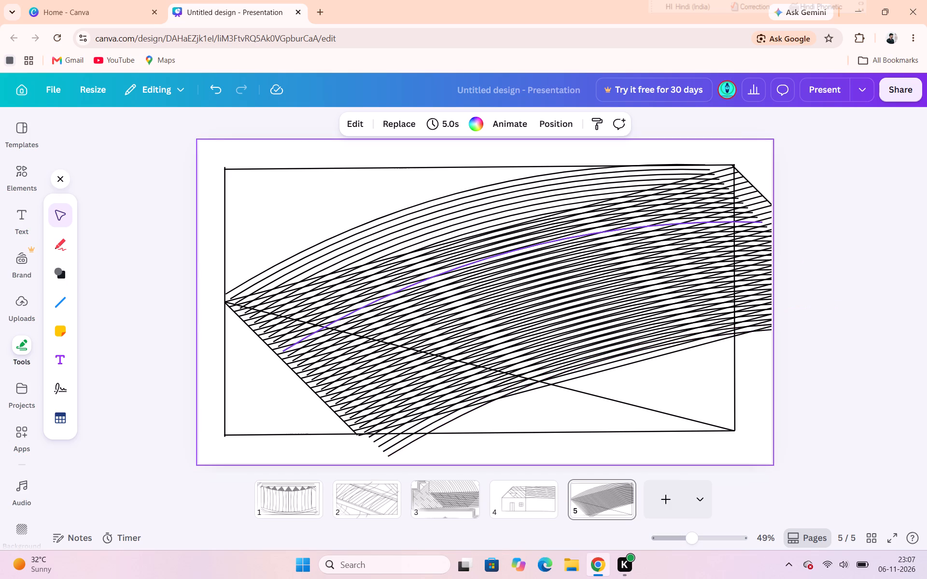
click(297, 203)
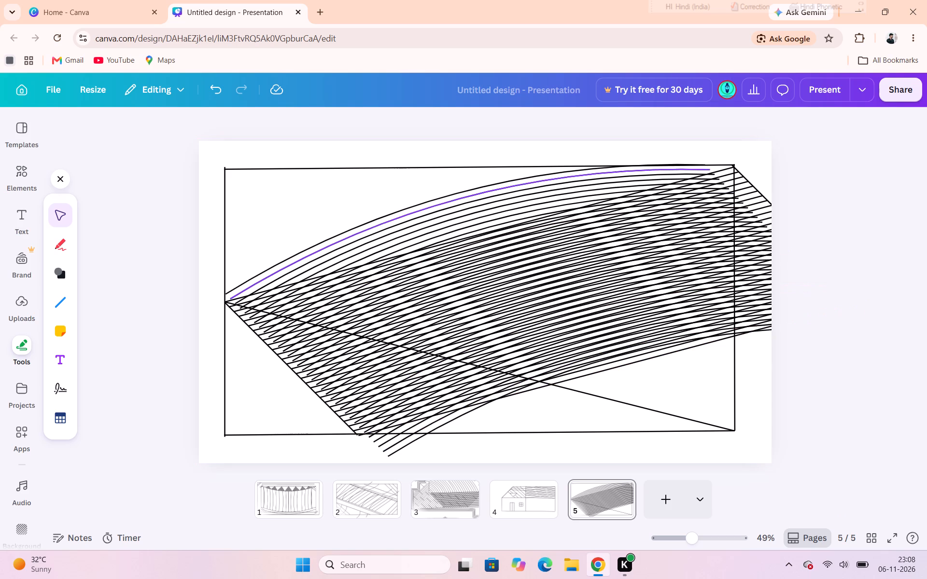
Add the full-name text signature in black Handelson One and place it just above the frame's bottom edge, near its lower-right corner.
click(64, 388)
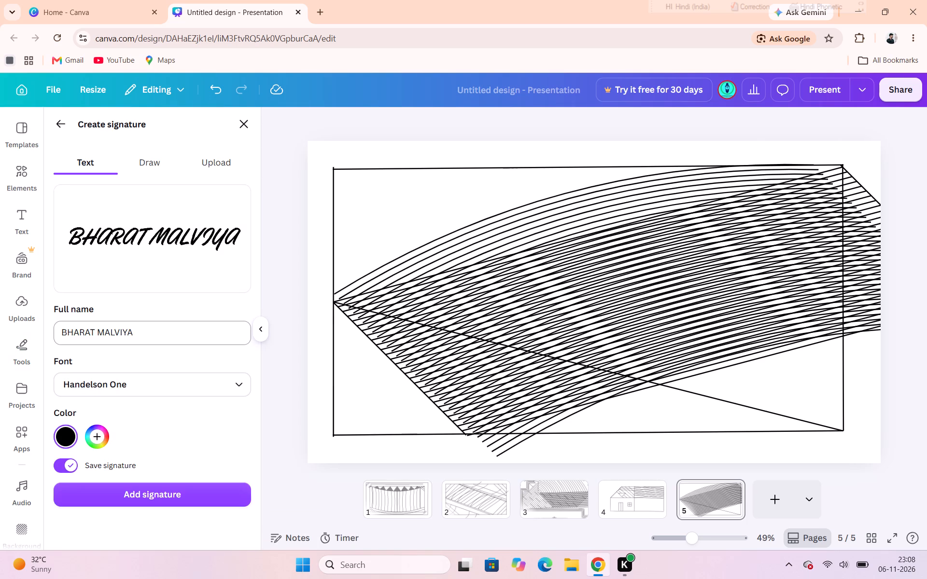
click(217, 240)
click(159, 490)
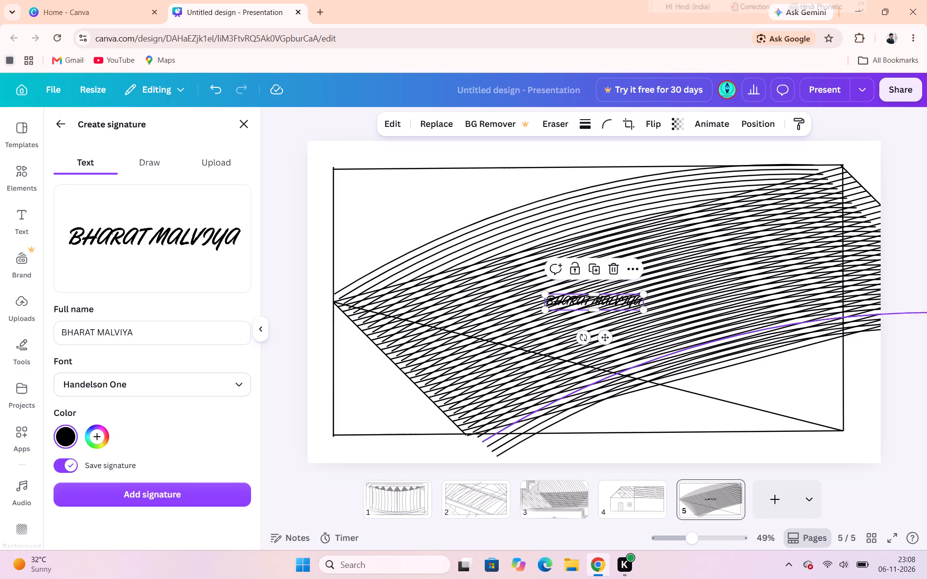
click(623, 312)
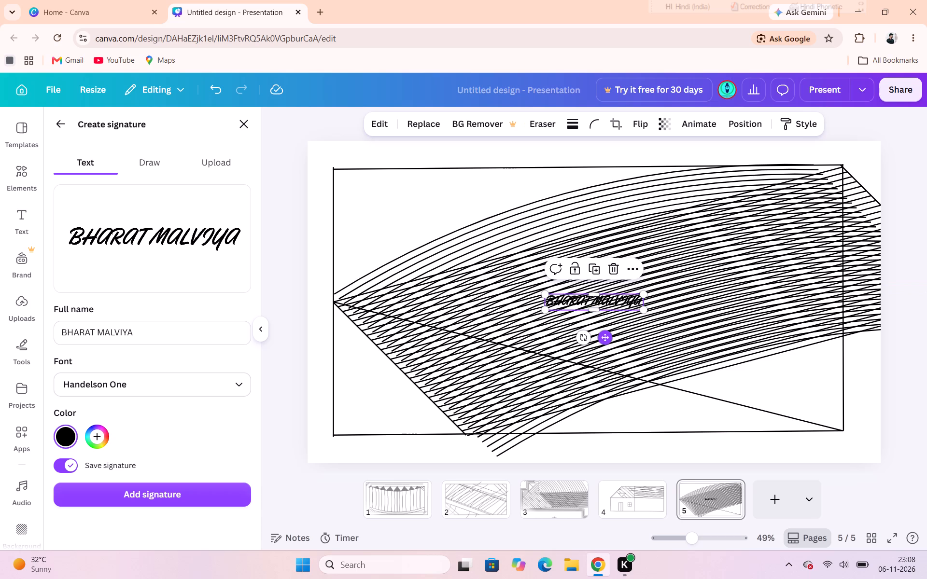
drag(607, 342, 801, 435)
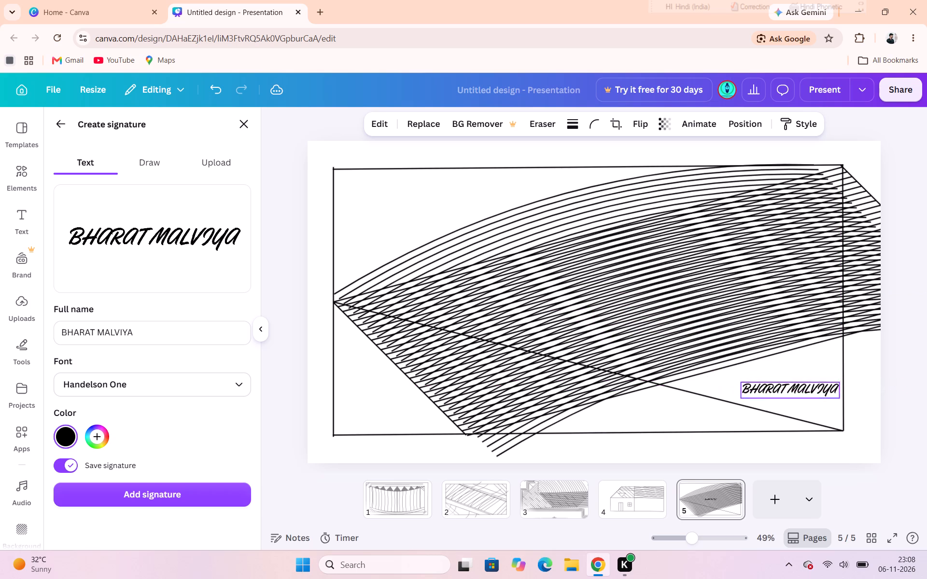
drag(801, 435, 735, 460)
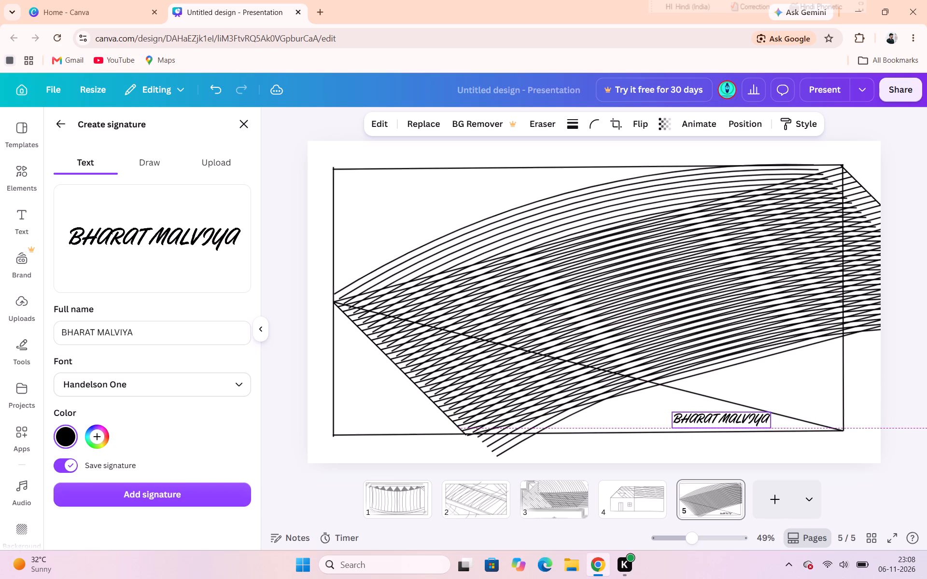
click(926, 402)
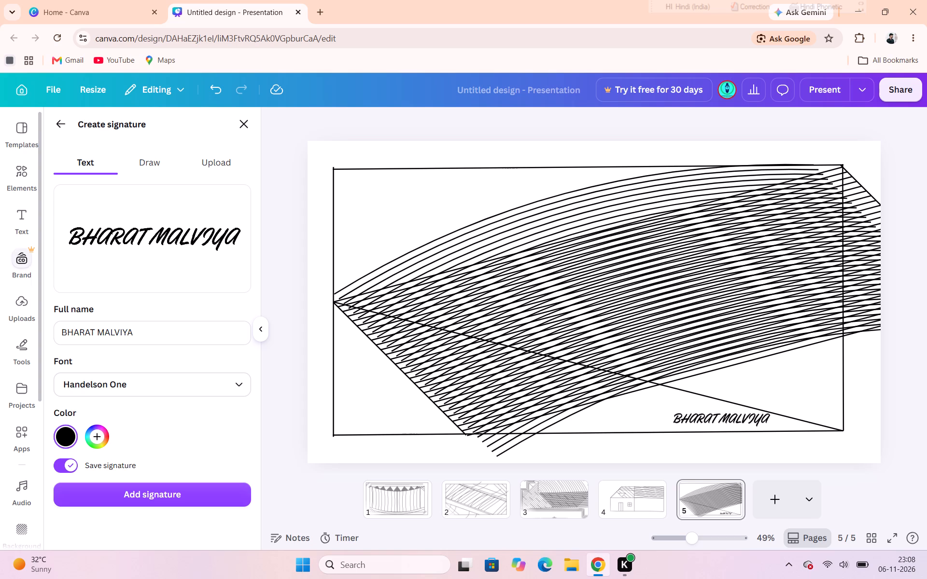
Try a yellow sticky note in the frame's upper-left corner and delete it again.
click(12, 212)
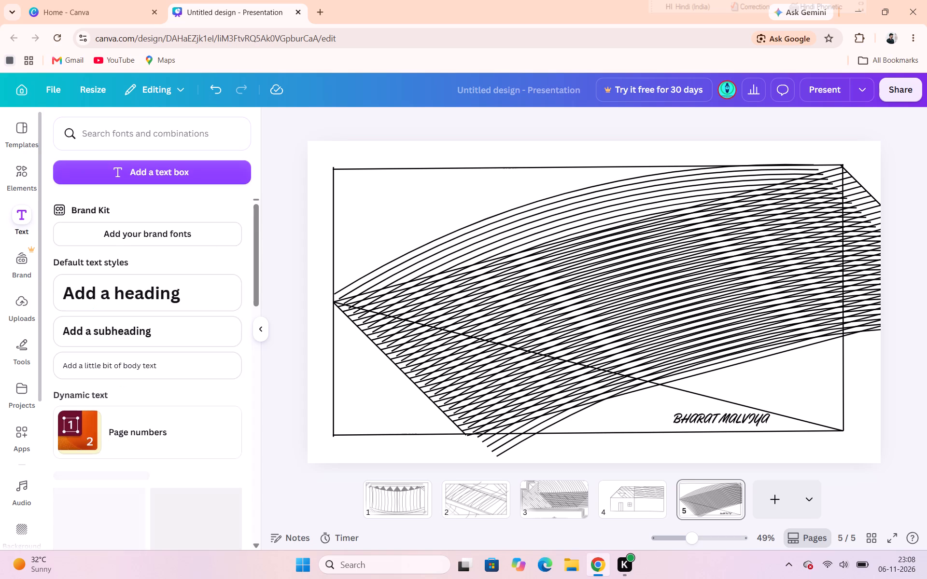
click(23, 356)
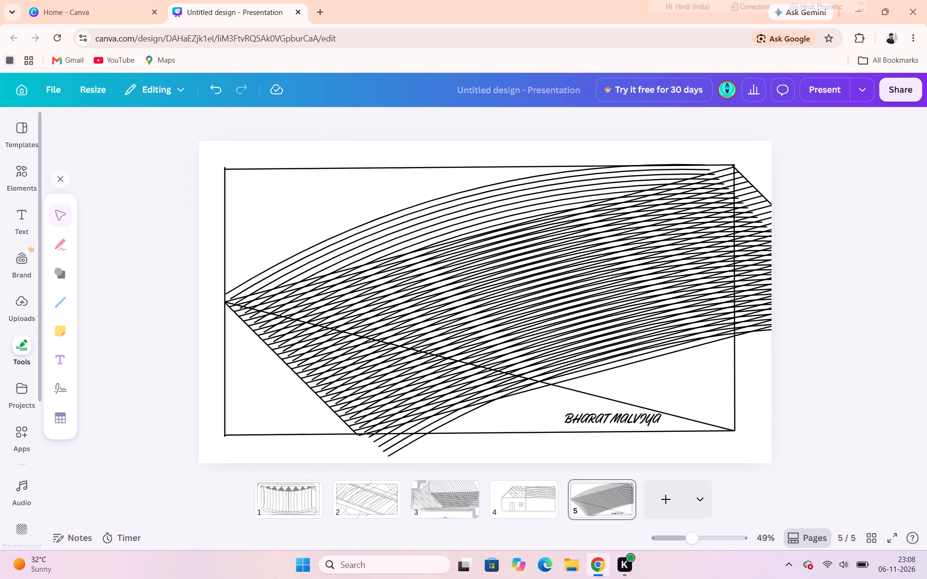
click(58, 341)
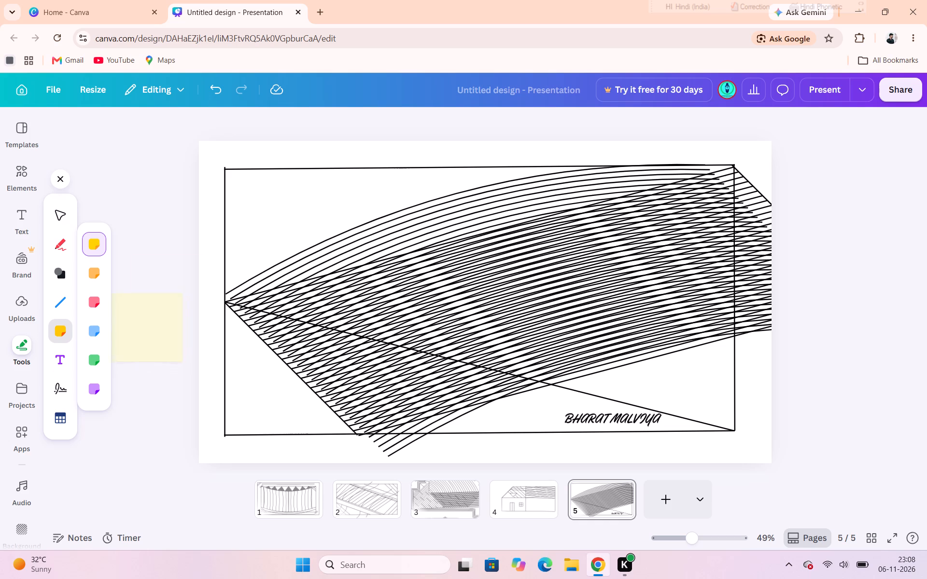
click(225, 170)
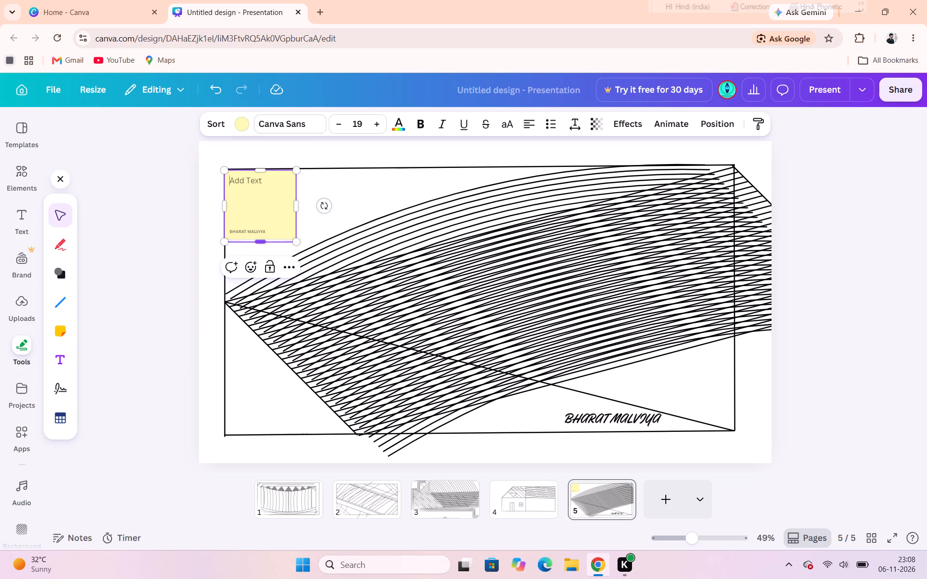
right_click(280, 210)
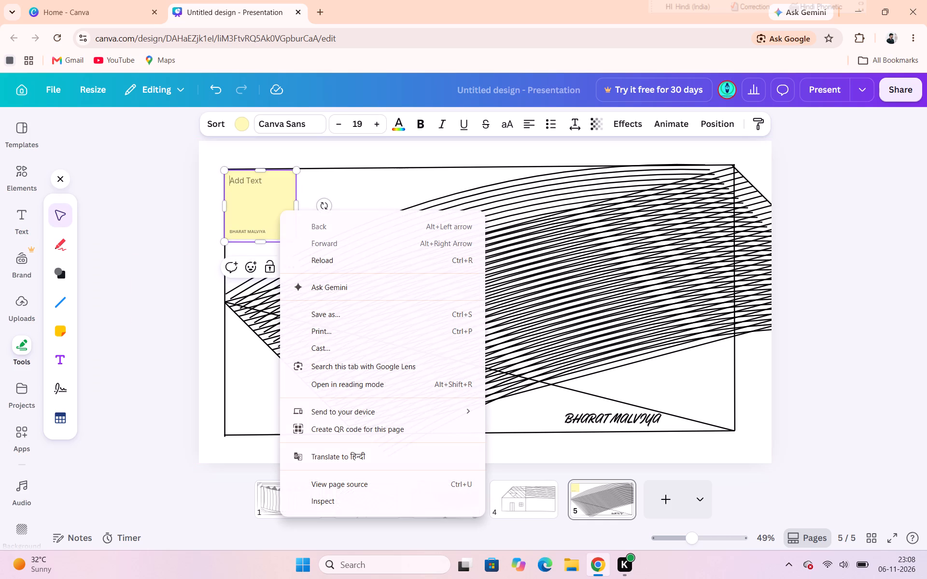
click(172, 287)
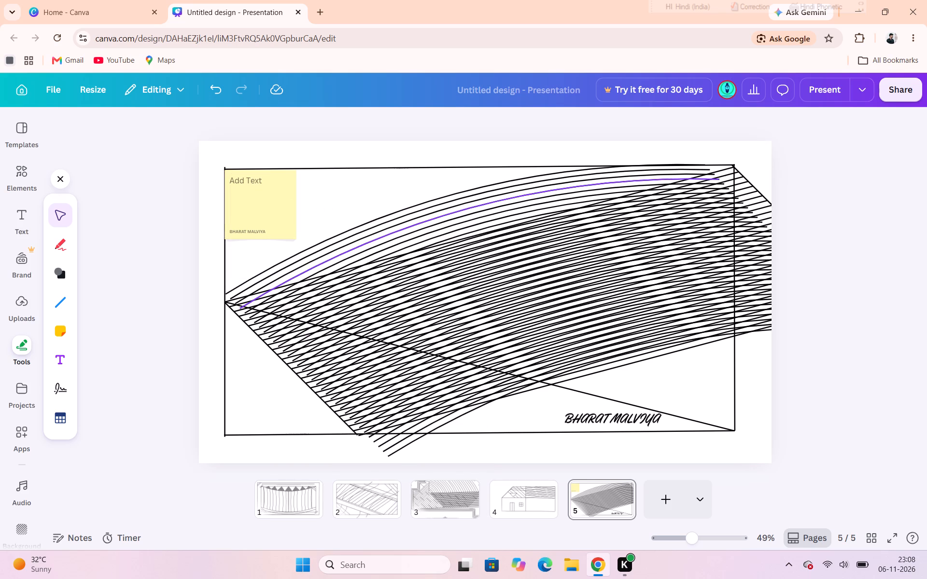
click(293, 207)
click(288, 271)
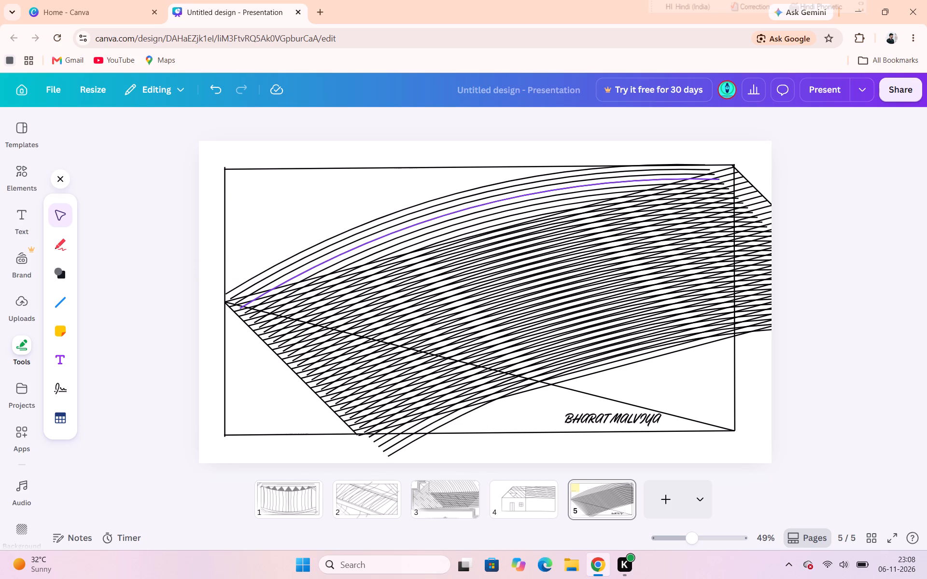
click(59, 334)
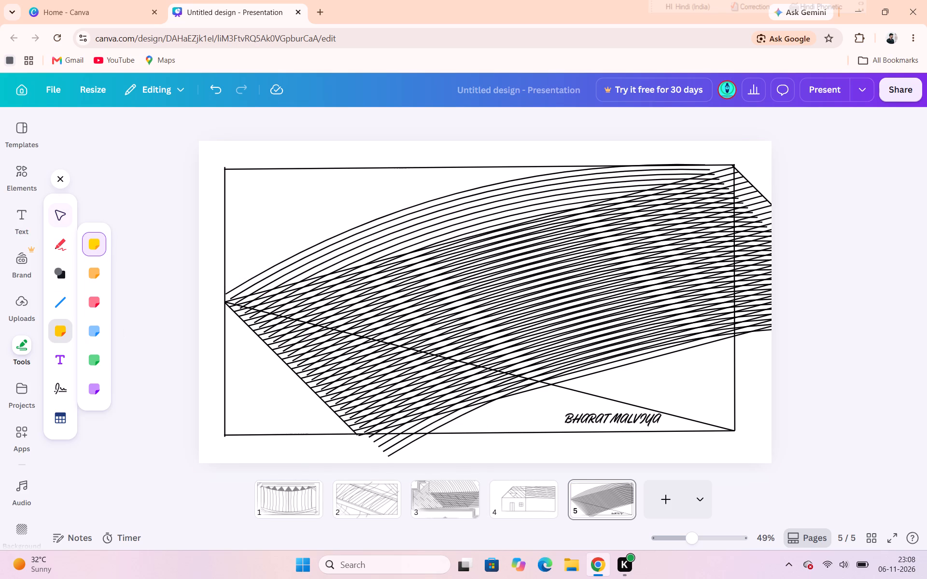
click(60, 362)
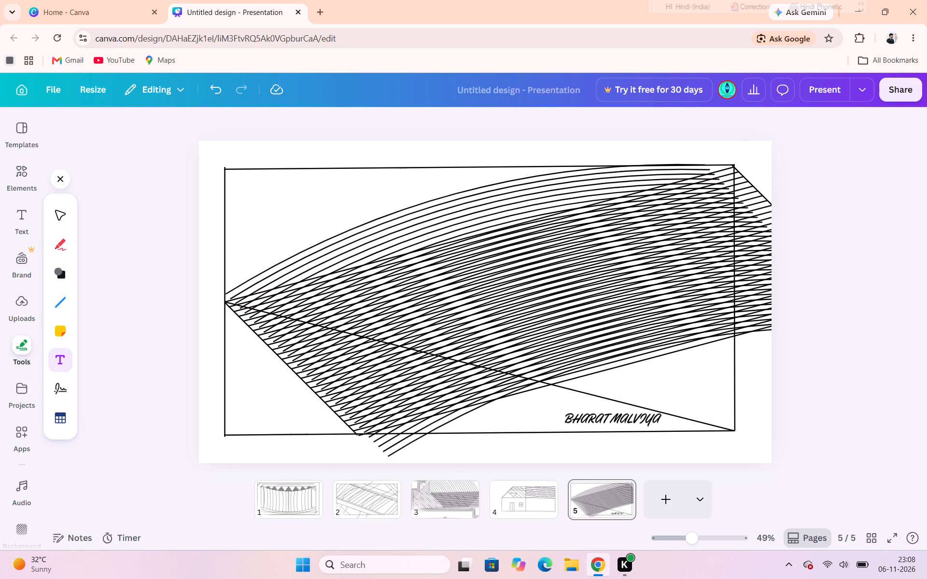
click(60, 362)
Add an upright solid triangle shape over the lower middle of the drawing, near the frame's bottom edge.
click(62, 267)
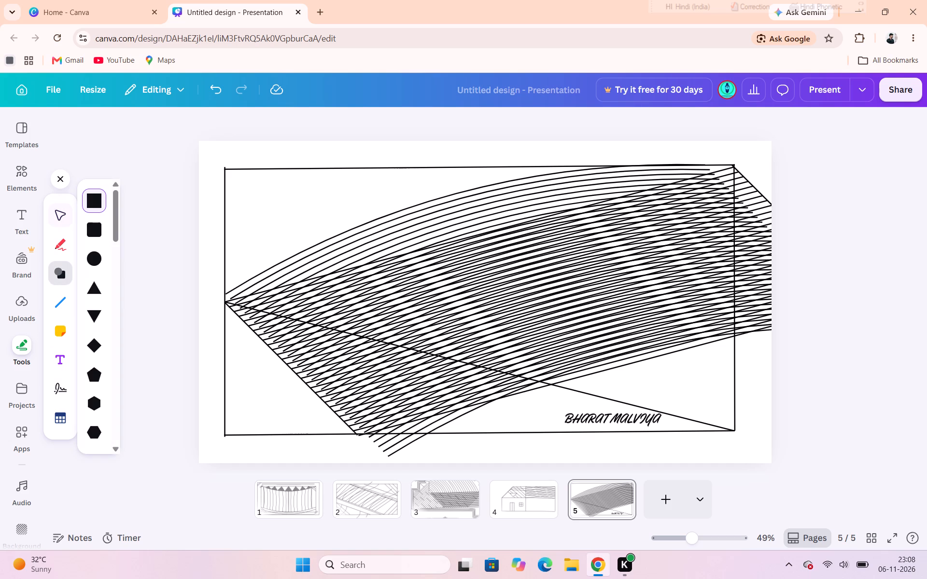
scroll(94, 362, down, 6)
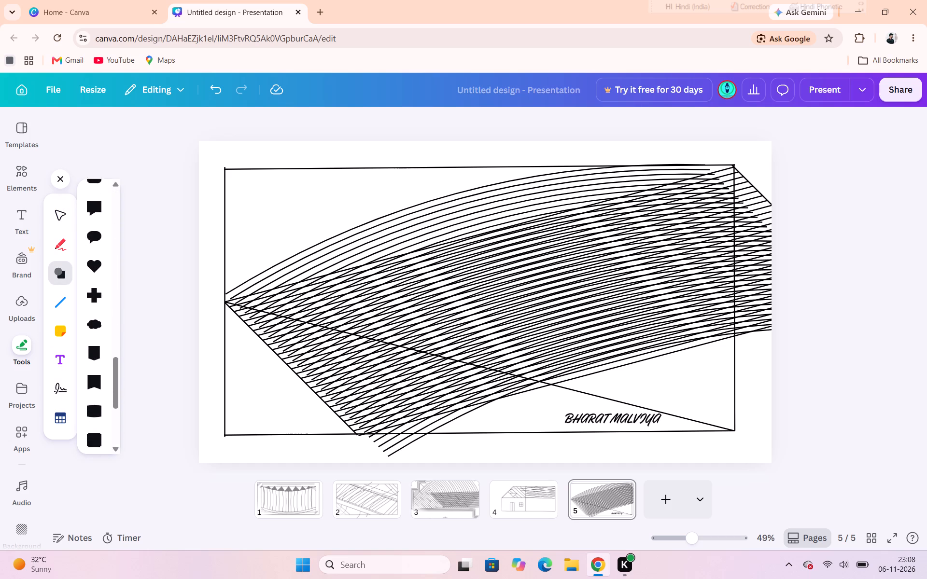
scroll(94, 362, right, 2)
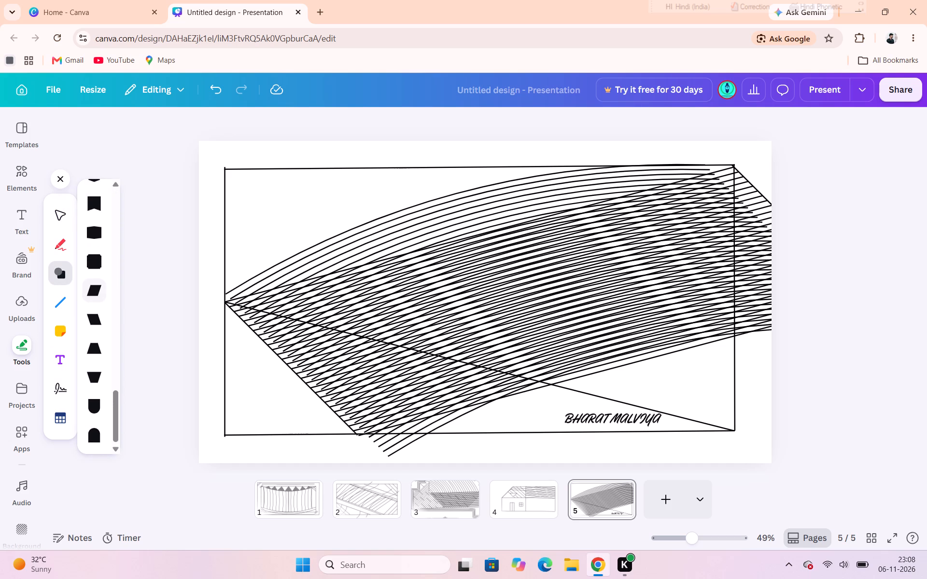
scroll(94, 362, up, 7)
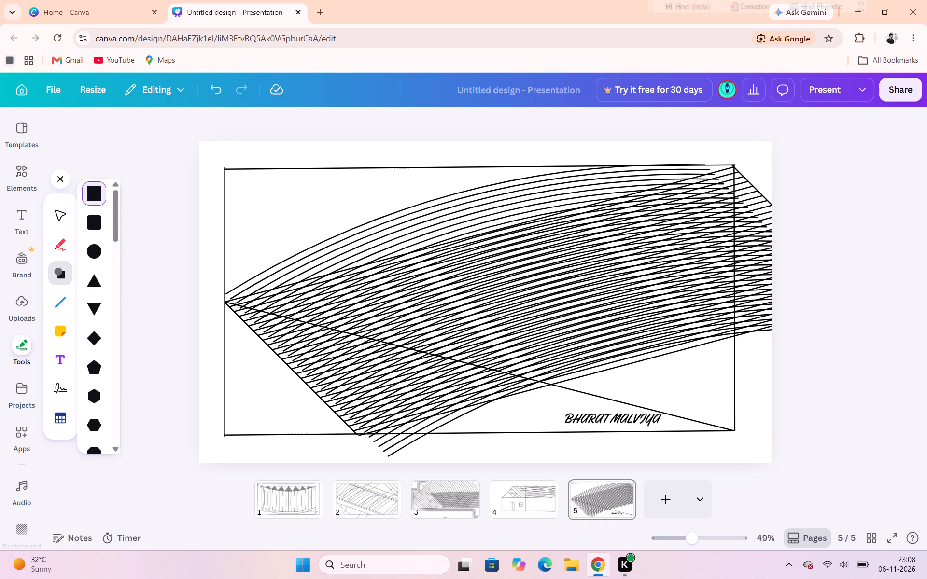
click(101, 315)
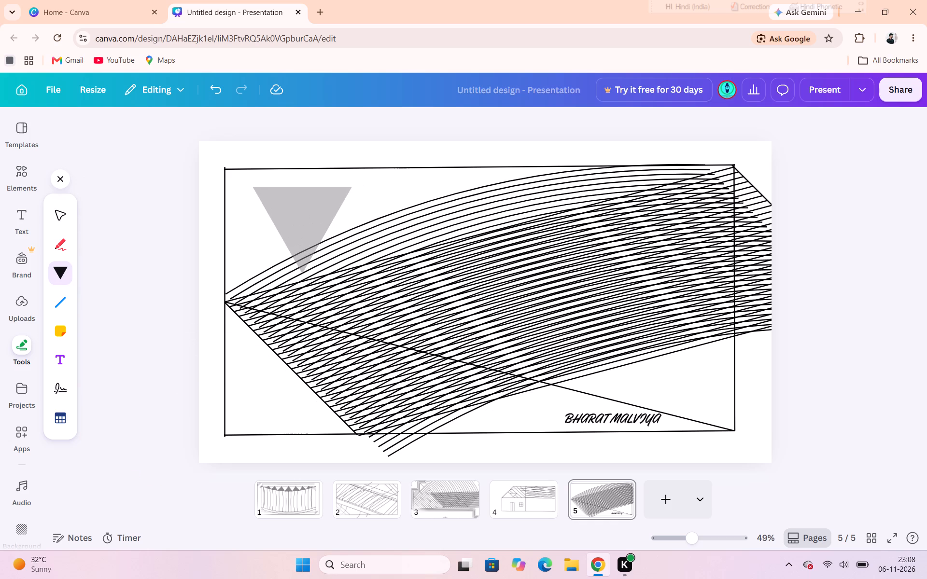
click(57, 275)
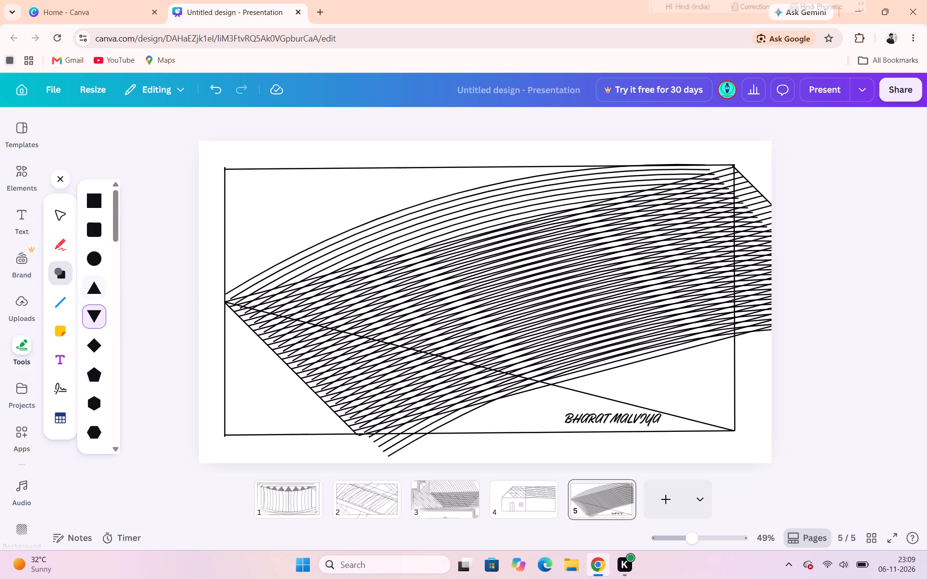
click(87, 278)
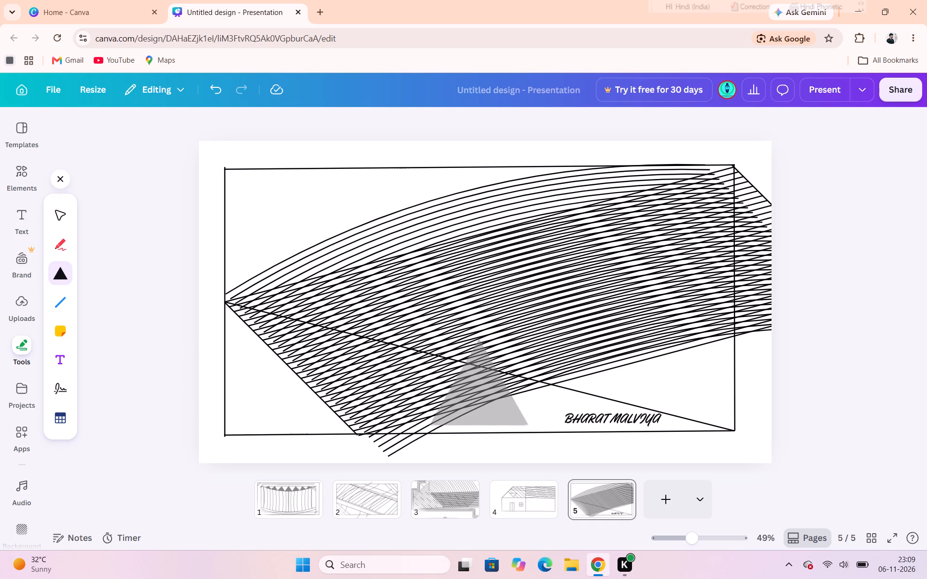
click(434, 340)
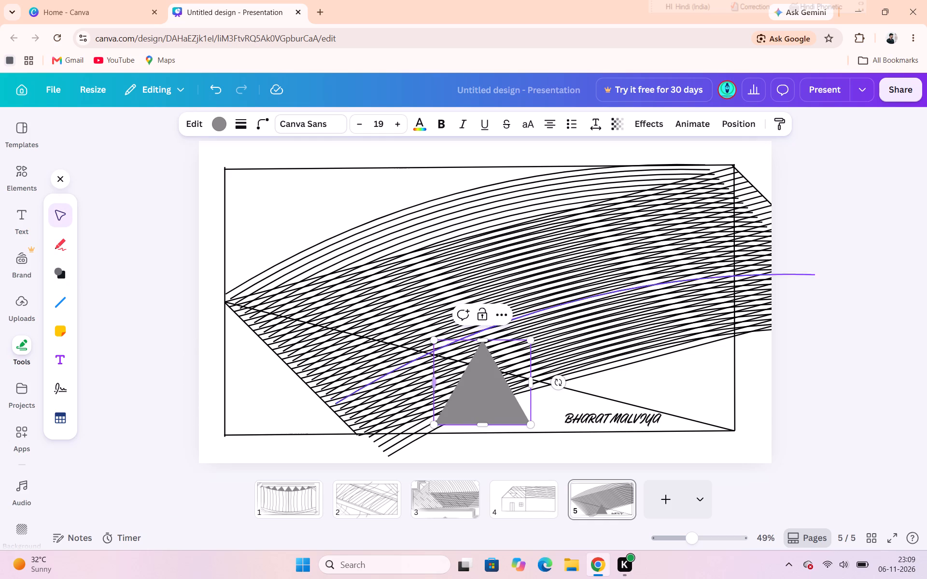
Shrink the triangle to a small mark, place it directly before the start of the signature, and clear the selection.
drag(432, 340, 473, 386)
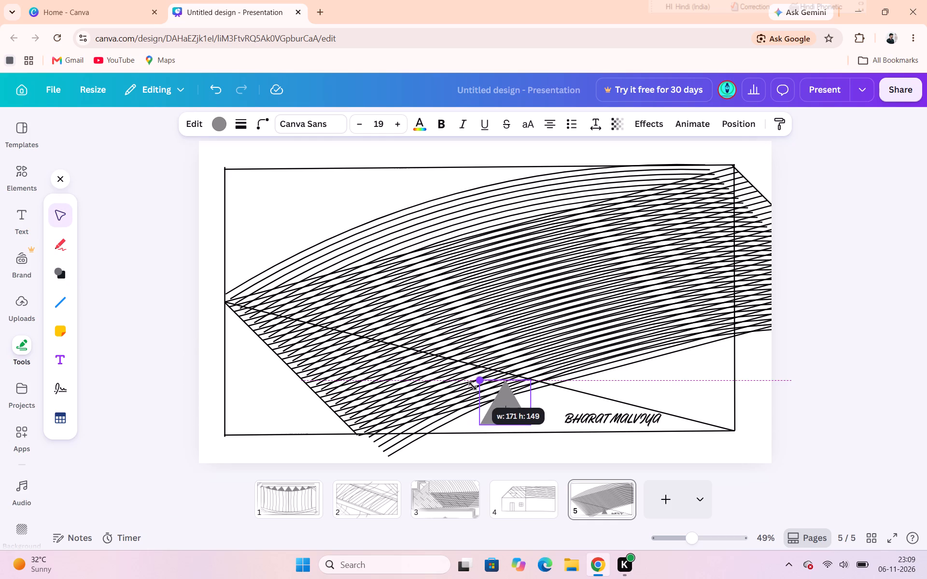
drag(473, 386, 490, 415)
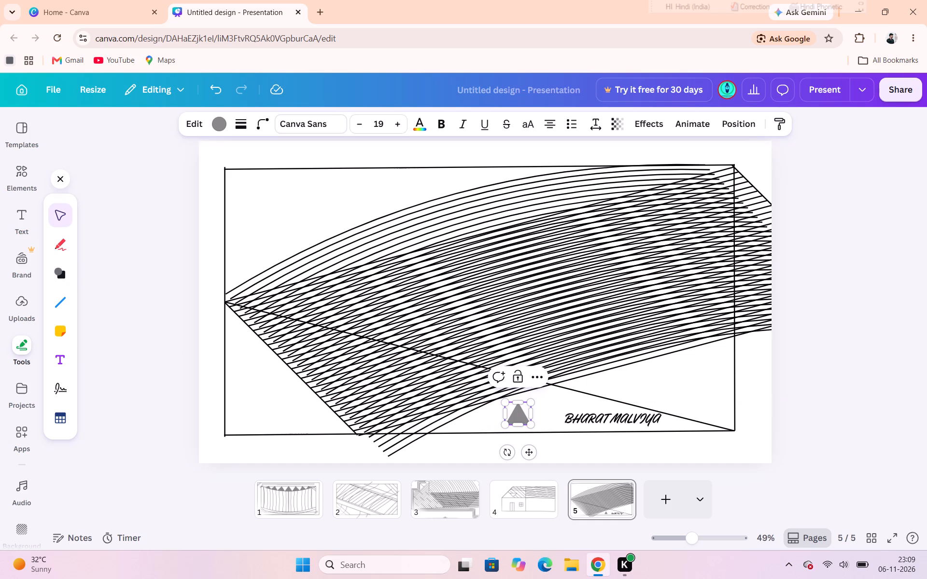
drag(530, 455, 570, 471)
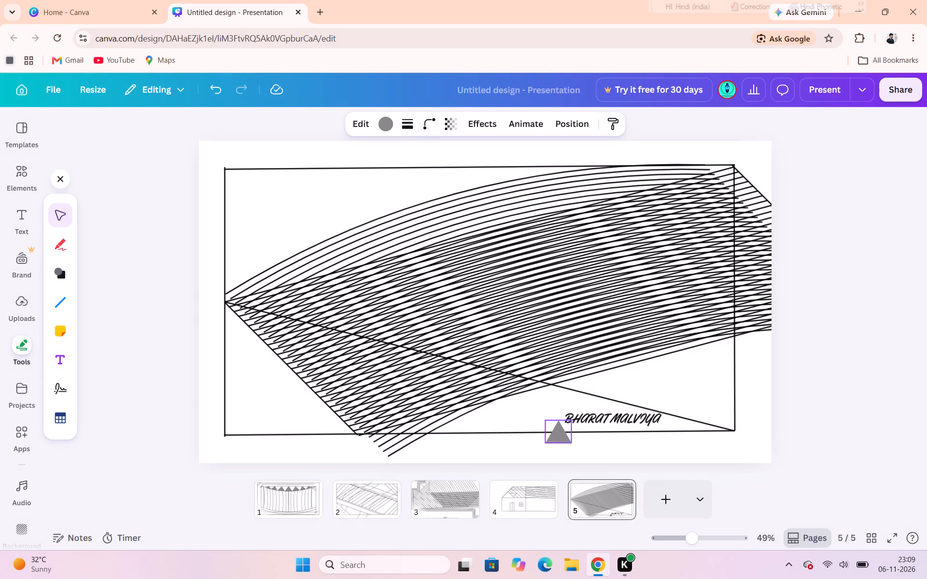
drag(570, 471, 563, 460)
click(916, 380)
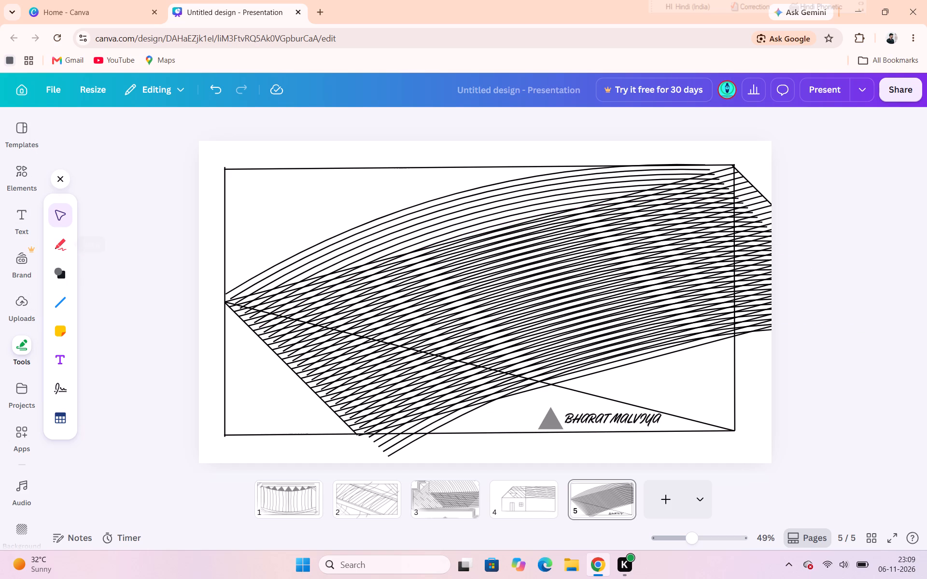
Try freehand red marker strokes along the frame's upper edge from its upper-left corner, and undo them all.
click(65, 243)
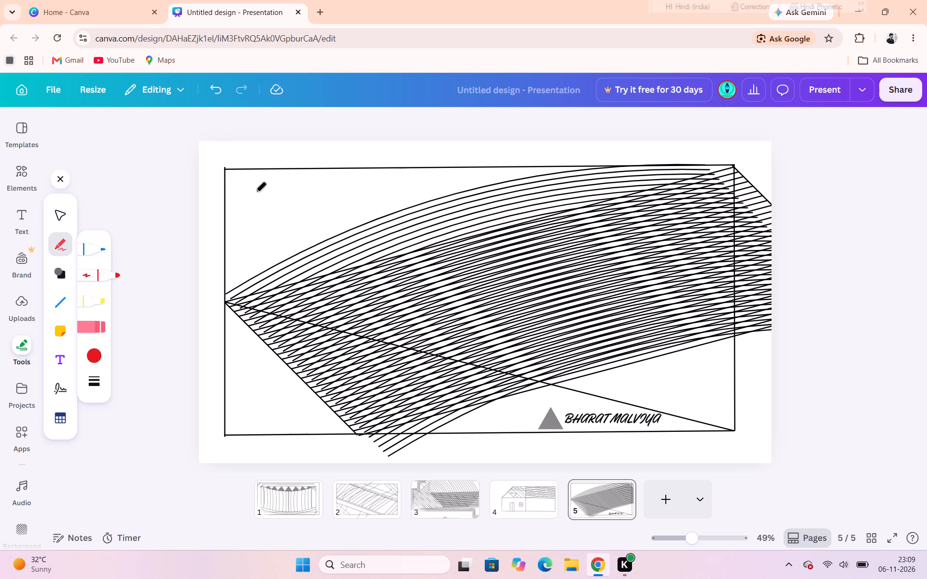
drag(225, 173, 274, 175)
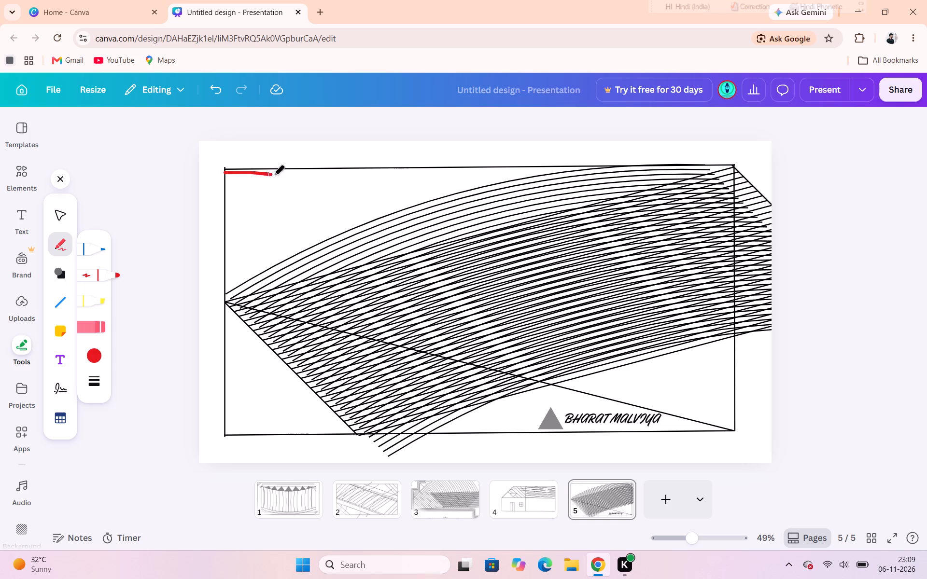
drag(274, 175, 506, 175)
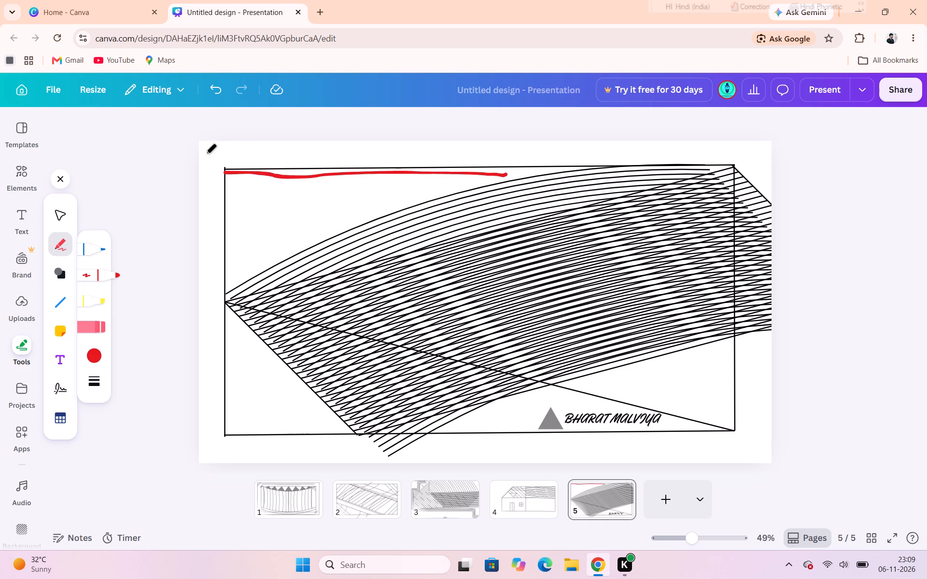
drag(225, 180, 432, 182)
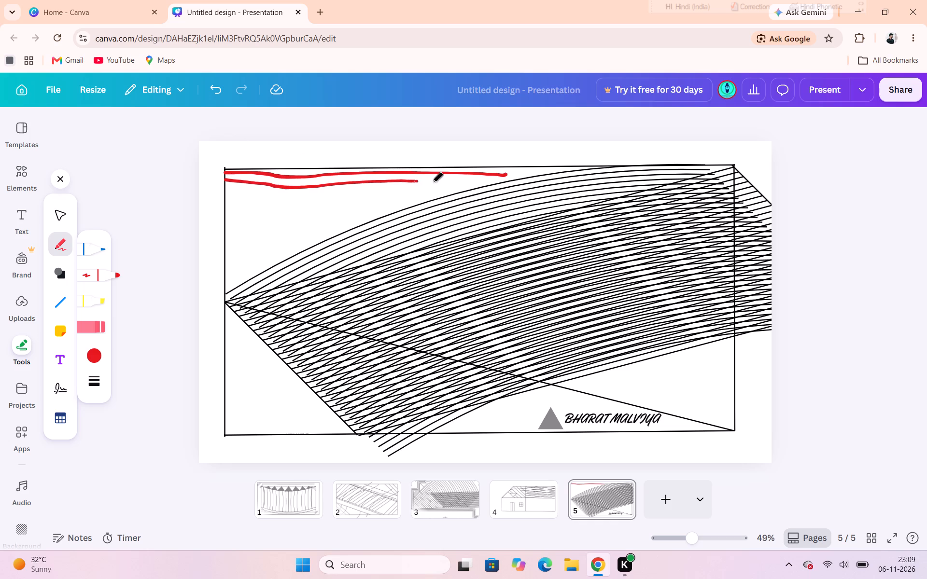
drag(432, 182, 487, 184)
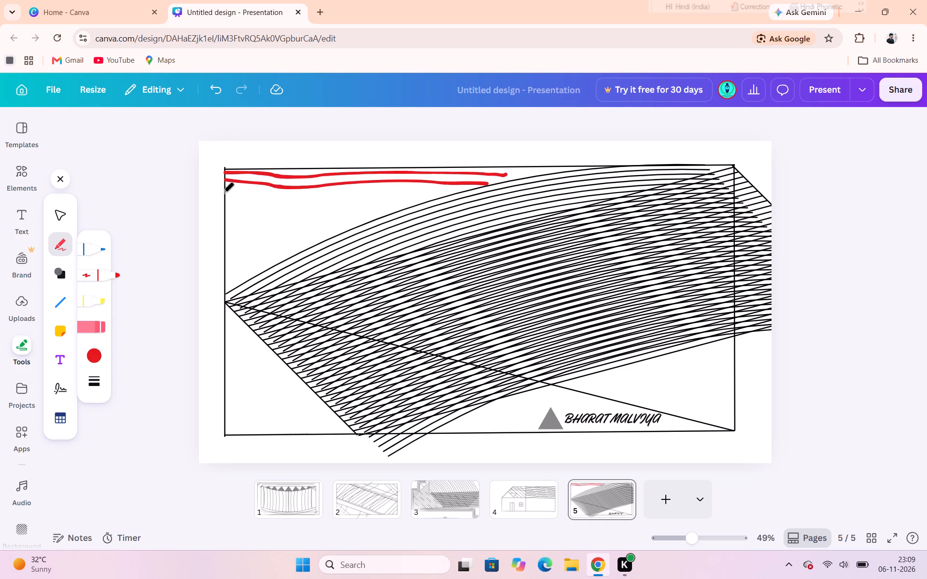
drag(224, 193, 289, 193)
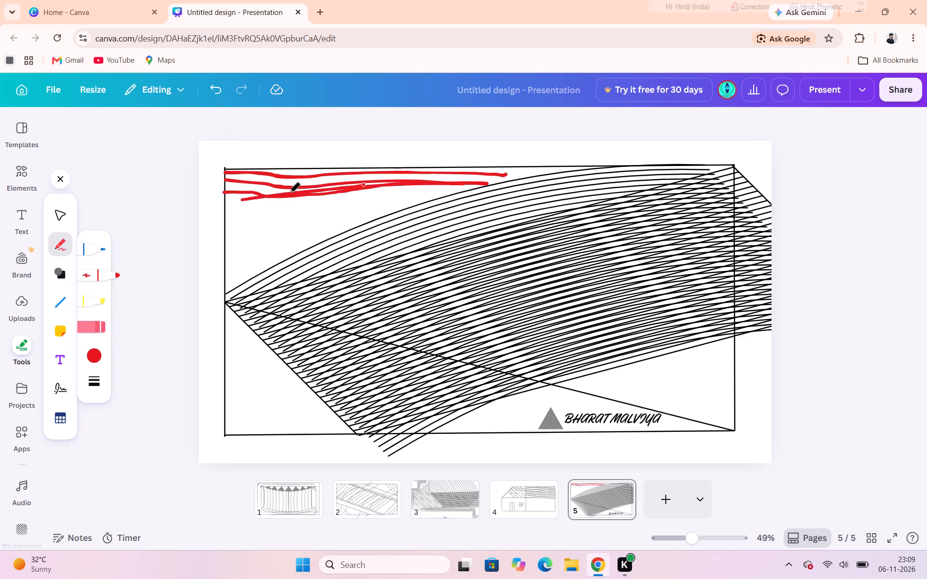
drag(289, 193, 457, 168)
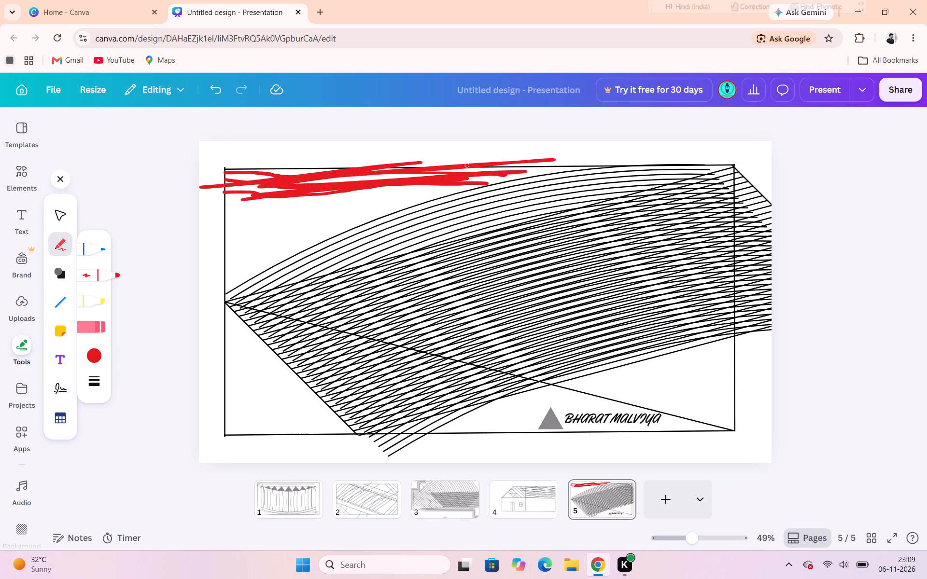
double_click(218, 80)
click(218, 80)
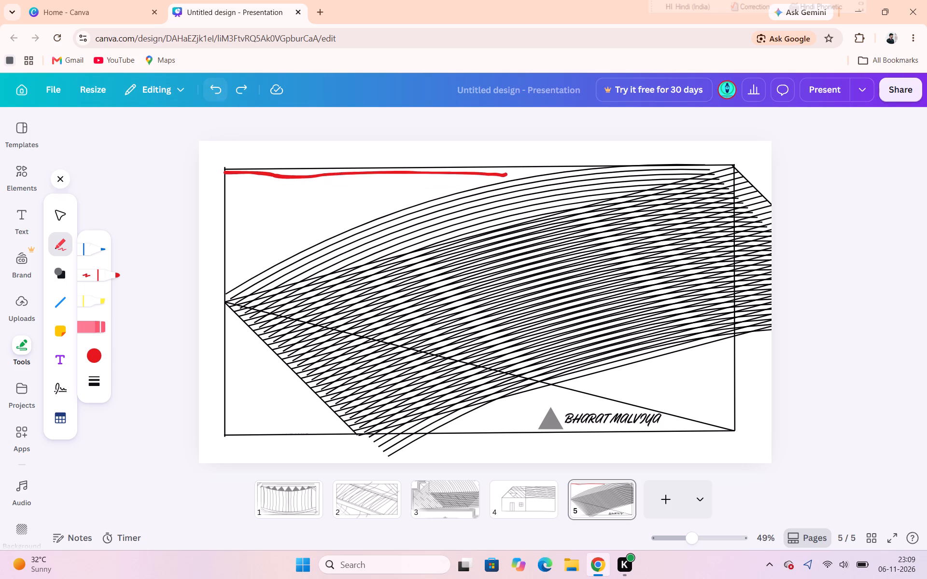
Add the recently used ornate scroll corner graphic, fit it into the frame's upper-left corner, and clear the selection.
click(37, 179)
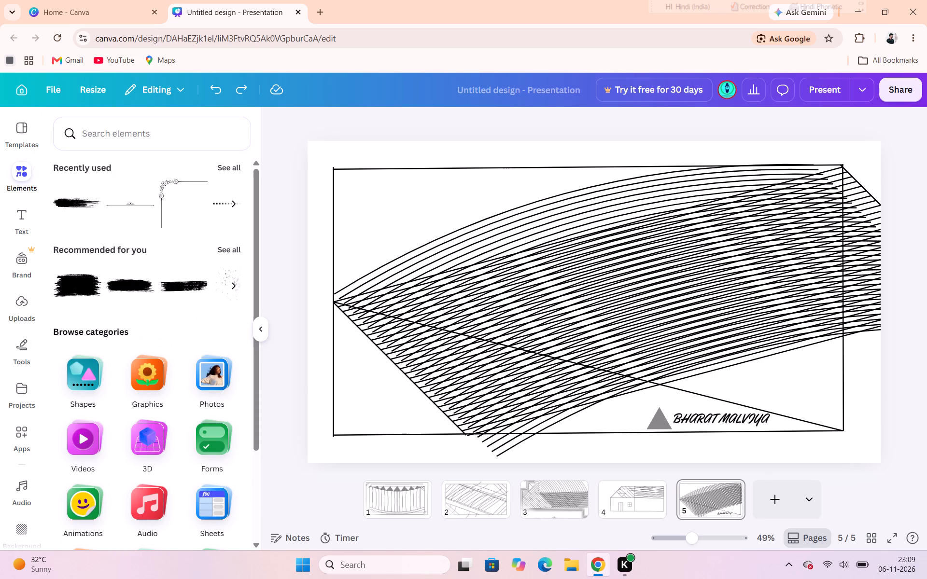
click(157, 204)
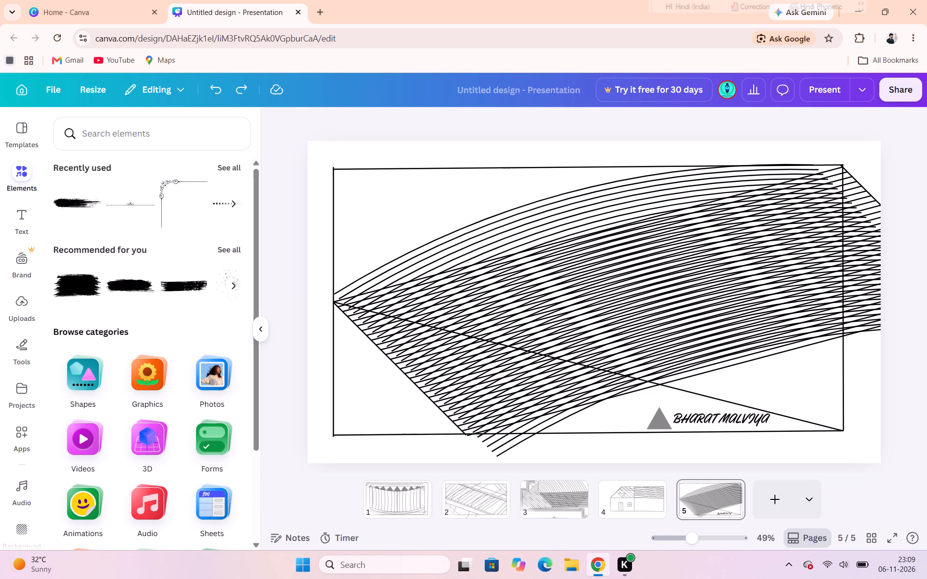
click(174, 189)
drag(564, 289, 370, 220)
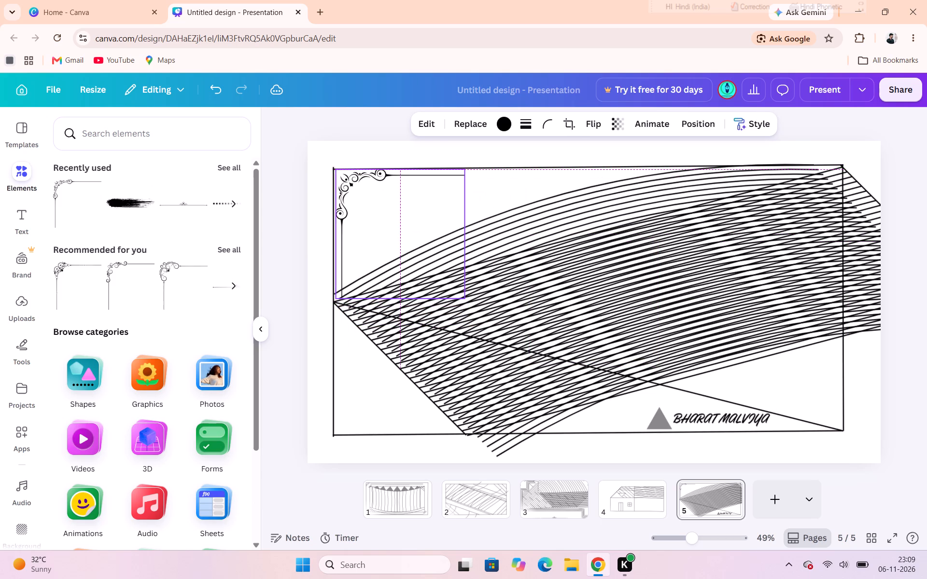
drag(370, 220, 371, 222)
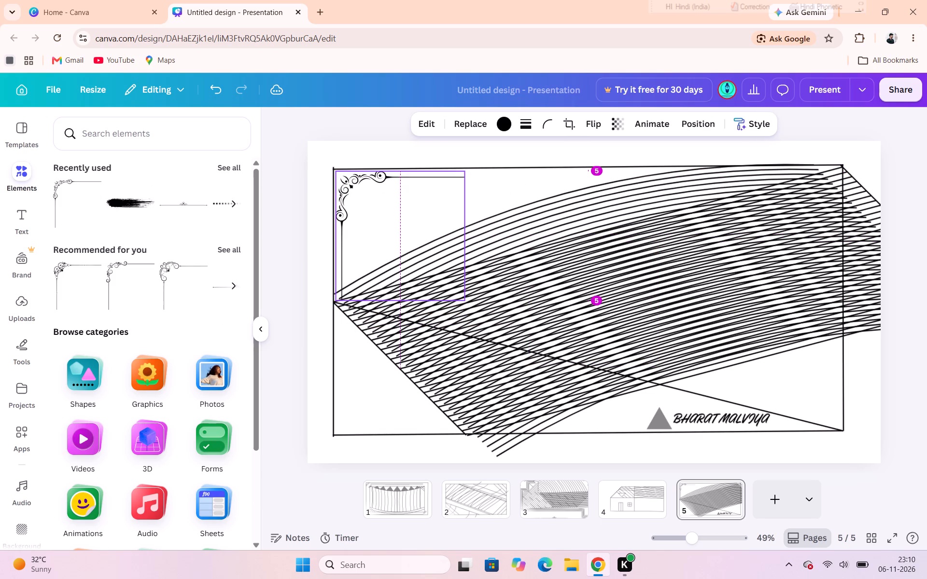
drag(371, 222, 369, 221)
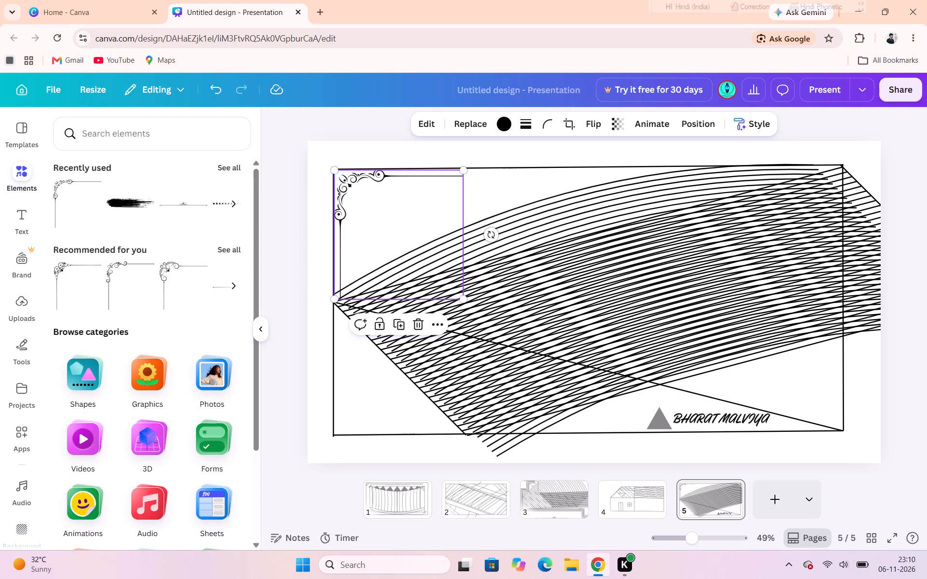
click(285, 294)
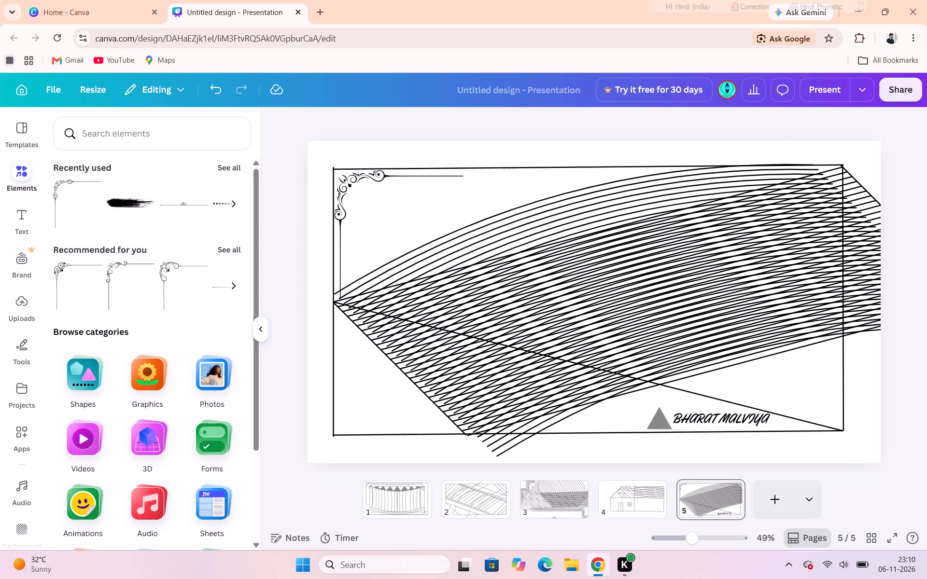
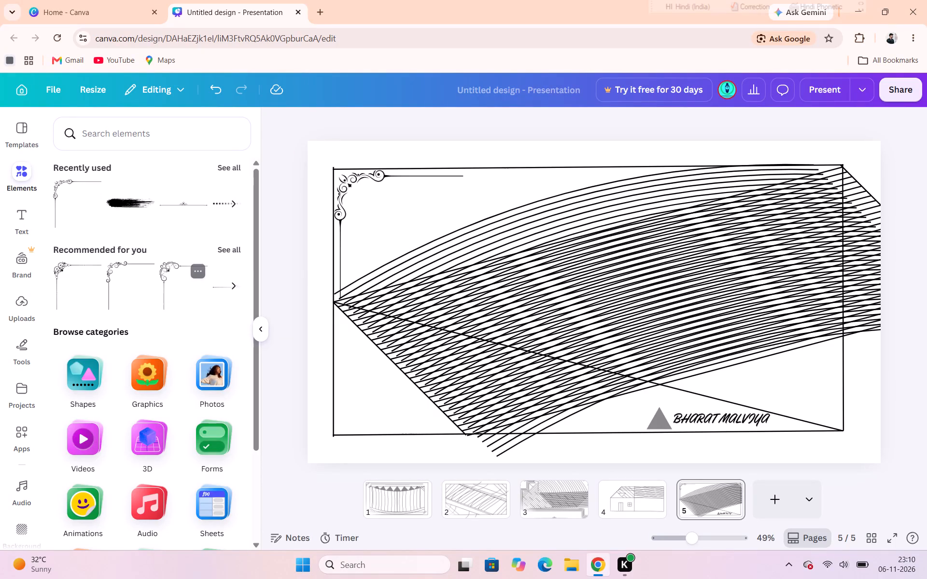
Add the recently used black brush-stroke graphic, shrink it to about half size, and place it over the frame's lower-right edge, above the signature.
click(124, 204)
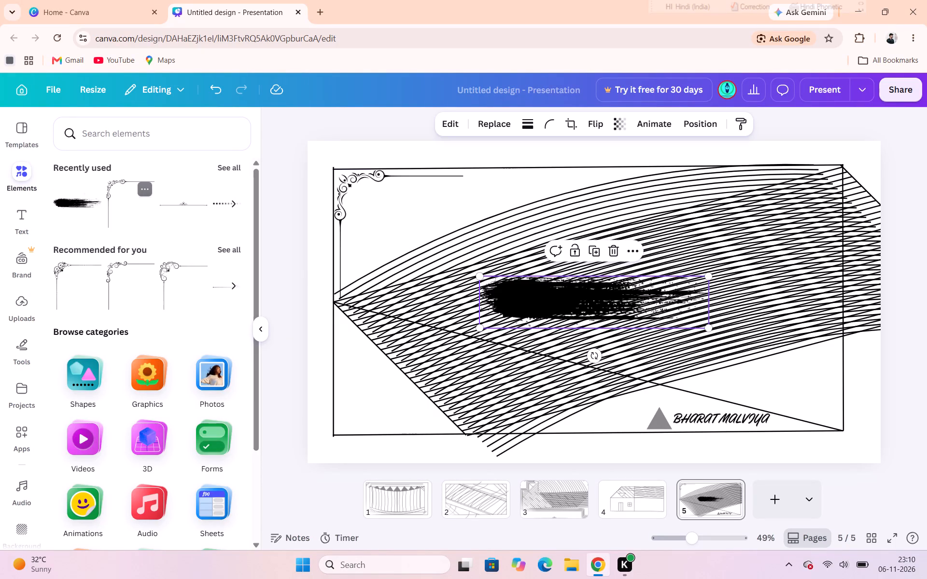
drag(562, 295, 500, 202)
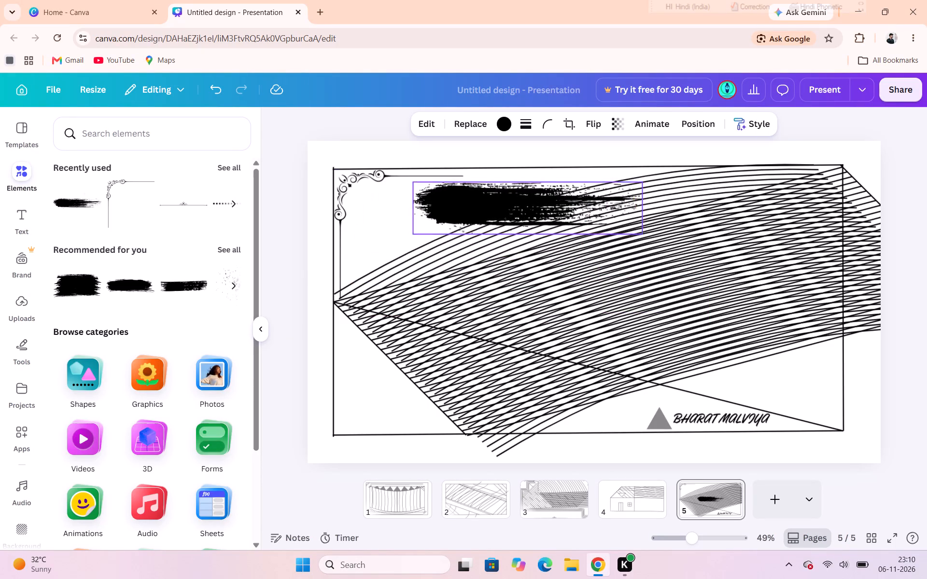
drag(500, 202, 674, 401)
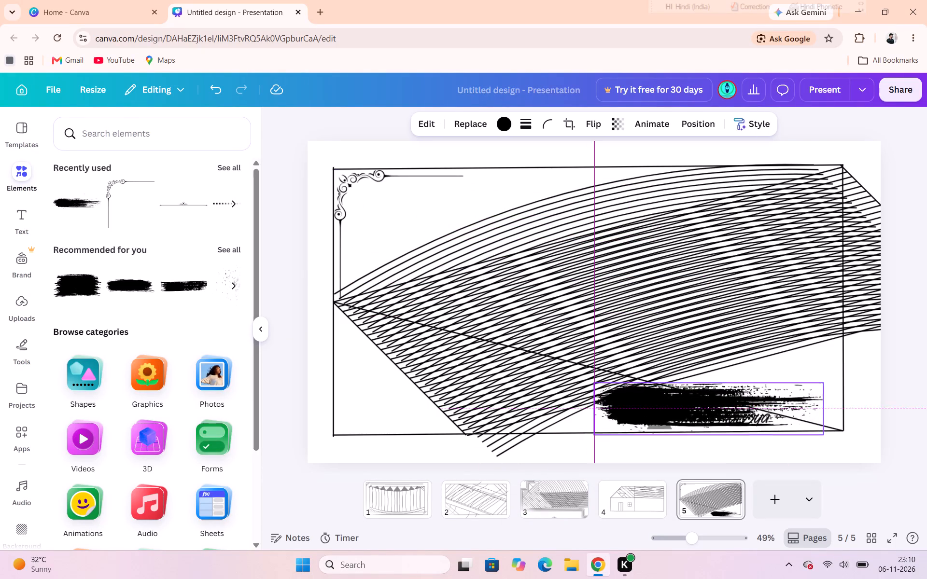
drag(674, 401, 433, 236)
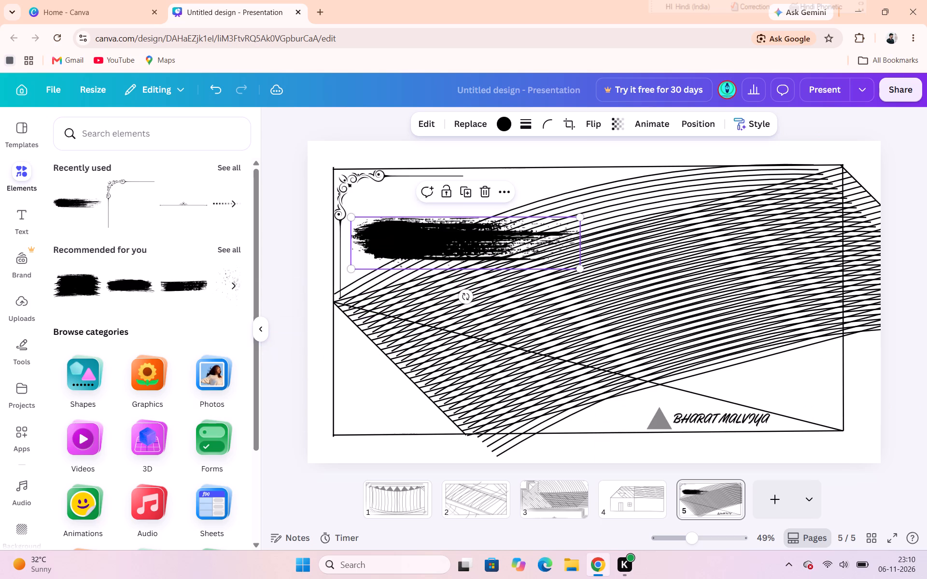
drag(580, 272, 474, 228)
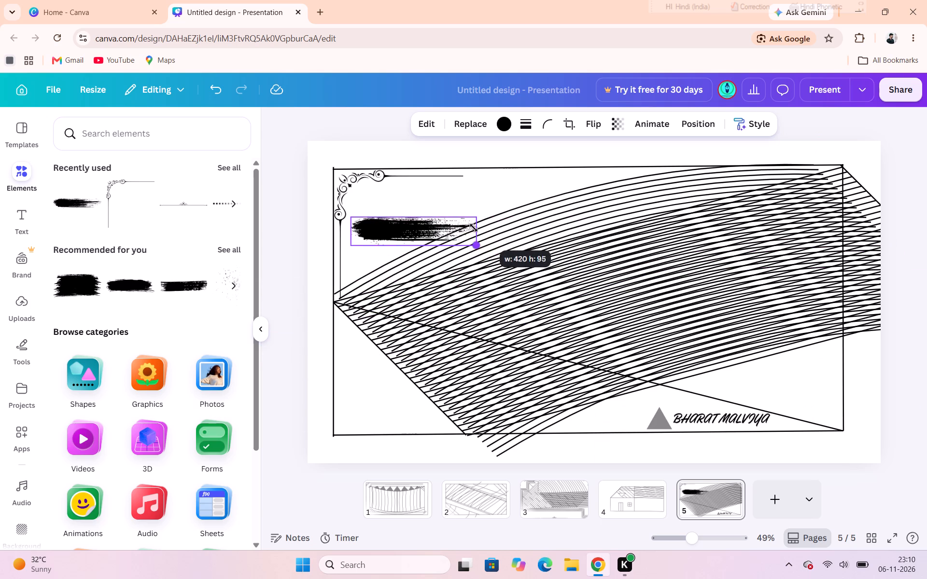
drag(474, 228, 475, 229)
drag(419, 226, 423, 333)
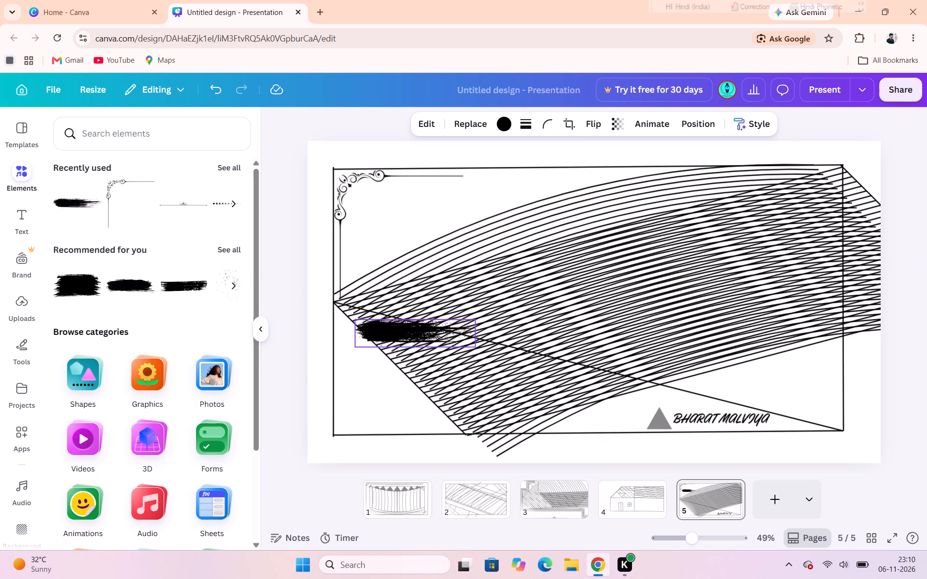
drag(423, 333, 659, 387)
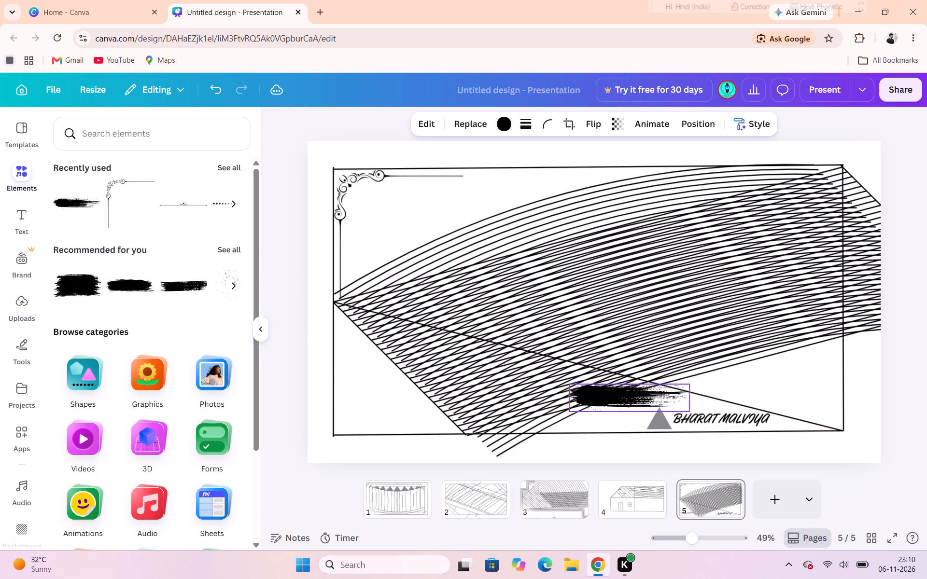
drag(659, 387, 434, 205)
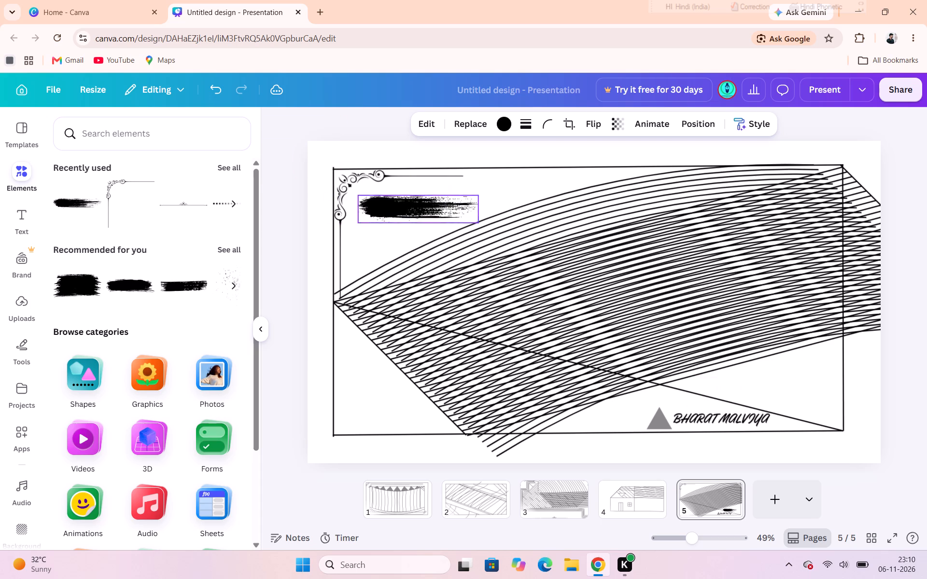
drag(434, 205, 394, 399)
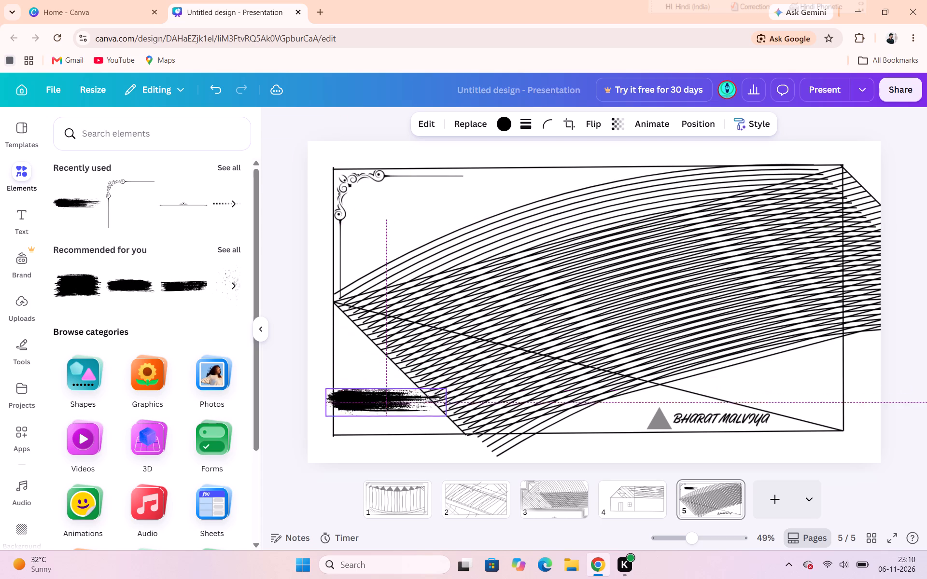
drag(394, 399, 402, 414)
drag(402, 414, 796, 376)
Move the triangle mark and the signature side by side into the frame's upper-left area, inside the corner ornament, keeping the ornament in place.
drag(650, 425, 365, 195)
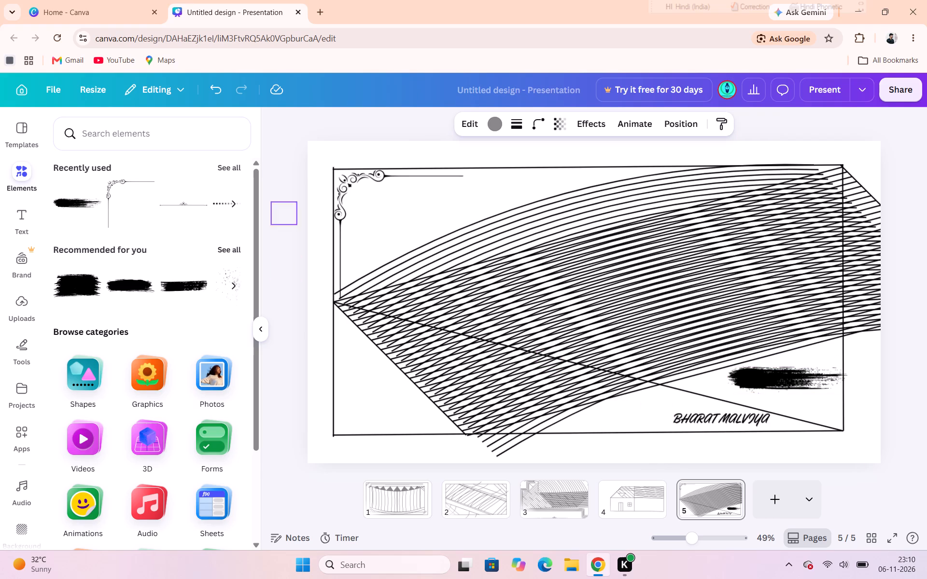
drag(365, 195, 365, 208)
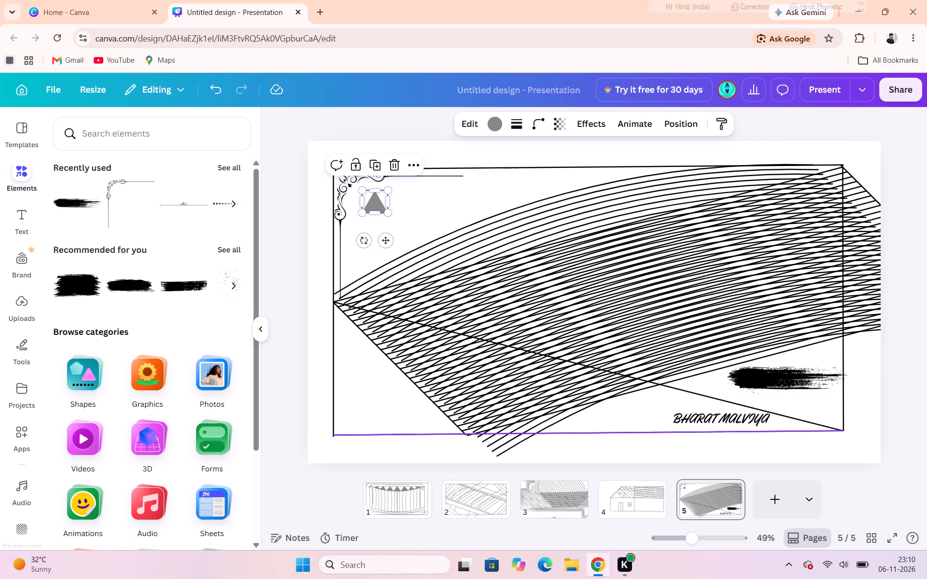
drag(700, 416, 416, 203)
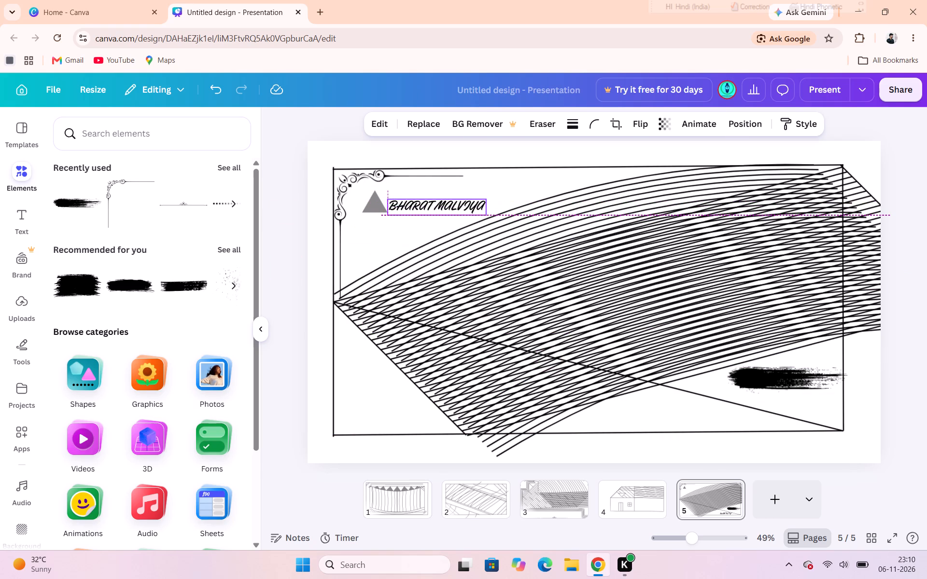
drag(416, 203, 417, 202)
click(372, 203)
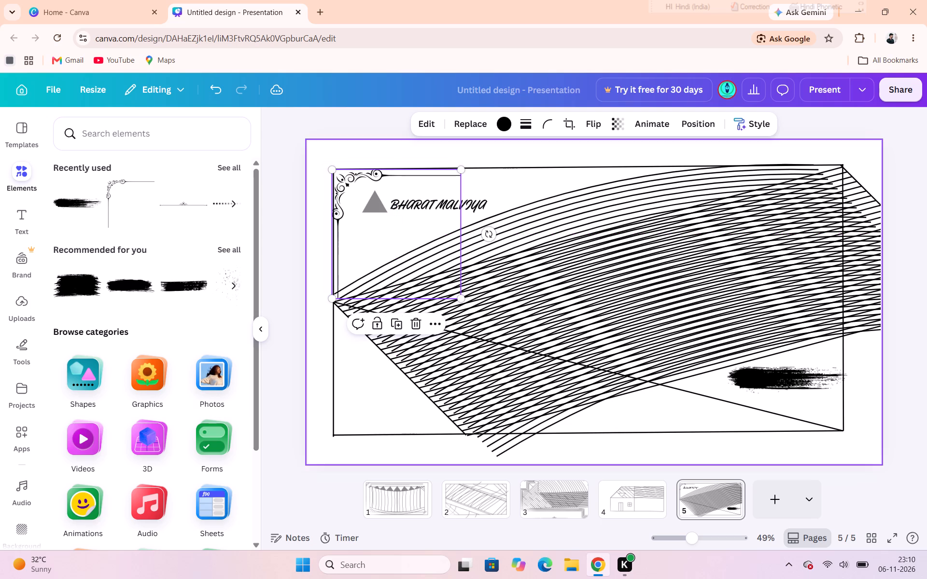
click(208, 90)
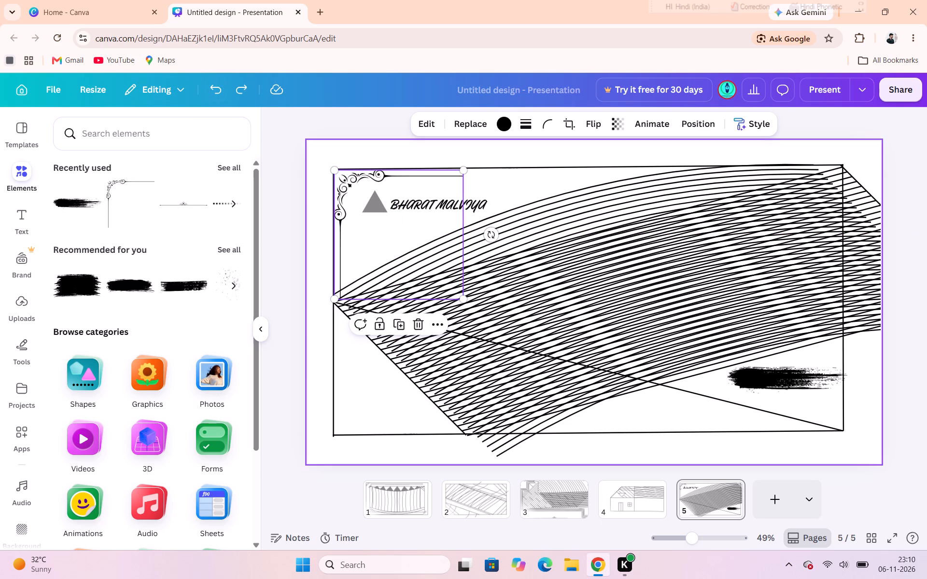
click(378, 208)
click(554, 194)
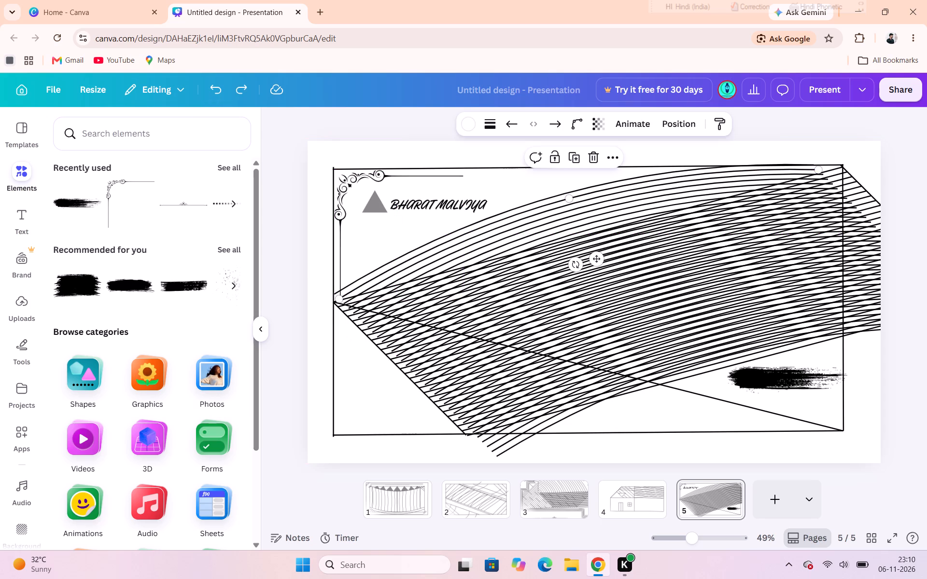
click(466, 200)
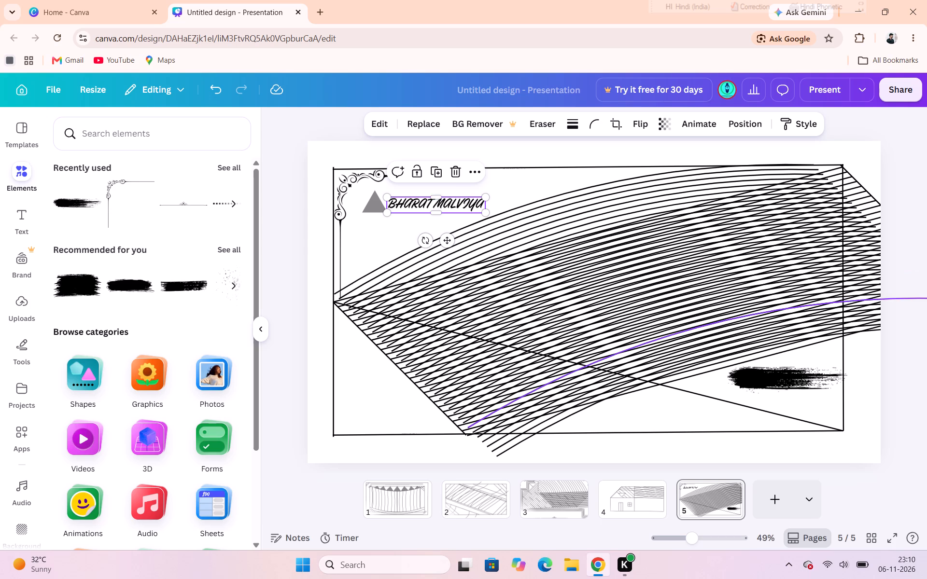
click(640, 434)
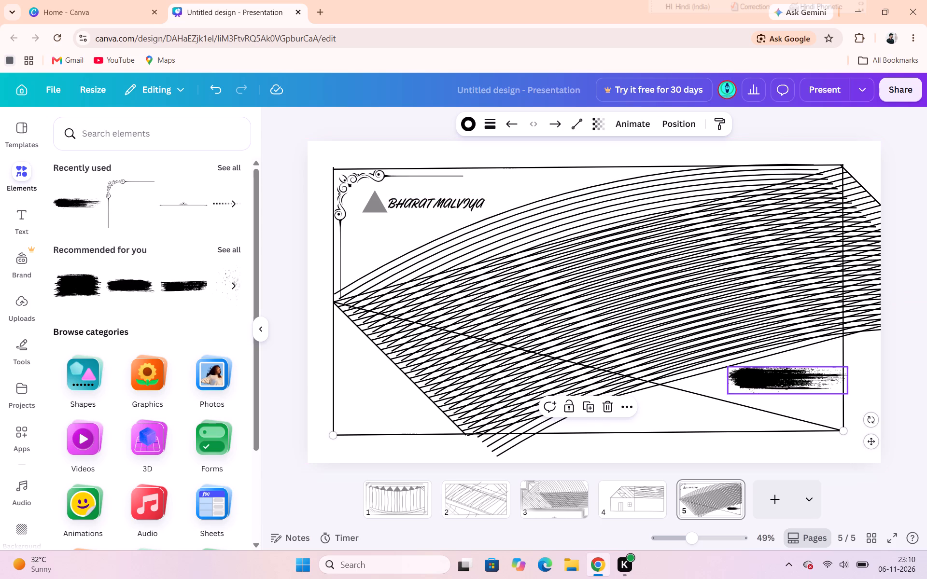
Move the brush stroke to the signature's former spot just above the frame's bottom edge, and clear the selection.
drag(784, 380, 716, 419)
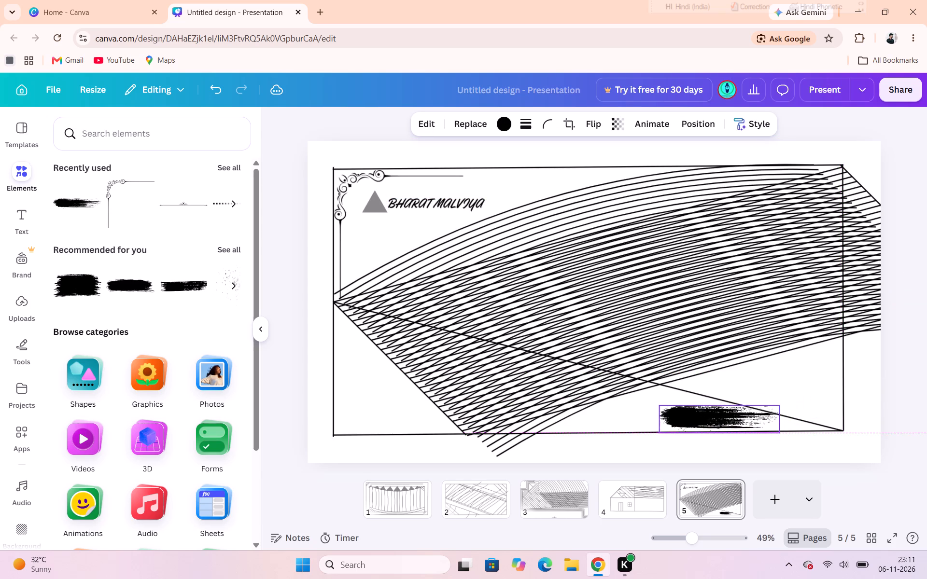
drag(716, 419, 706, 420)
click(918, 375)
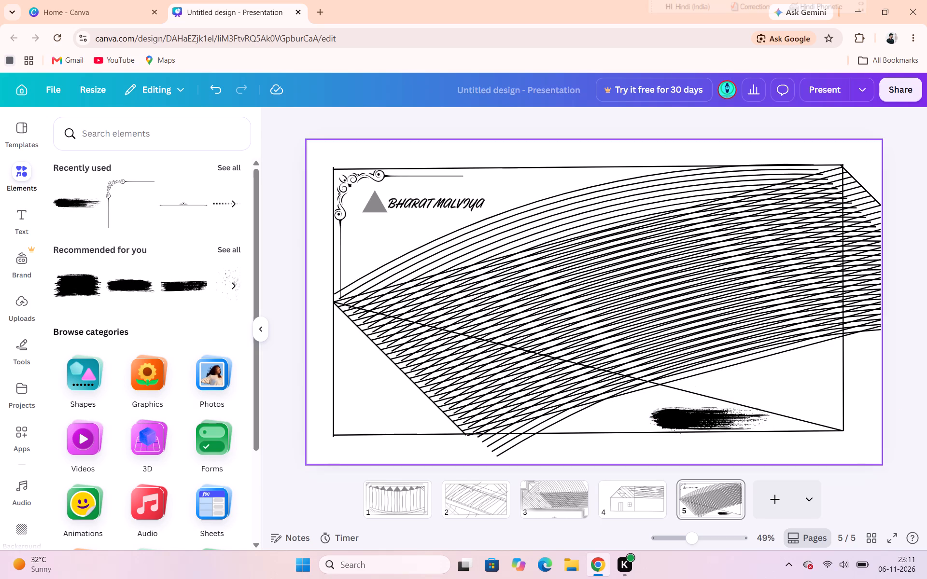
Add the recently used dotted line and lay it horizontally just above the frame's bottom edge, starting at the frame's left edge.
click(233, 169)
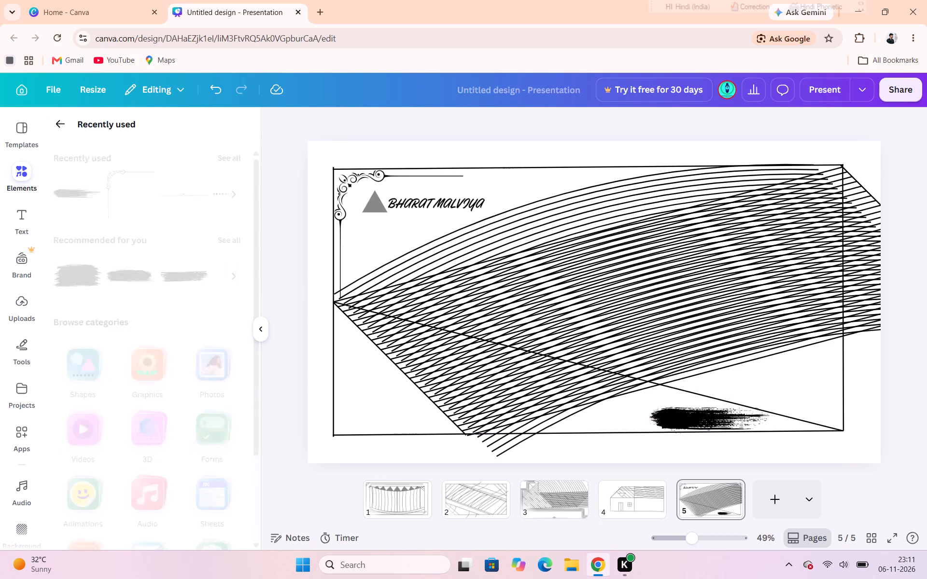
click(81, 247)
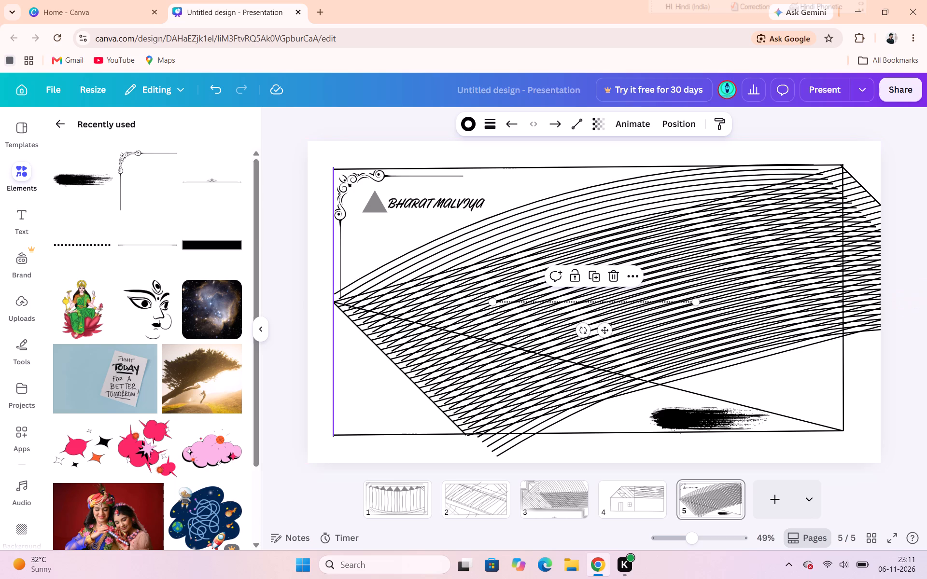
drag(551, 309, 533, 310)
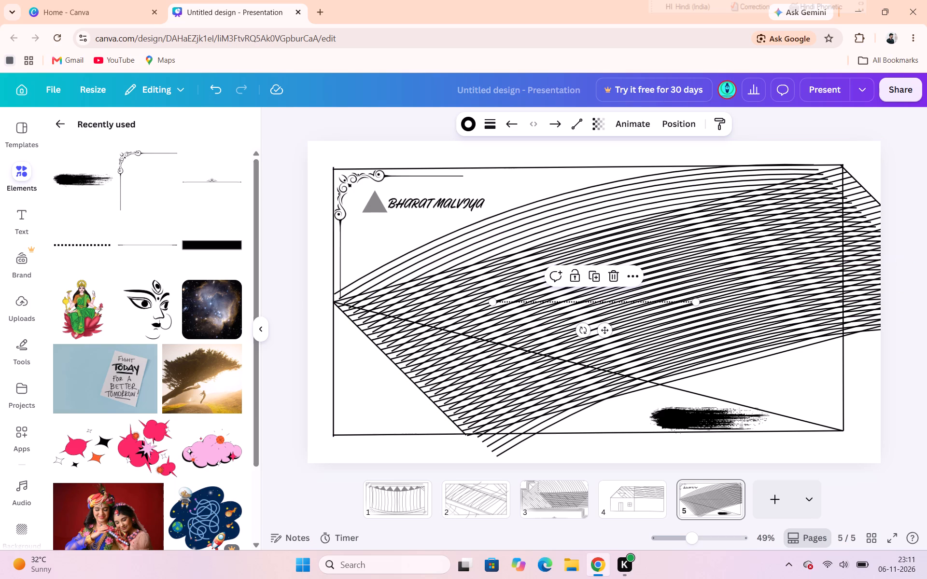
drag(533, 310, 382, 411)
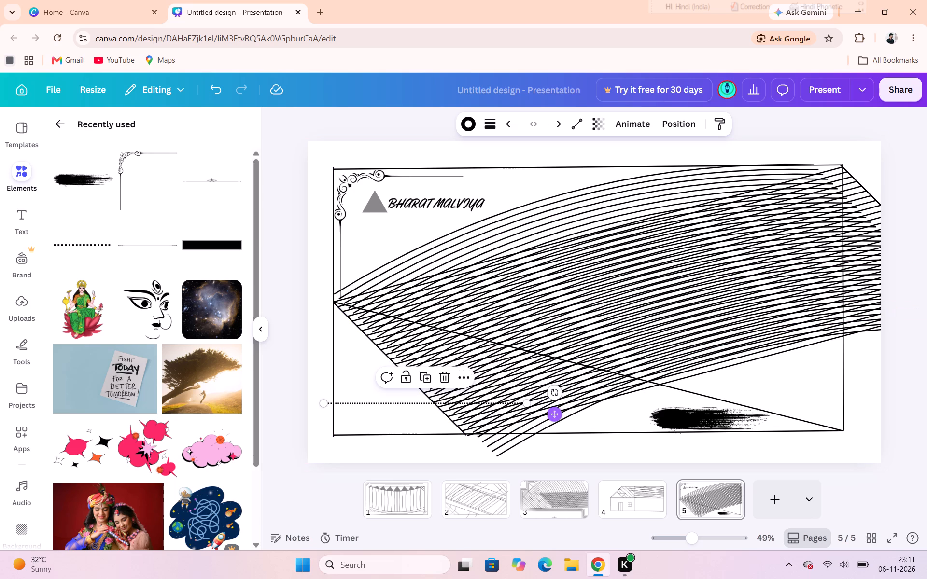
drag(558, 410, 444, 416)
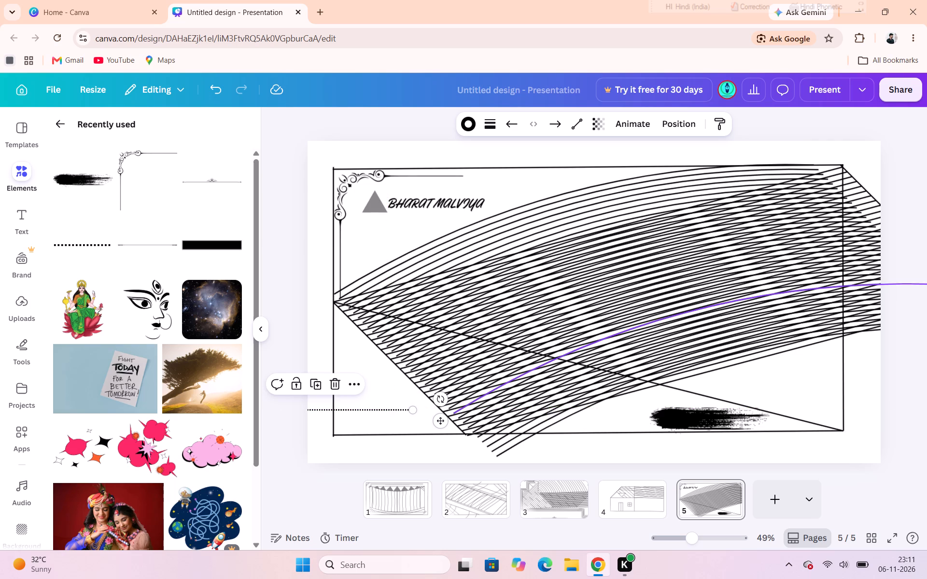
drag(442, 419, 552, 423)
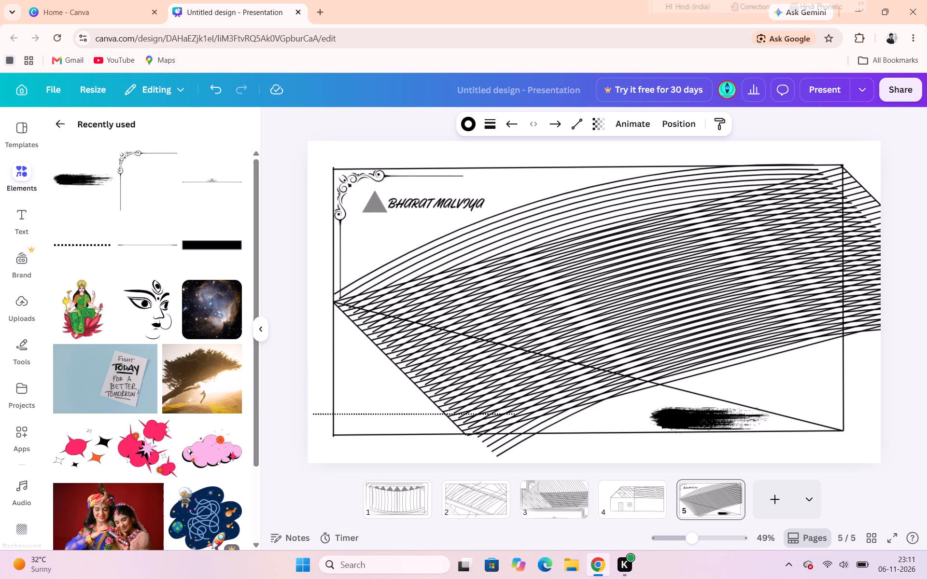
drag(552, 423, 567, 421)
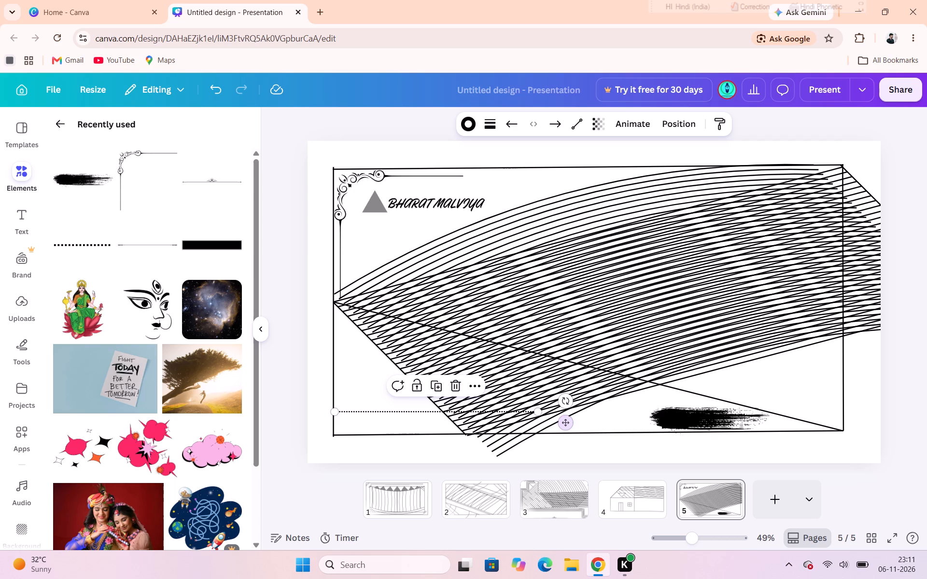
Shorten the dotted line to about half its length and move it into the frame's lower-left corner.
drag(334, 414, 406, 421)
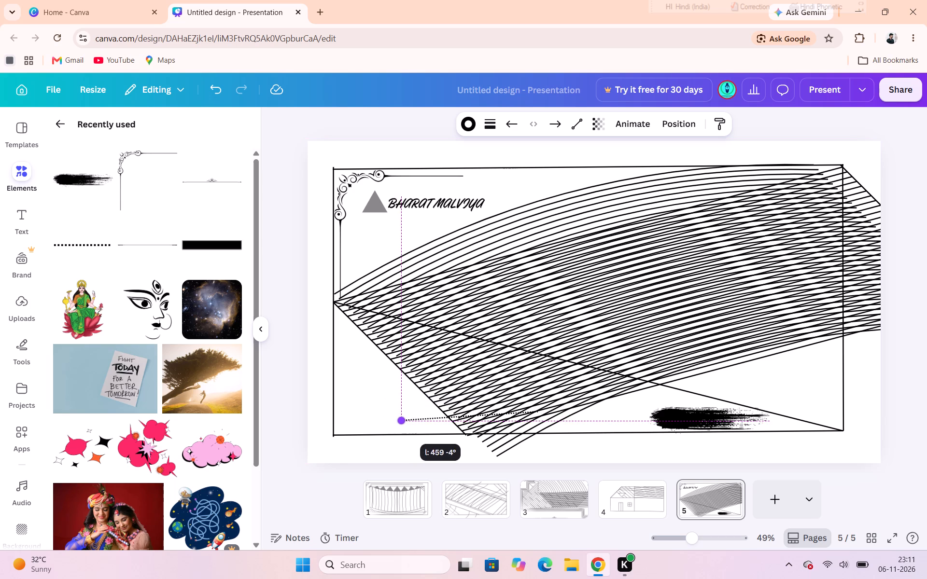
drag(406, 421, 435, 418)
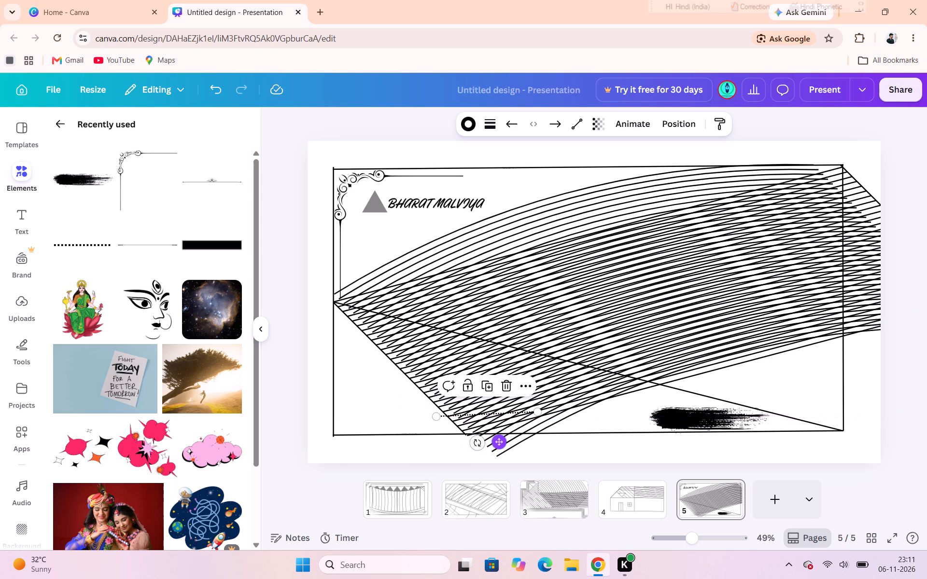
drag(494, 445, 396, 455)
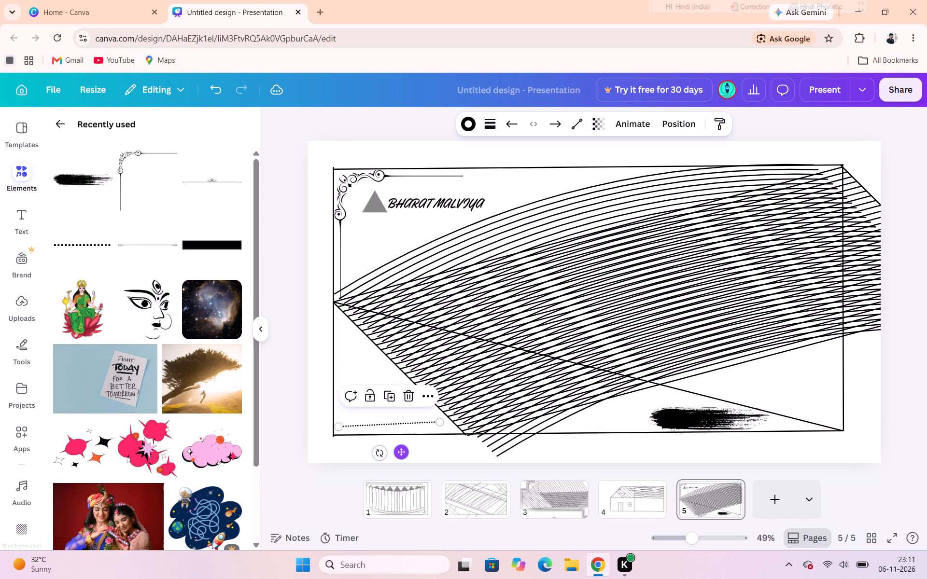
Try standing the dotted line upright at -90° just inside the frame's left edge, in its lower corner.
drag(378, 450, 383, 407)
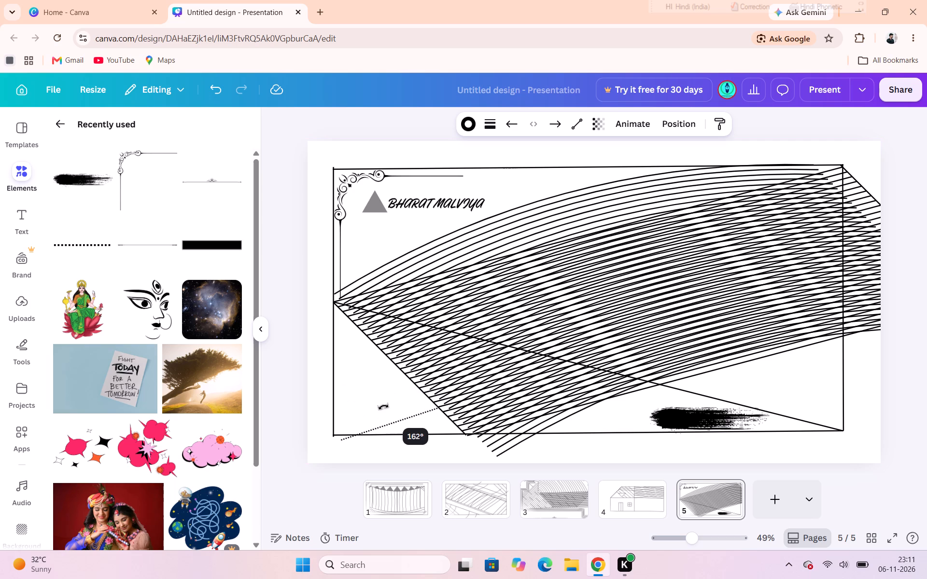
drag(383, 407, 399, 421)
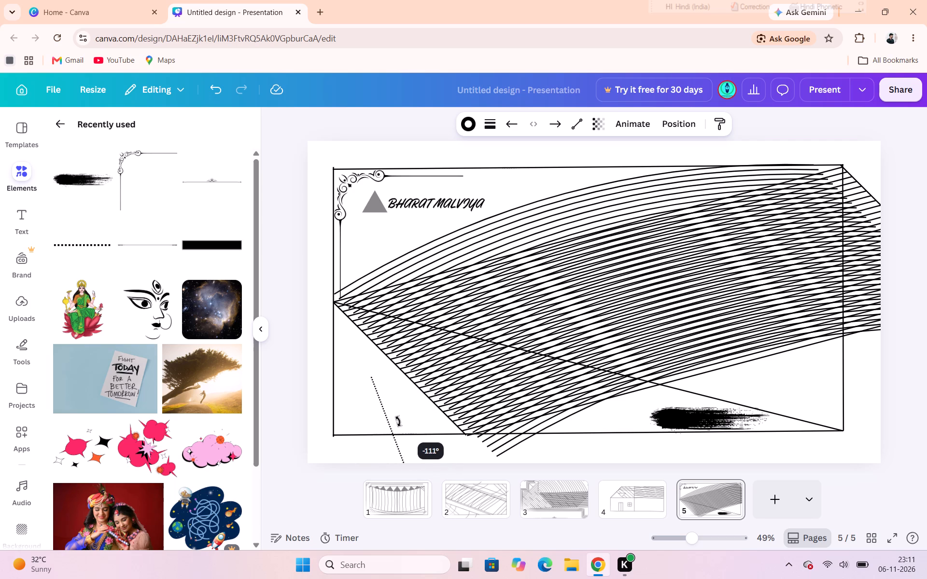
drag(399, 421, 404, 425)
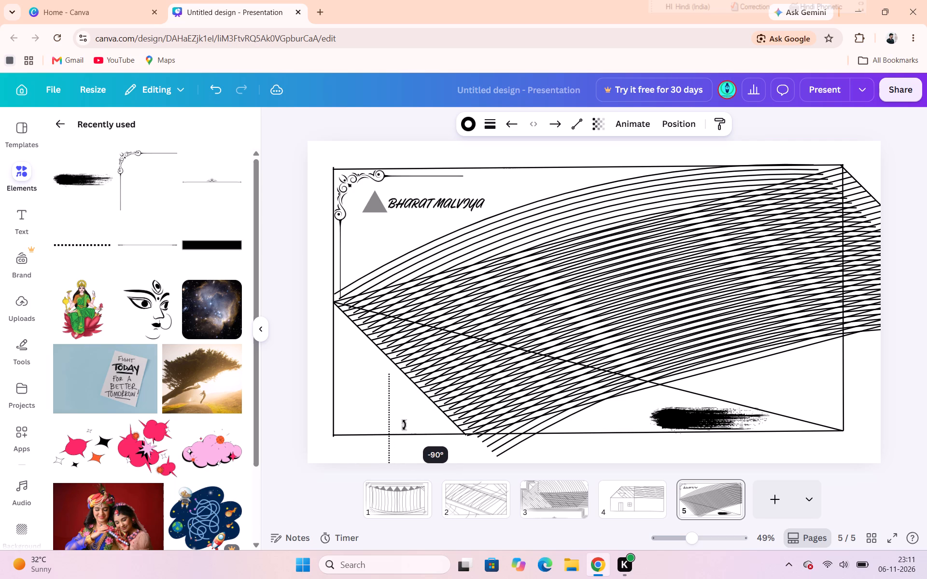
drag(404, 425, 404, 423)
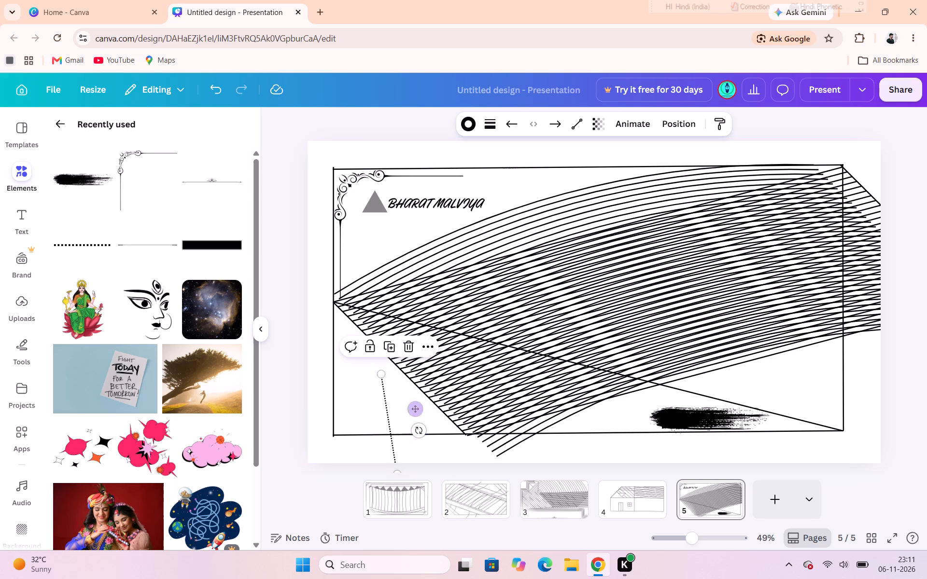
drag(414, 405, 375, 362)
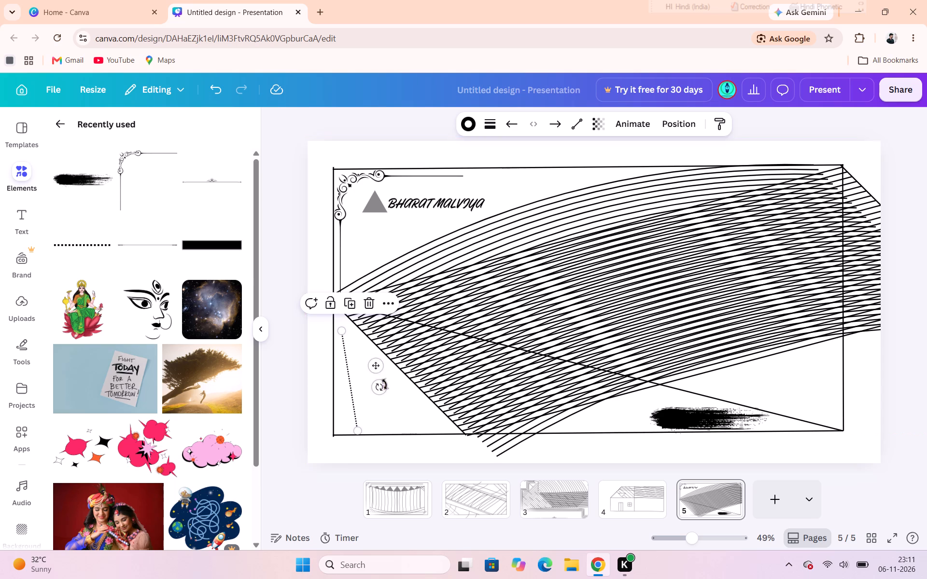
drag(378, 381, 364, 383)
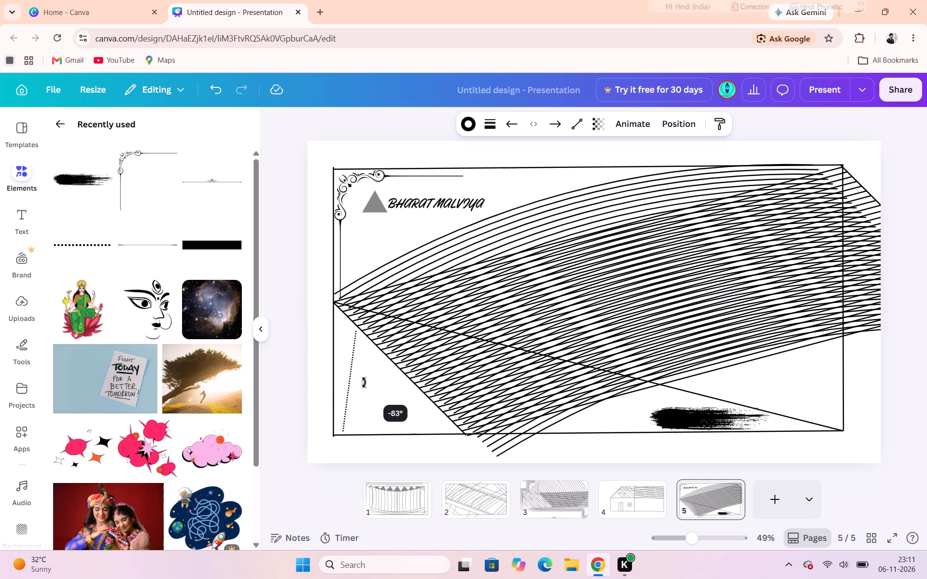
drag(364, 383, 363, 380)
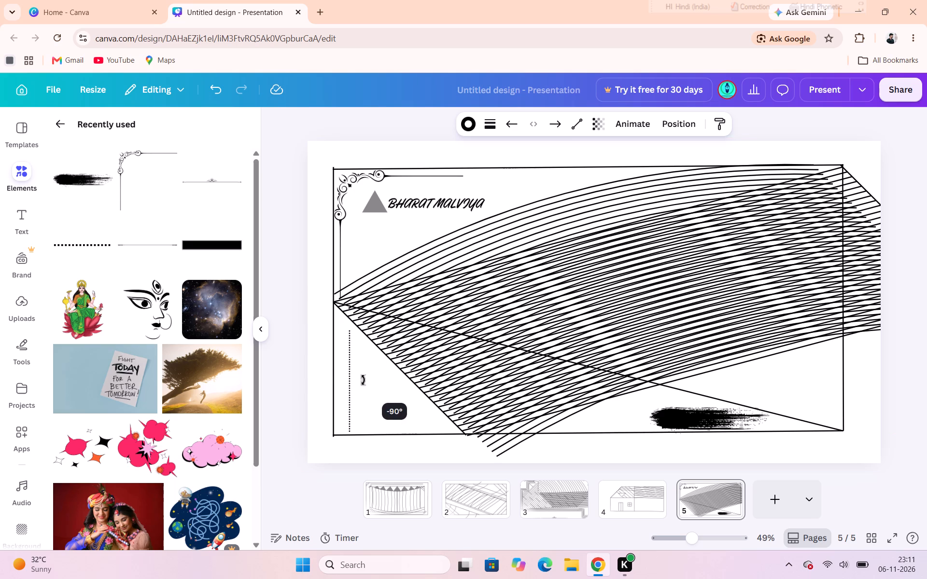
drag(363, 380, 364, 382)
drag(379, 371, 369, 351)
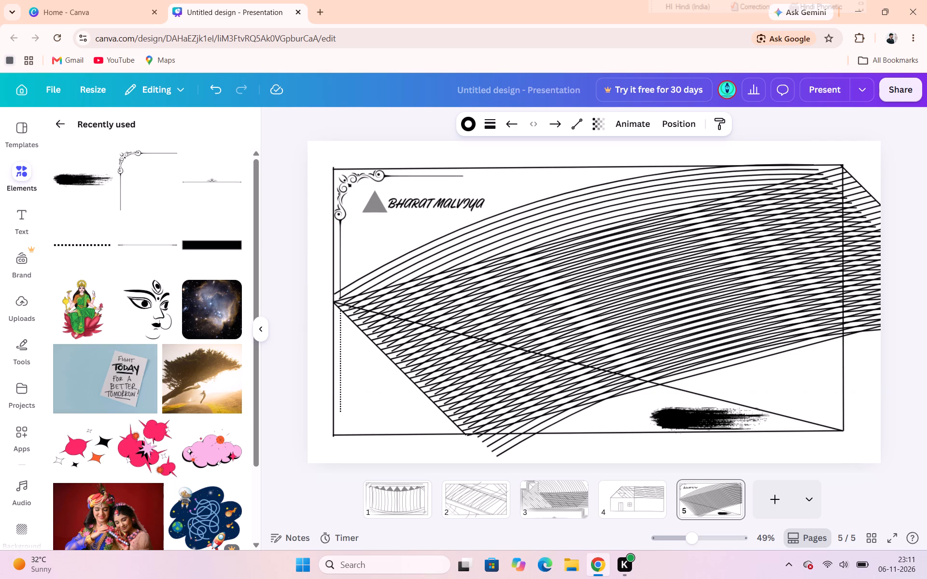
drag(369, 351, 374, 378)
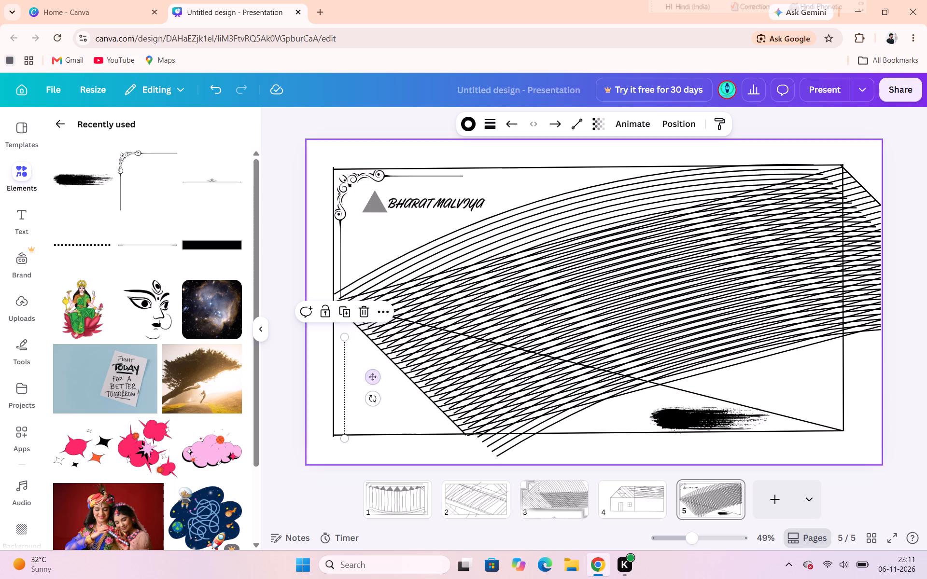
Rotate the dotted line to about -135°, parallel to the pattern's diagonal edge, and place it across the frame's lower-left corner.
drag(370, 397, 396, 348)
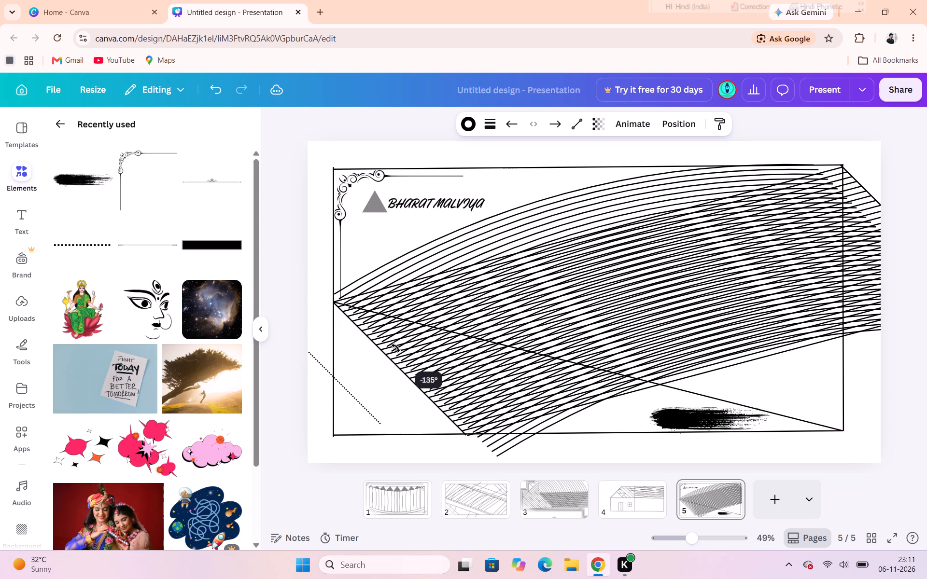
drag(396, 348, 396, 346)
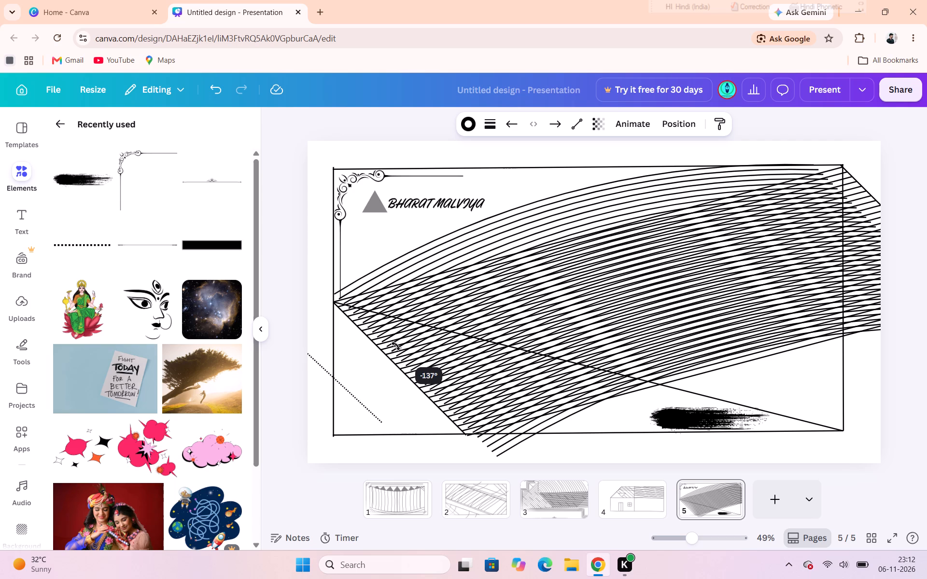
drag(396, 346, 397, 351)
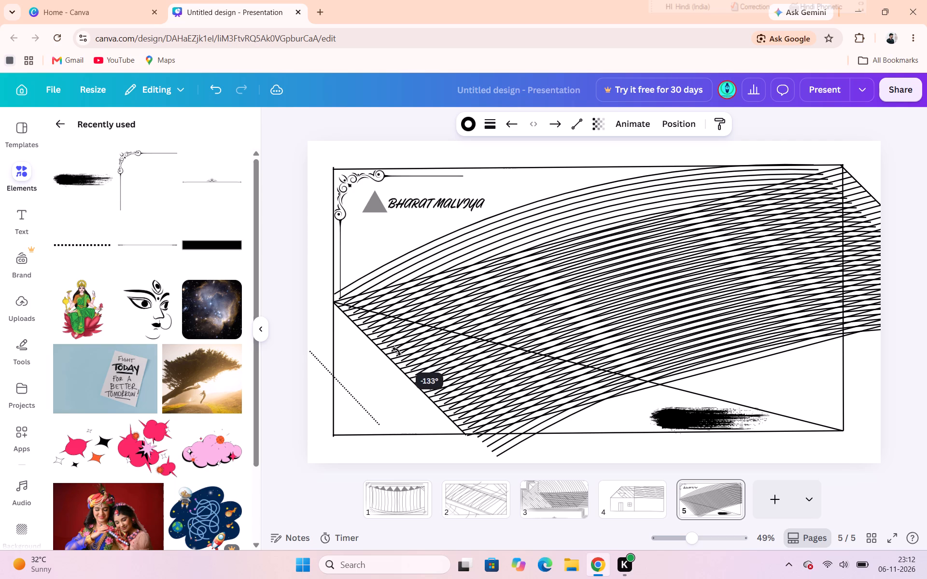
drag(397, 351, 397, 349)
drag(356, 364, 405, 363)
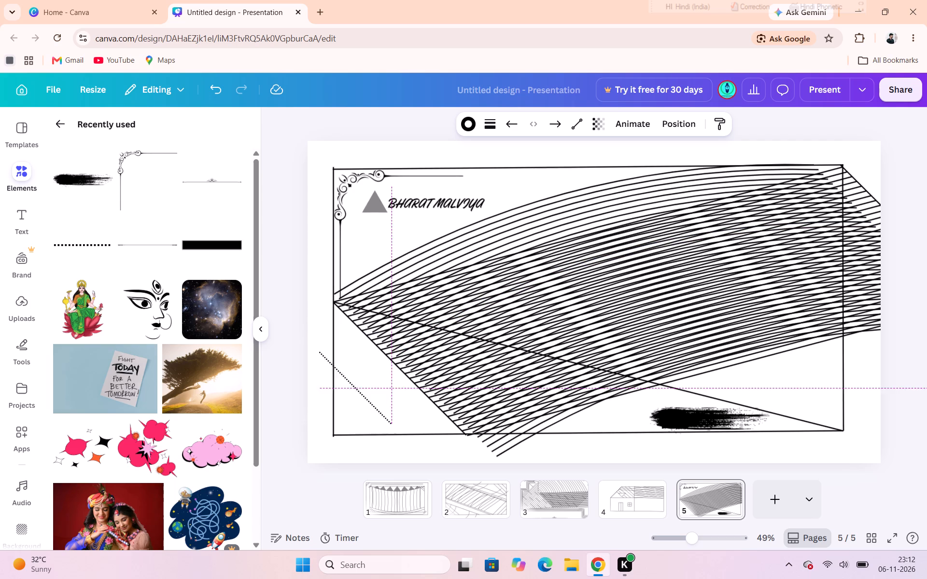
drag(405, 363, 412, 351)
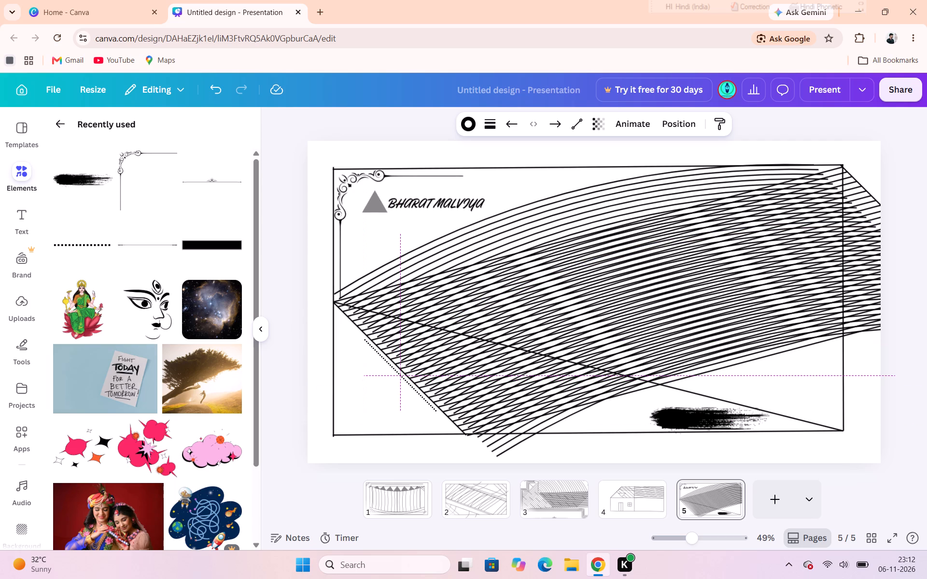
drag(412, 351, 385, 373)
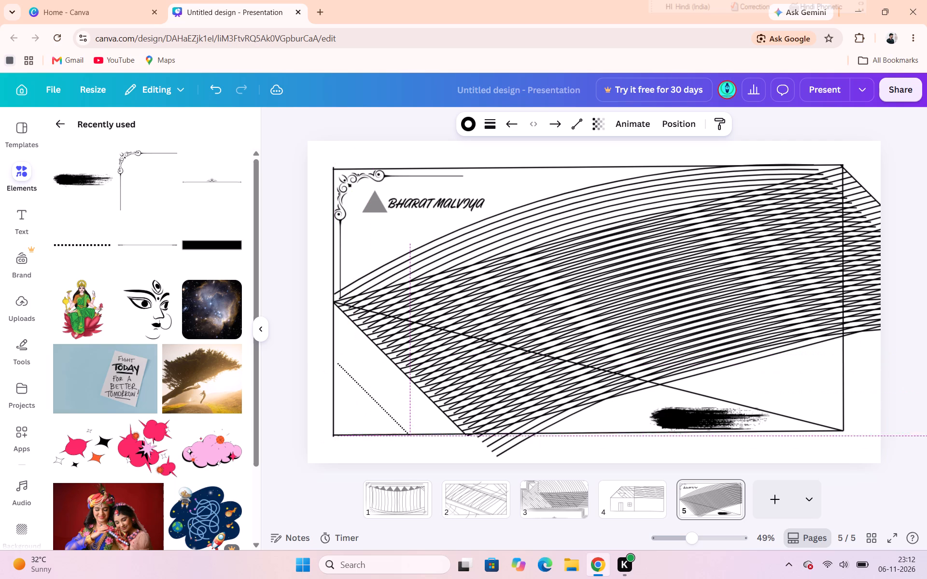
drag(385, 373, 383, 373)
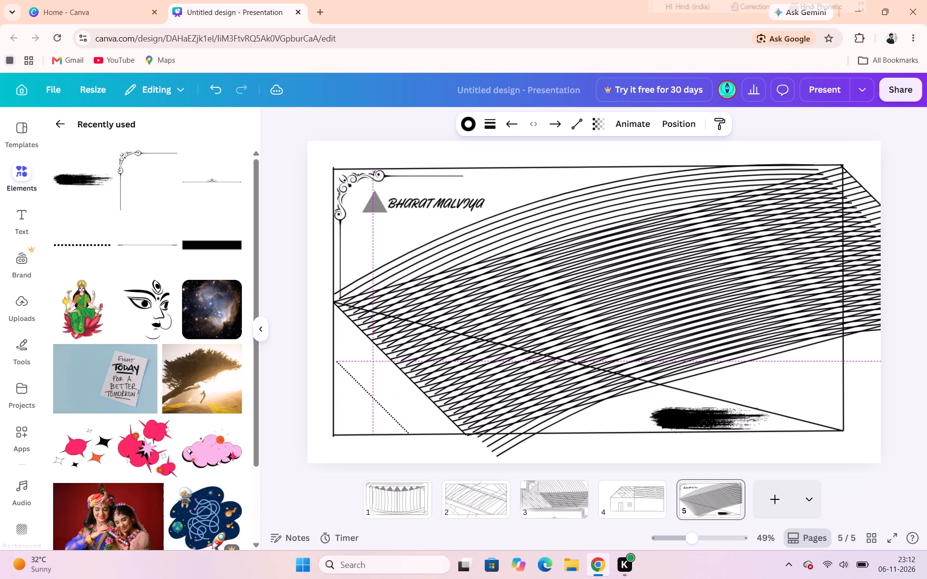
drag(383, 373, 381, 373)
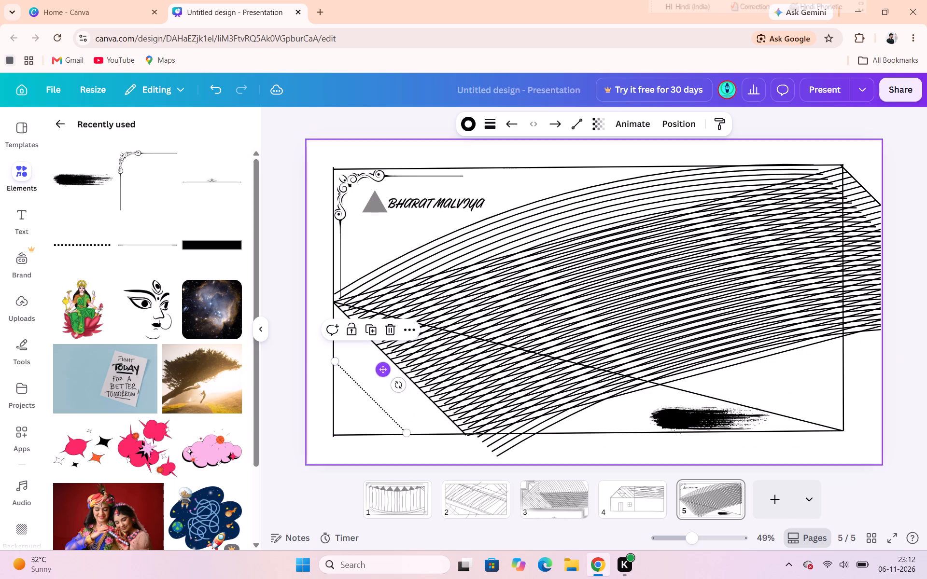
Duplicate the diagonal dotted line three times.
click(374, 333)
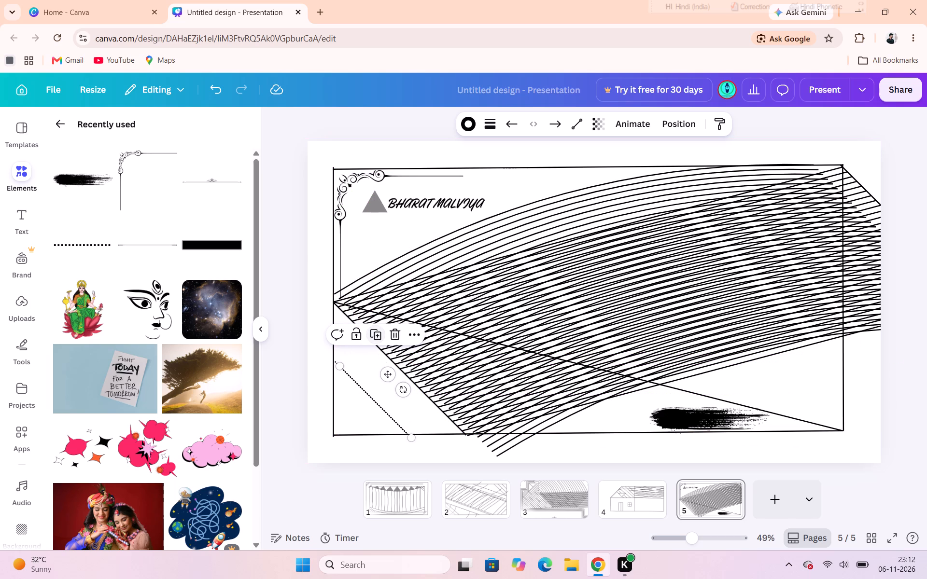
triple_click(374, 333)
click(374, 333)
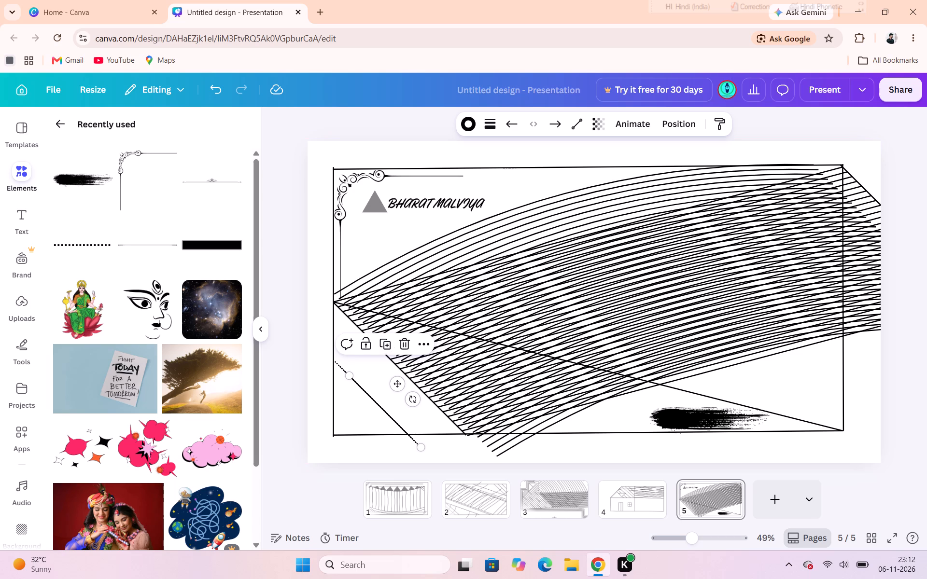
Move two of the dotted copies up beside the line pattern's diagonal edge, closely spaced and parallel to each other.
drag(374, 403, 390, 361)
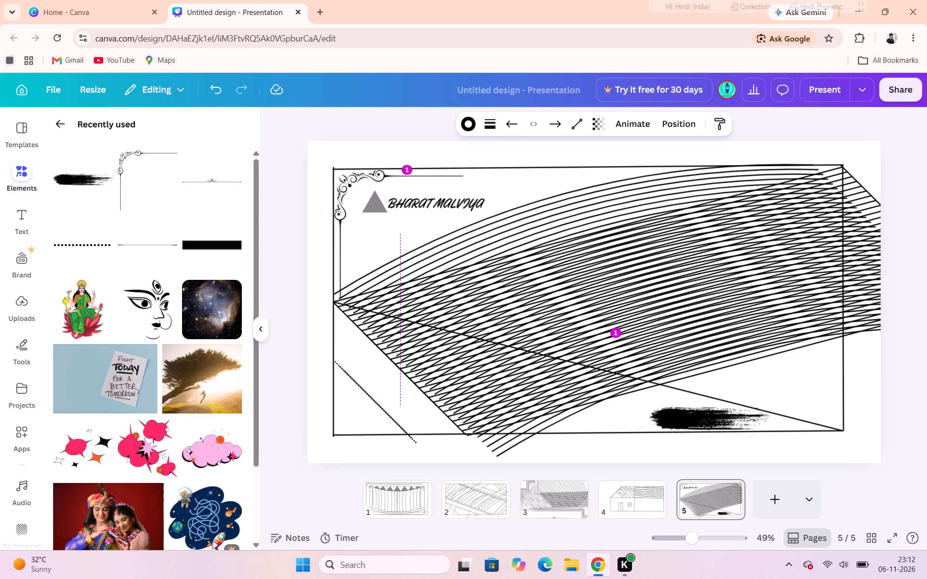
drag(390, 361, 372, 384)
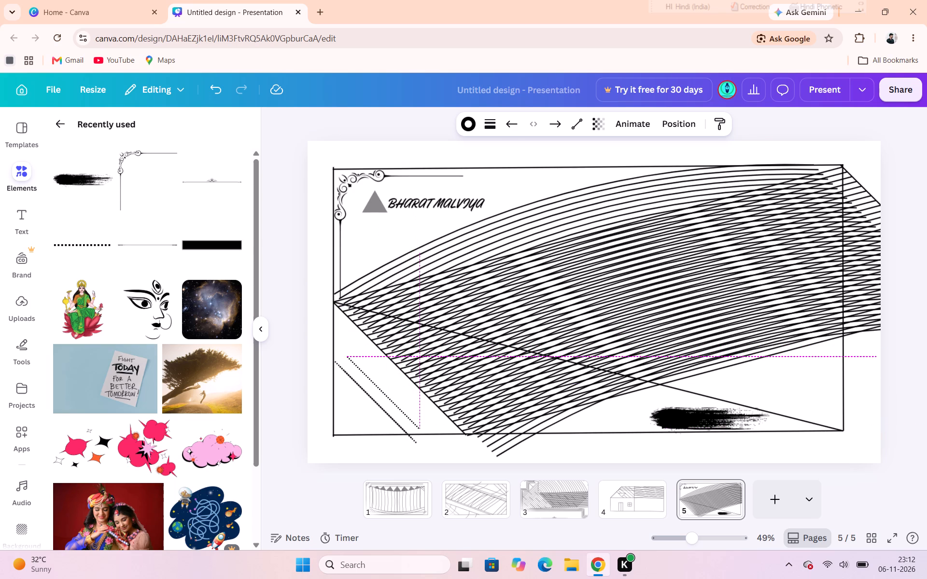
drag(372, 384, 370, 383)
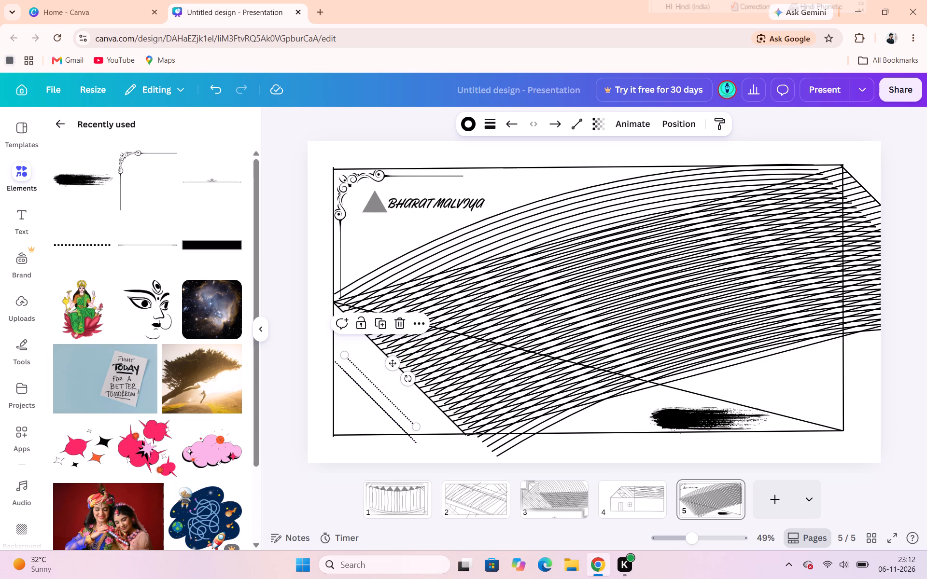
drag(371, 391, 391, 374)
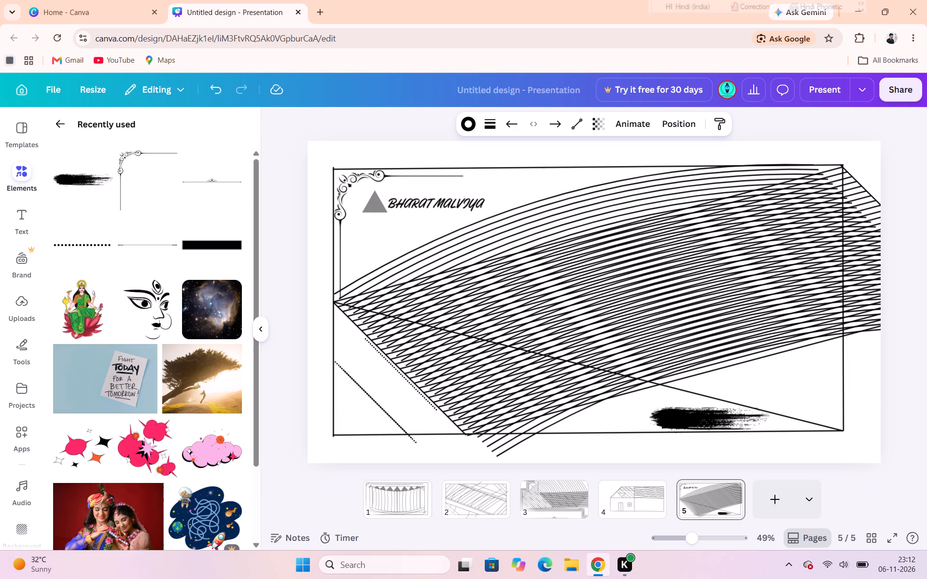
drag(391, 374, 389, 375)
click(365, 391)
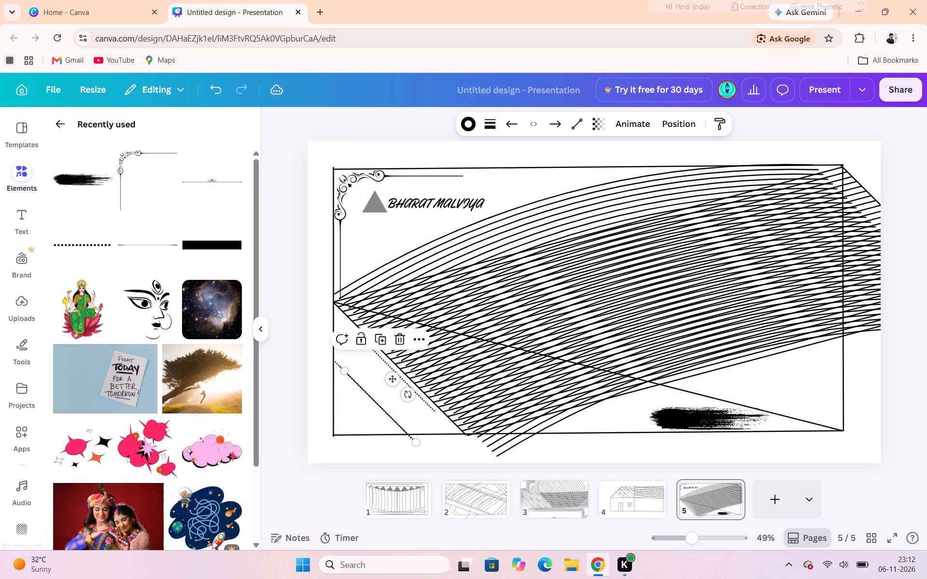
drag(365, 391, 381, 368)
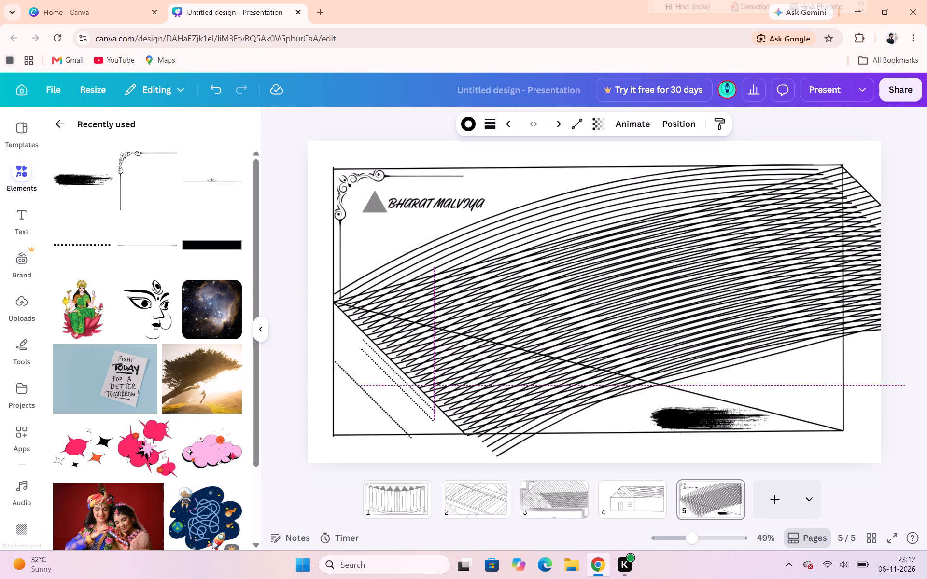
drag(381, 368, 379, 364)
Move the third copy below the original dotted line, shorten it to about 222 between the frame's left and bottom edges, and clear the selection.
click(350, 382)
drag(350, 382, 329, 395)
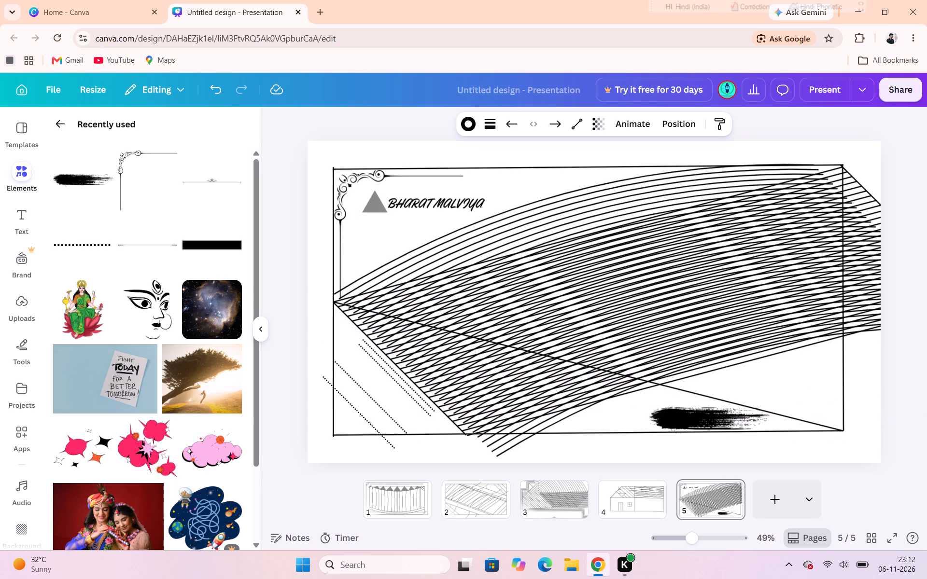
drag(329, 395, 328, 396)
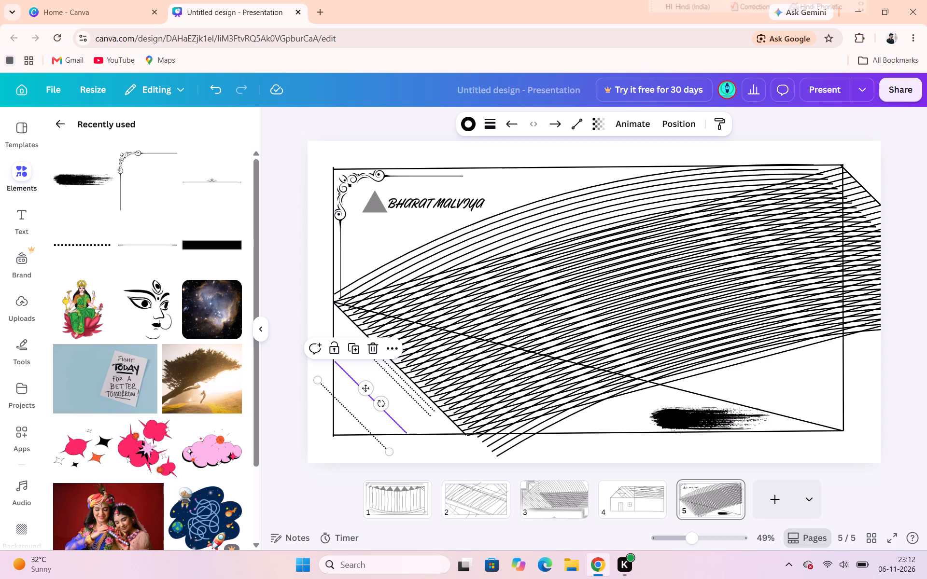
click(346, 377)
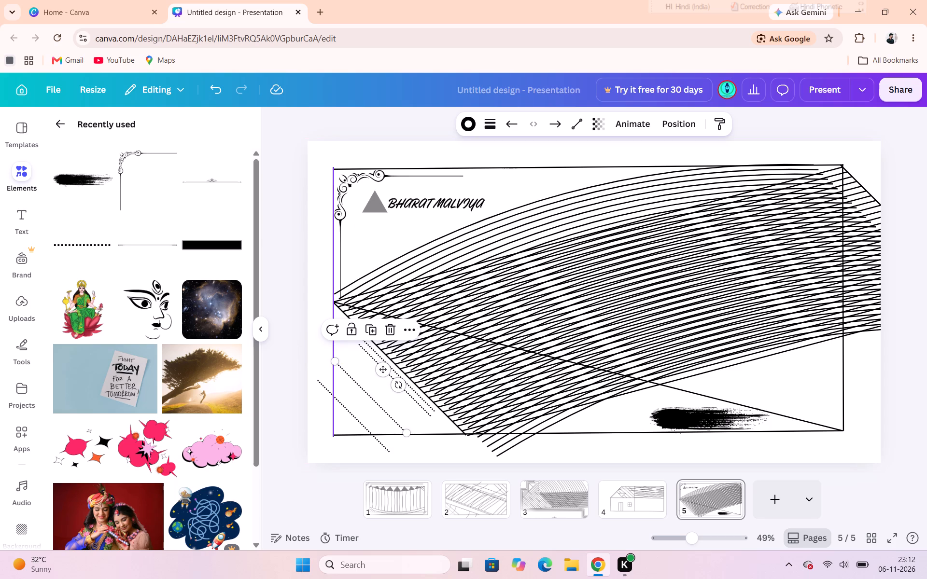
click(334, 402)
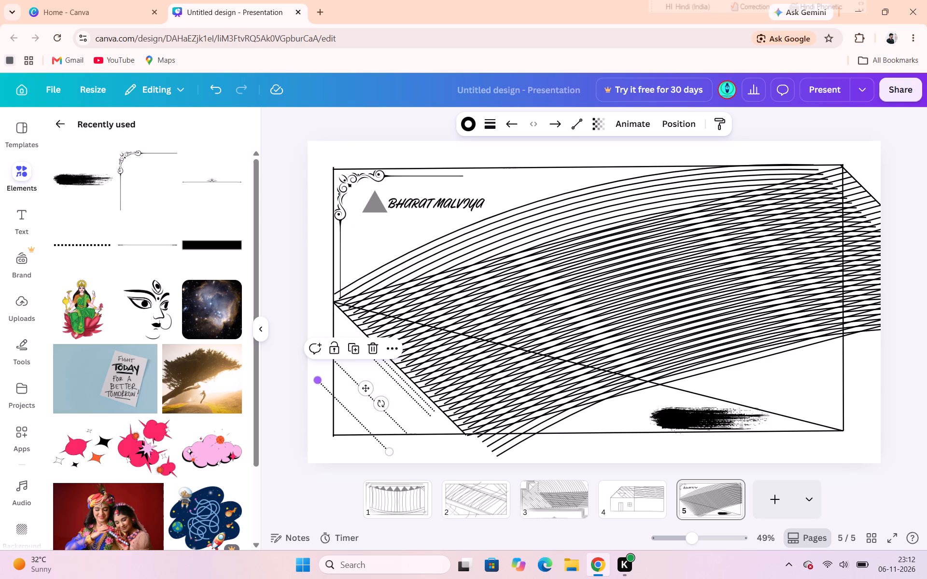
drag(316, 379, 332, 390)
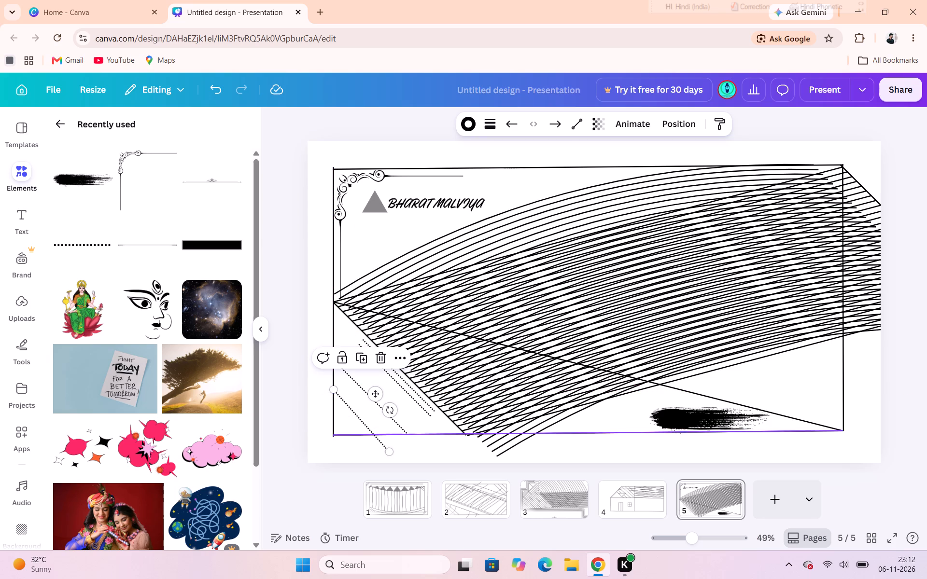
drag(389, 449, 382, 429)
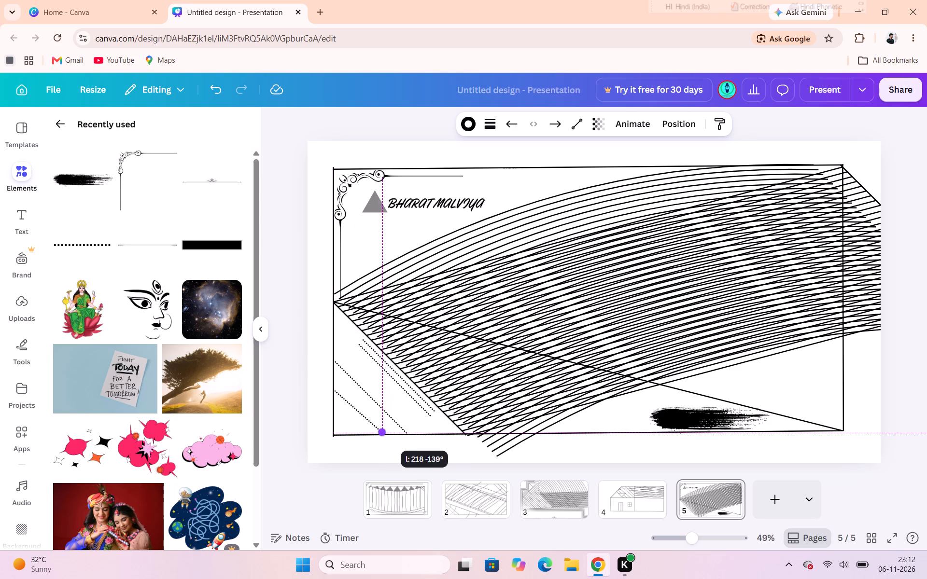
drag(382, 429, 379, 428)
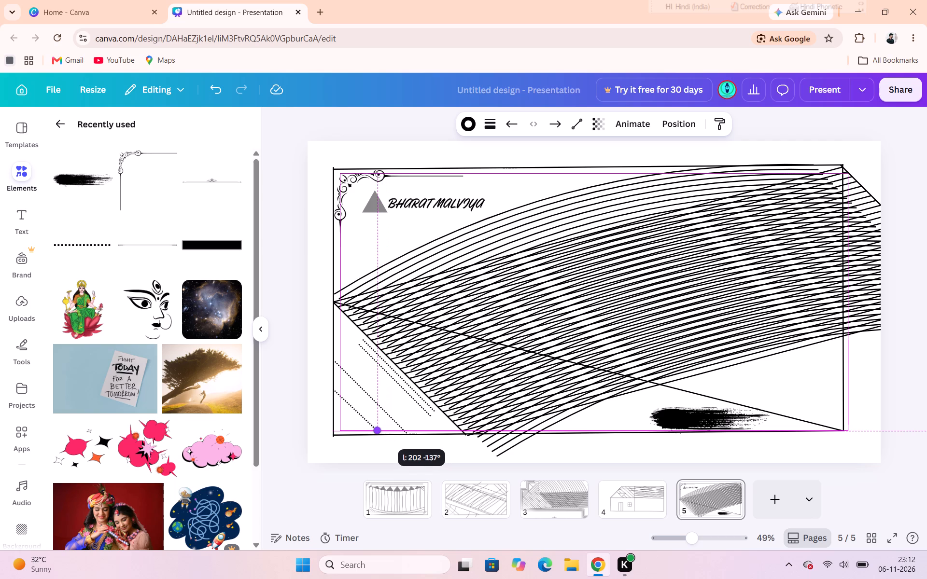
drag(379, 428, 380, 432)
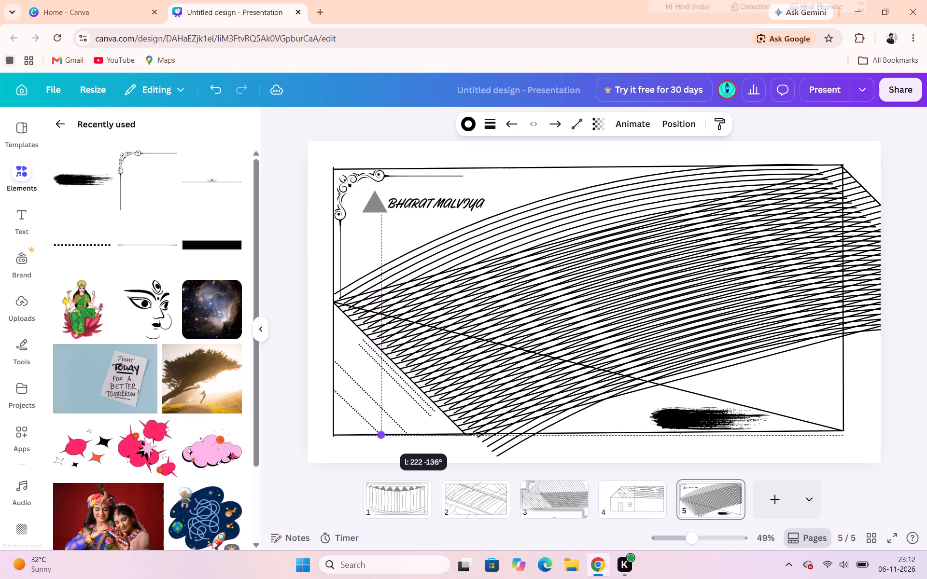
drag(380, 432, 381, 433)
click(390, 465)
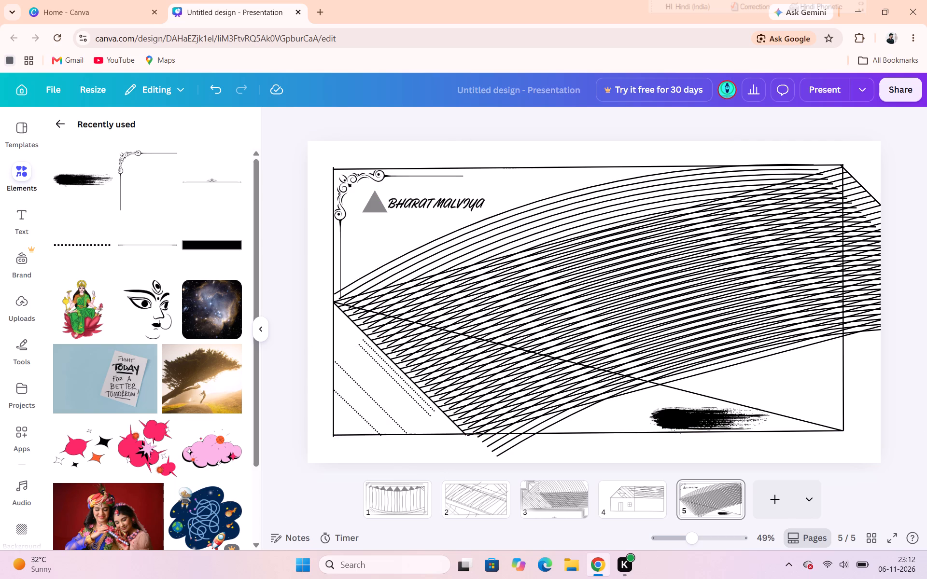
Move the dotted line nearest the pattern's diagonal edge down-left, and extend it to span the frame's left and bottom edges.
click(406, 389)
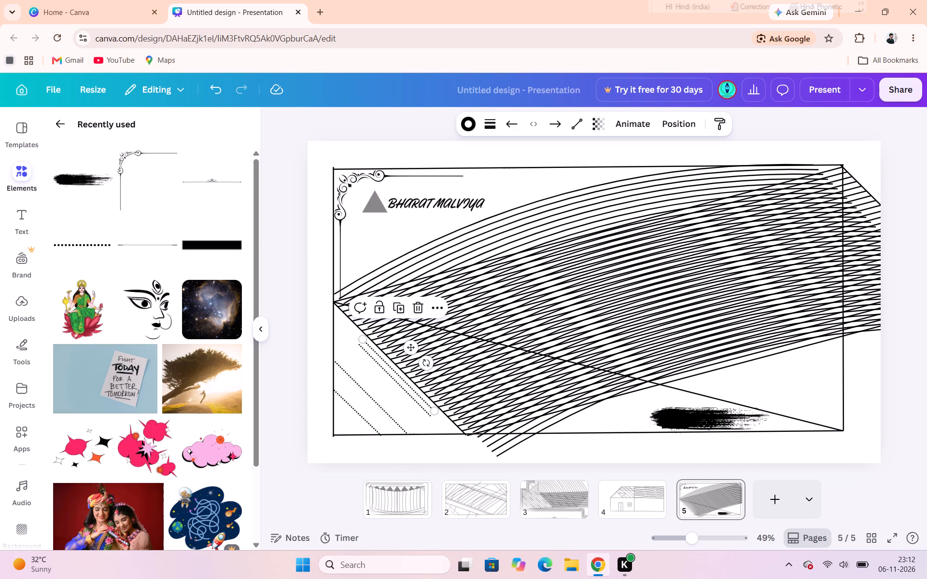
drag(371, 348, 341, 344)
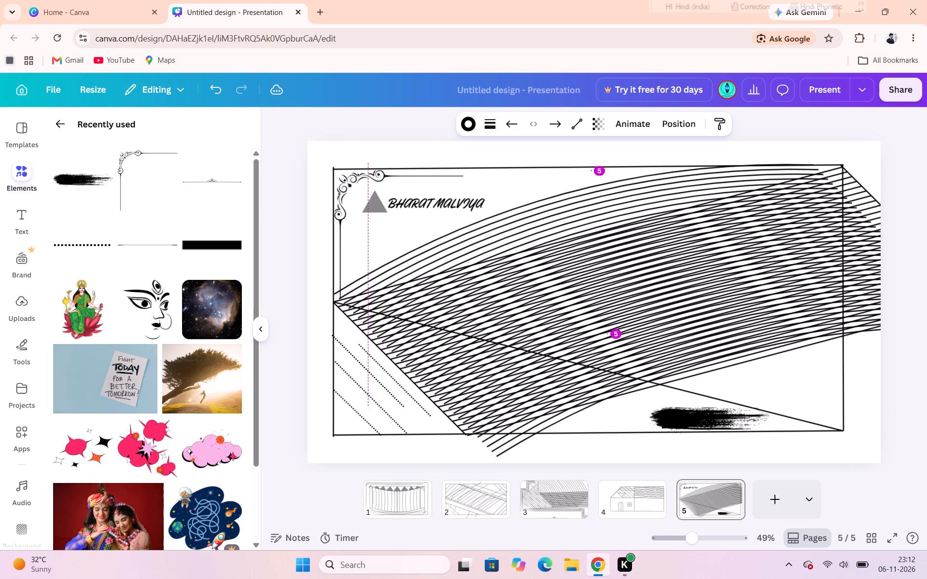
drag(341, 344, 342, 340)
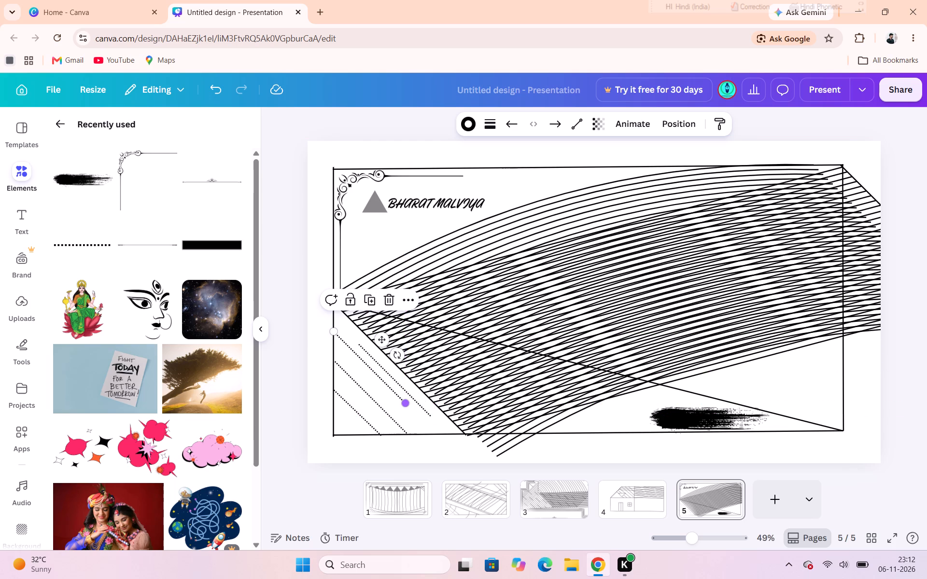
drag(405, 402, 439, 432)
click(461, 454)
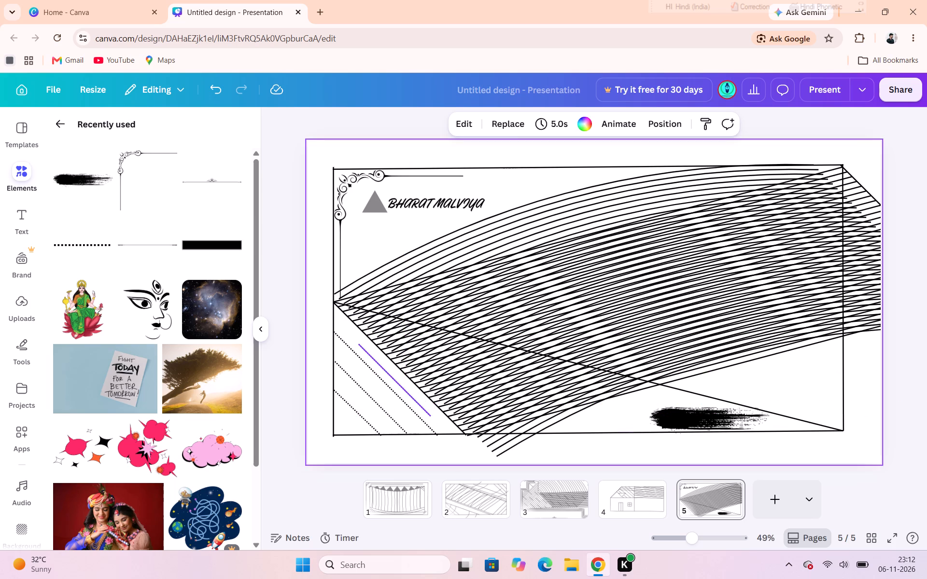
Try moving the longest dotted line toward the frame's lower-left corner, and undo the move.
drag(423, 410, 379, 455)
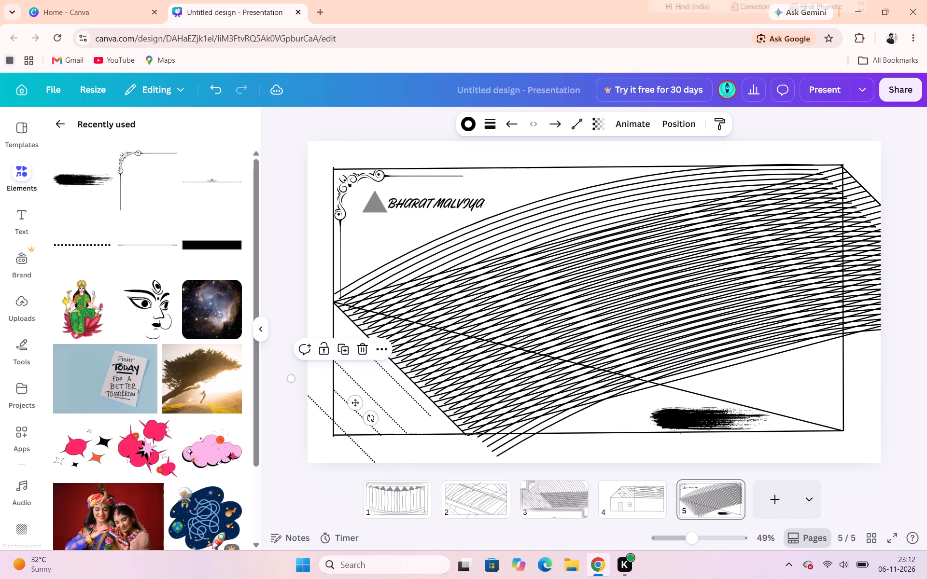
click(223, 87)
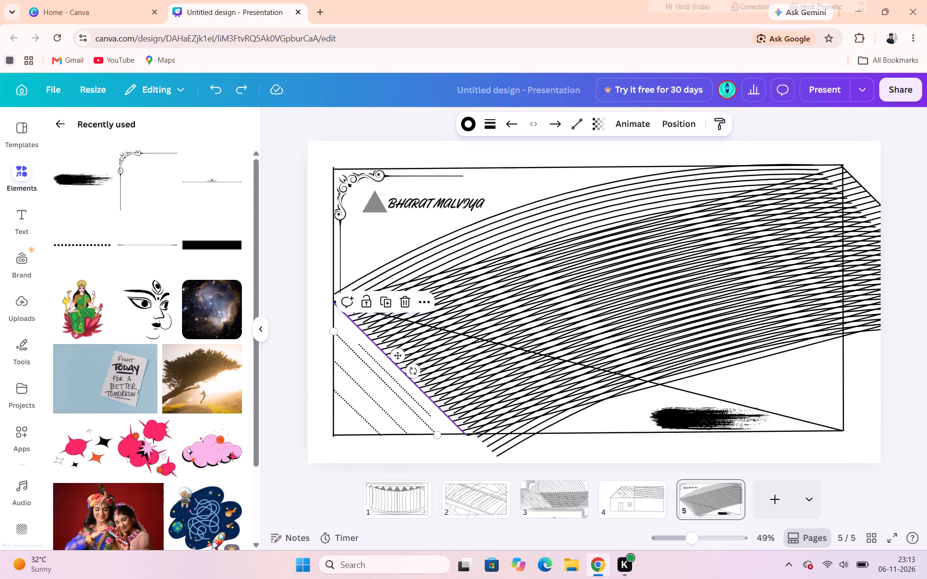
Move the other upper dotted copy just below the lowest dotted line, parallel to it, and shorten it to end at the frame's bottom edge.
click(377, 352)
drag(377, 352, 352, 410)
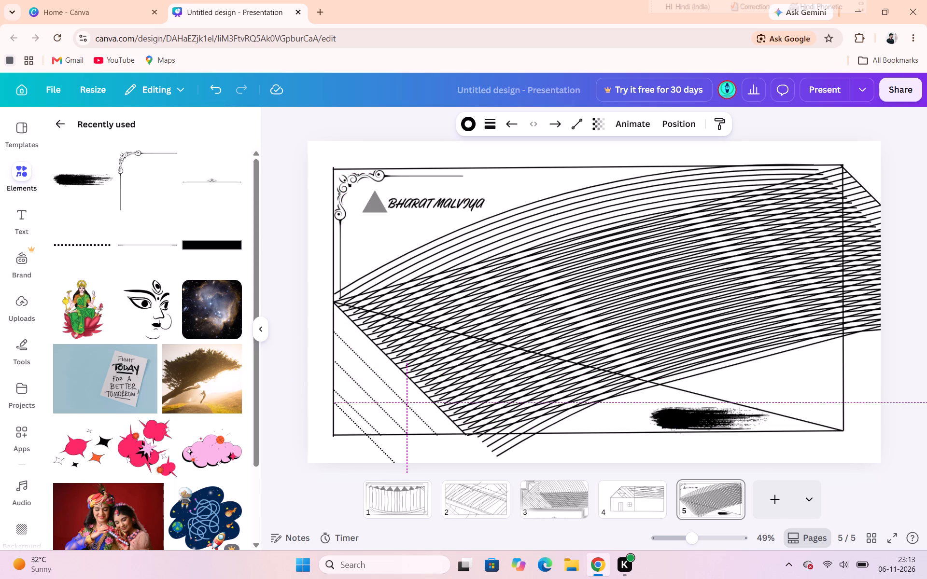
drag(352, 410, 351, 402)
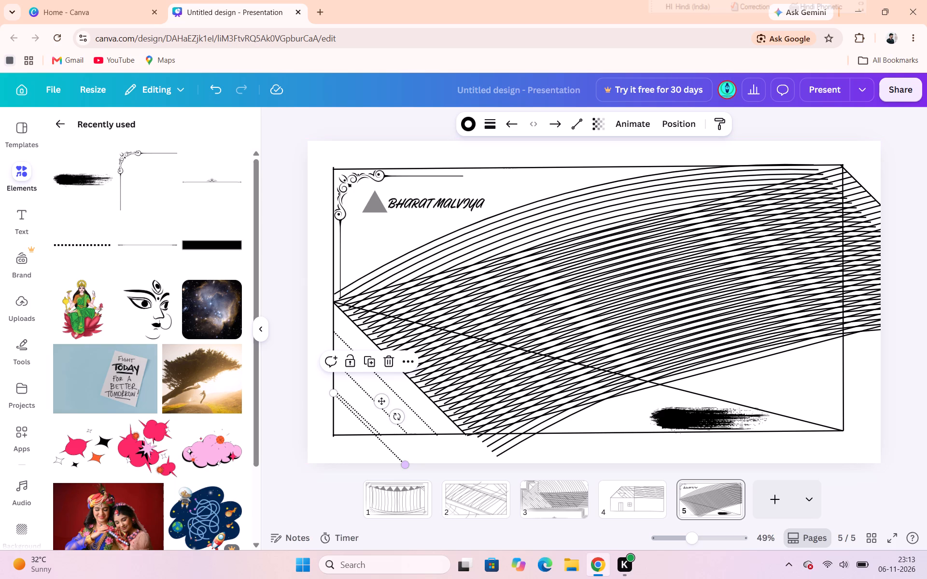
drag(405, 466, 377, 438)
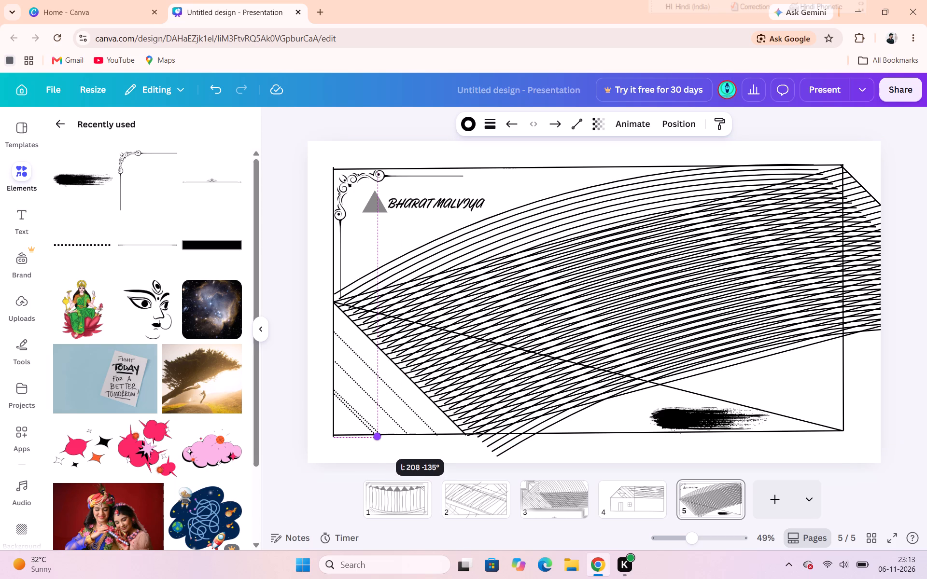
drag(377, 438, 375, 434)
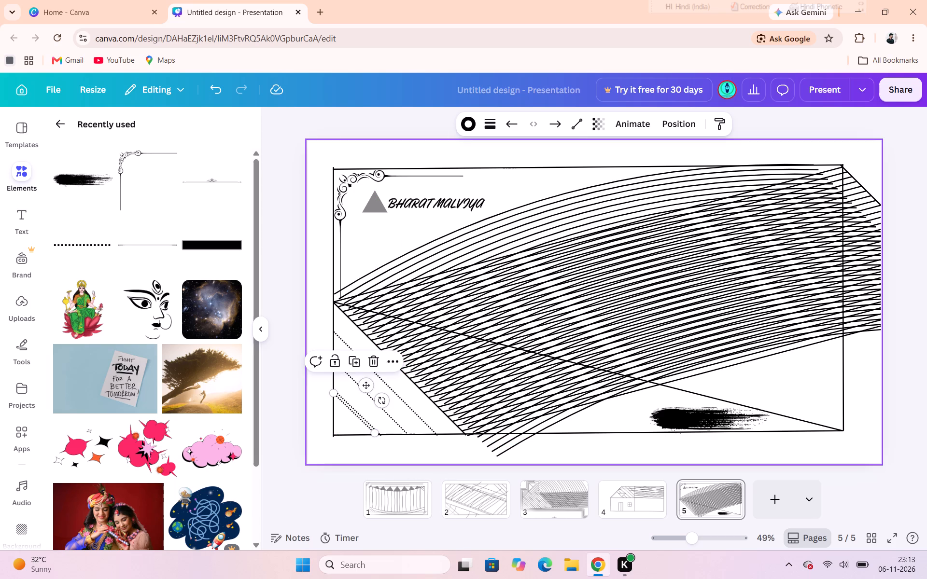
click(406, 455)
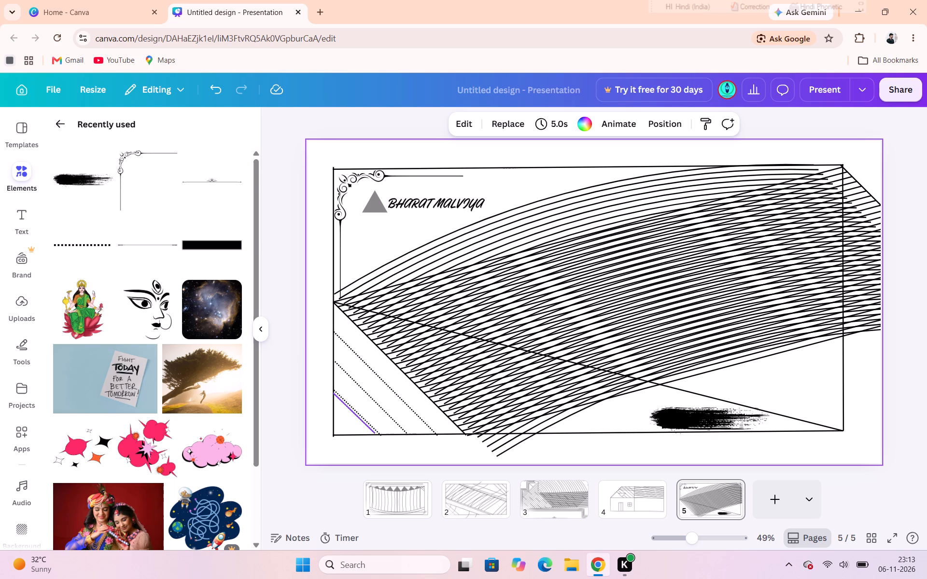
click(346, 411)
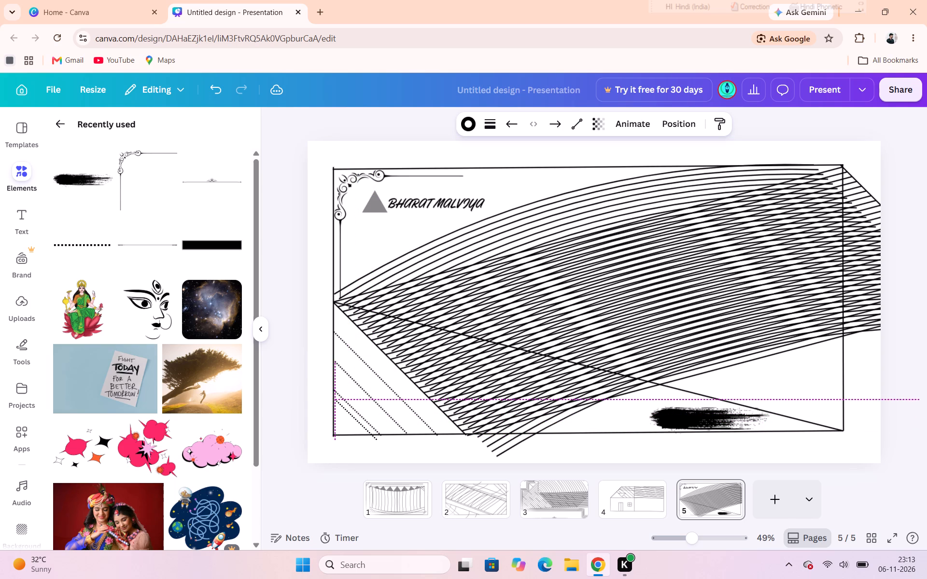
click(375, 468)
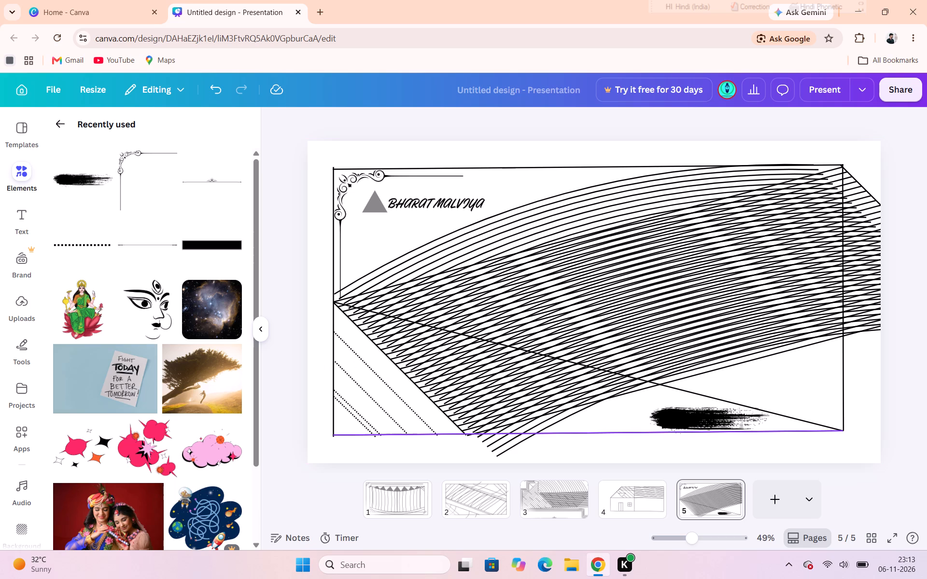
click(367, 431)
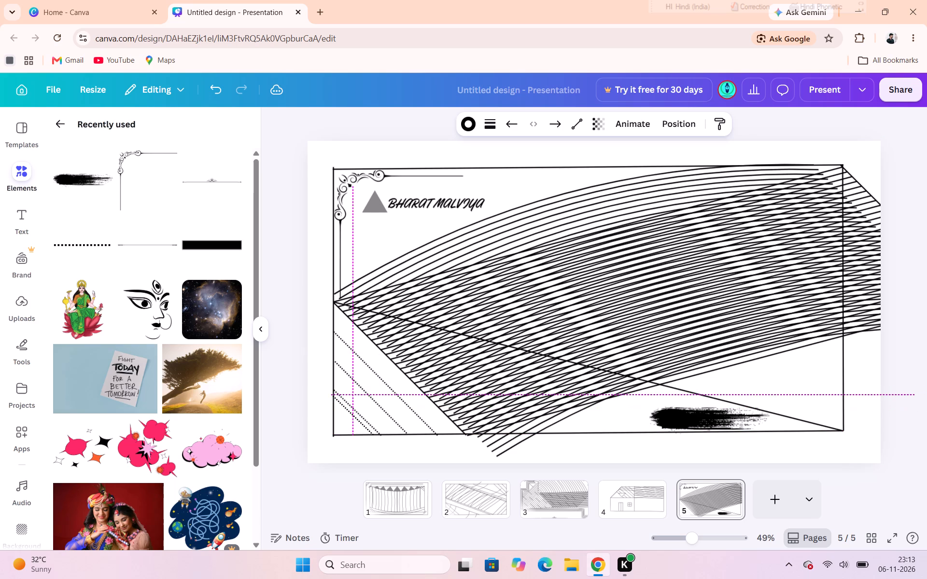
click(384, 453)
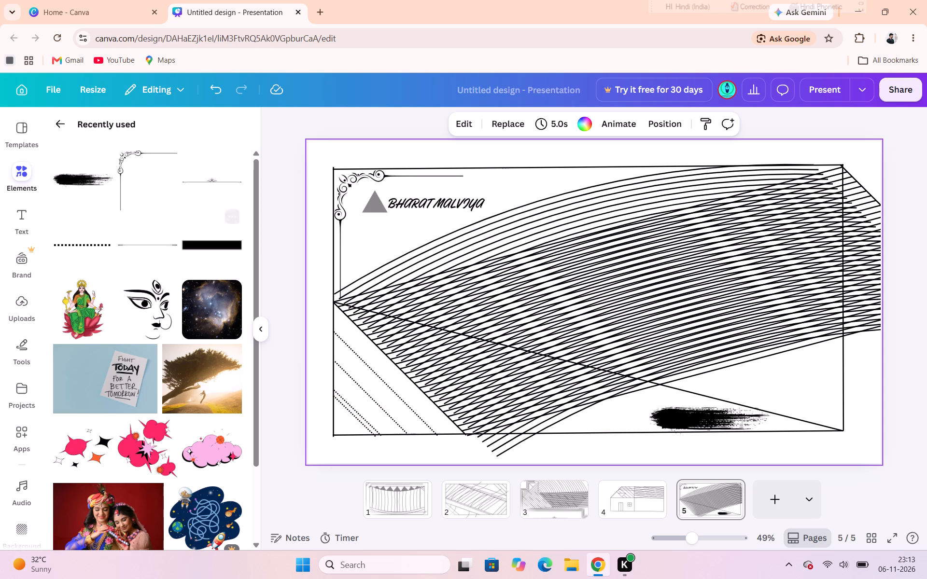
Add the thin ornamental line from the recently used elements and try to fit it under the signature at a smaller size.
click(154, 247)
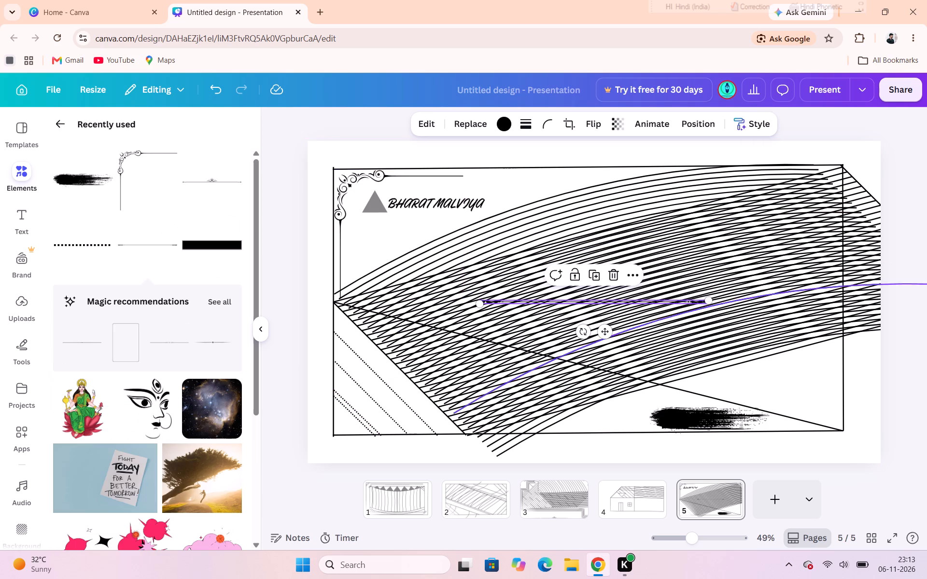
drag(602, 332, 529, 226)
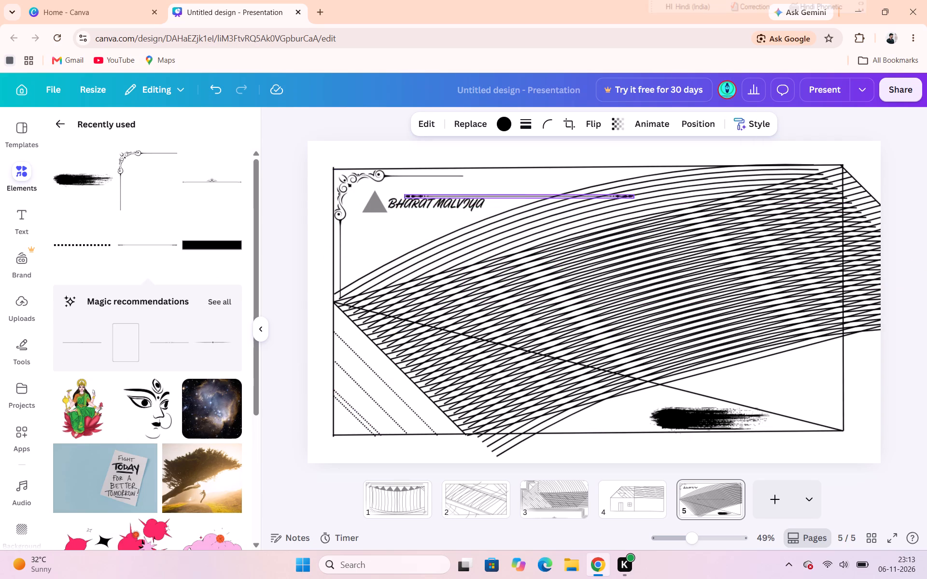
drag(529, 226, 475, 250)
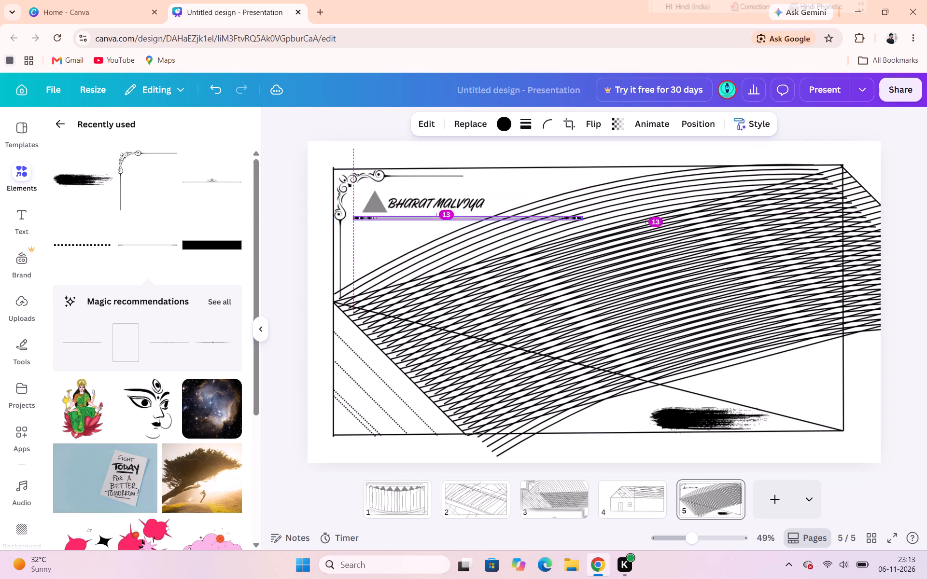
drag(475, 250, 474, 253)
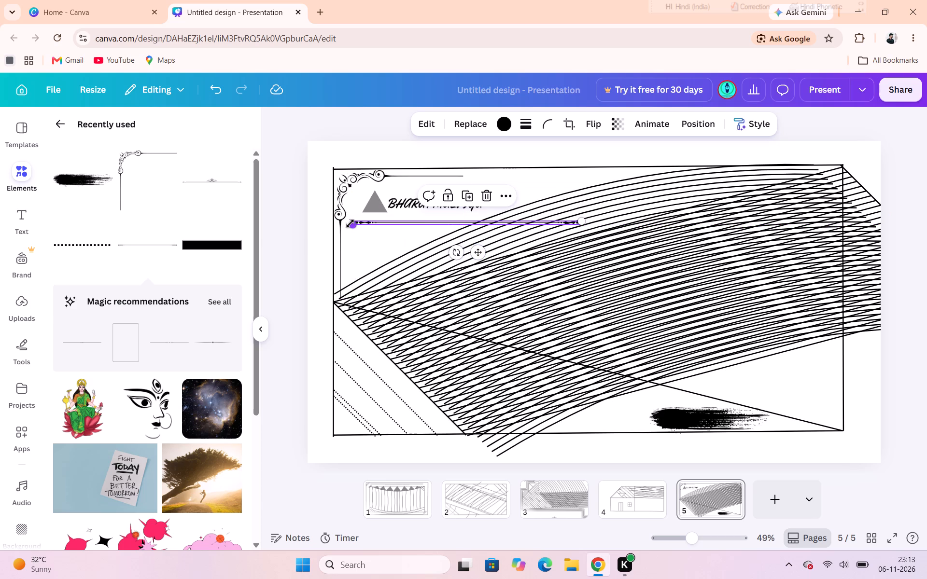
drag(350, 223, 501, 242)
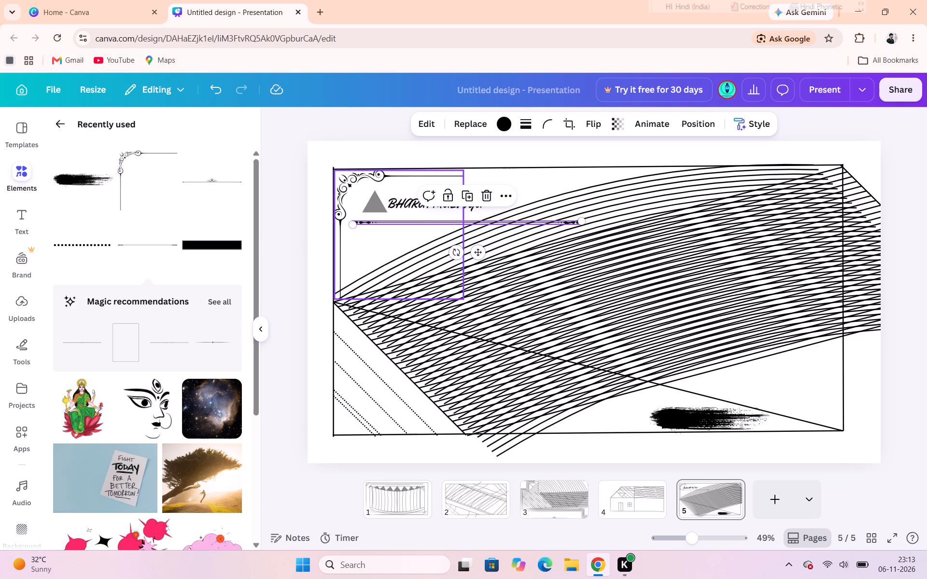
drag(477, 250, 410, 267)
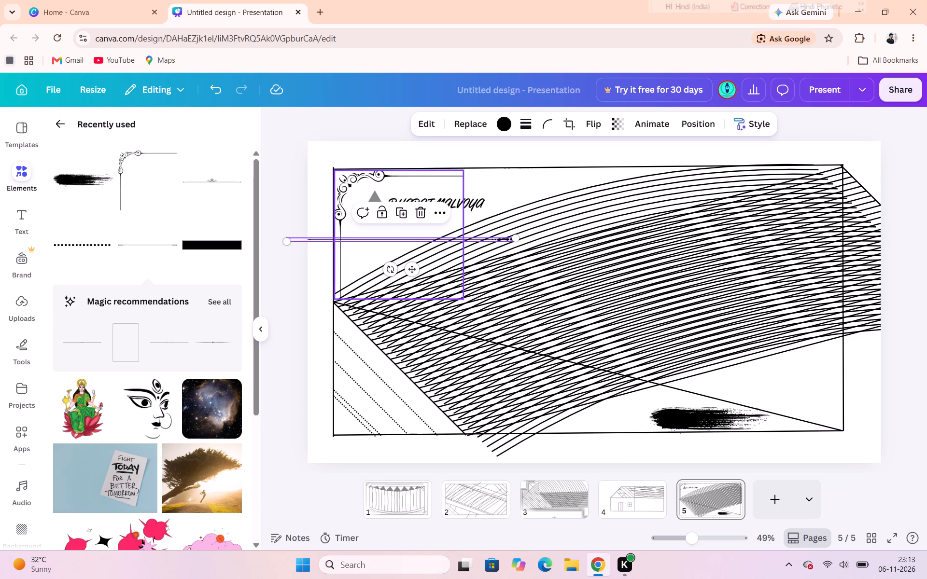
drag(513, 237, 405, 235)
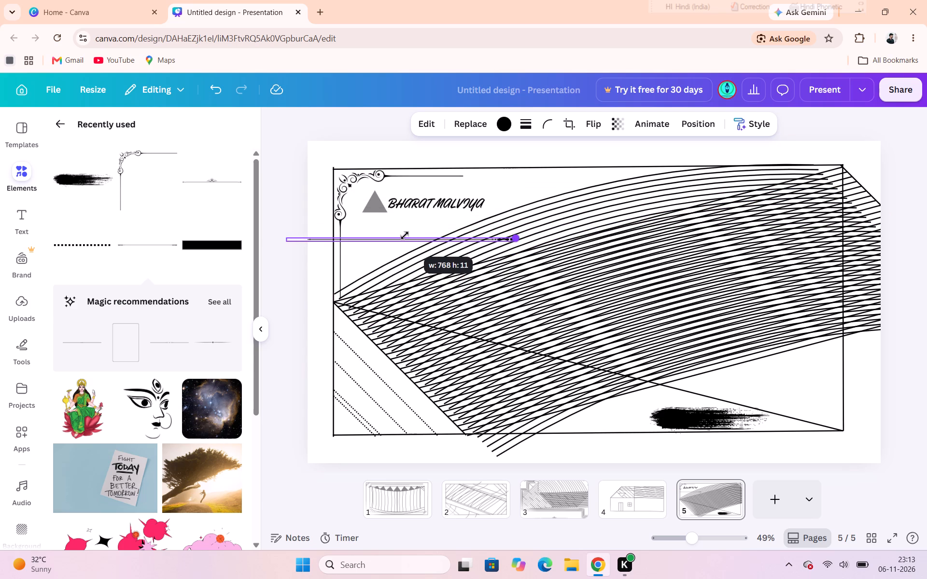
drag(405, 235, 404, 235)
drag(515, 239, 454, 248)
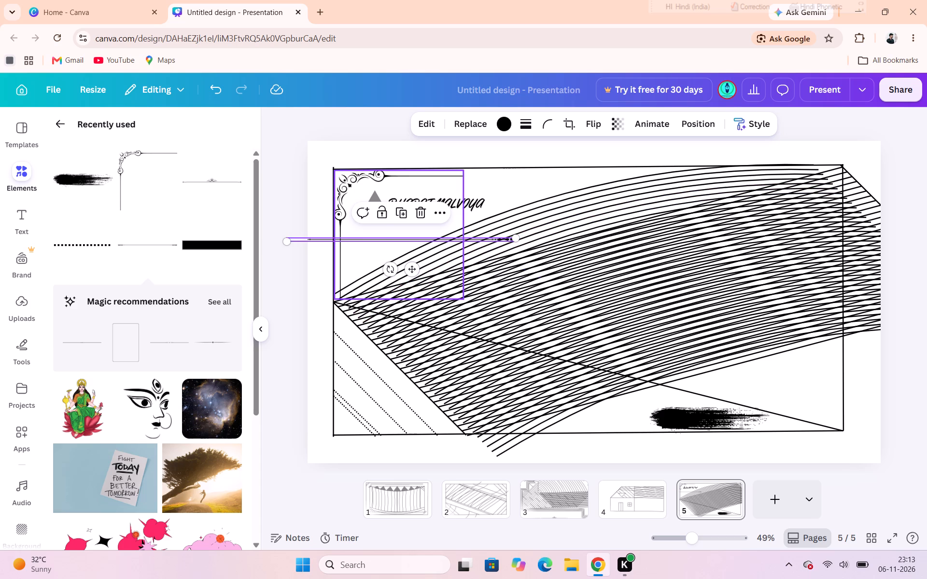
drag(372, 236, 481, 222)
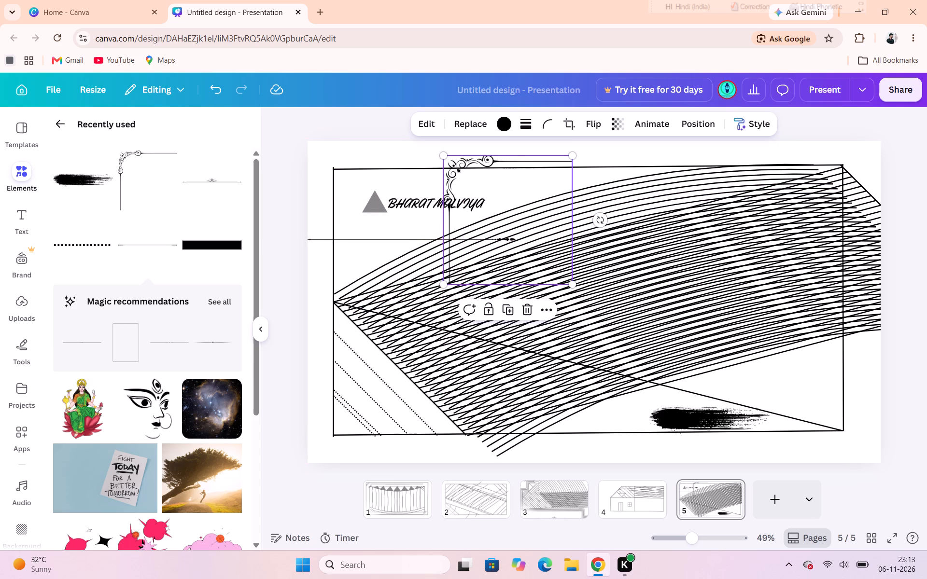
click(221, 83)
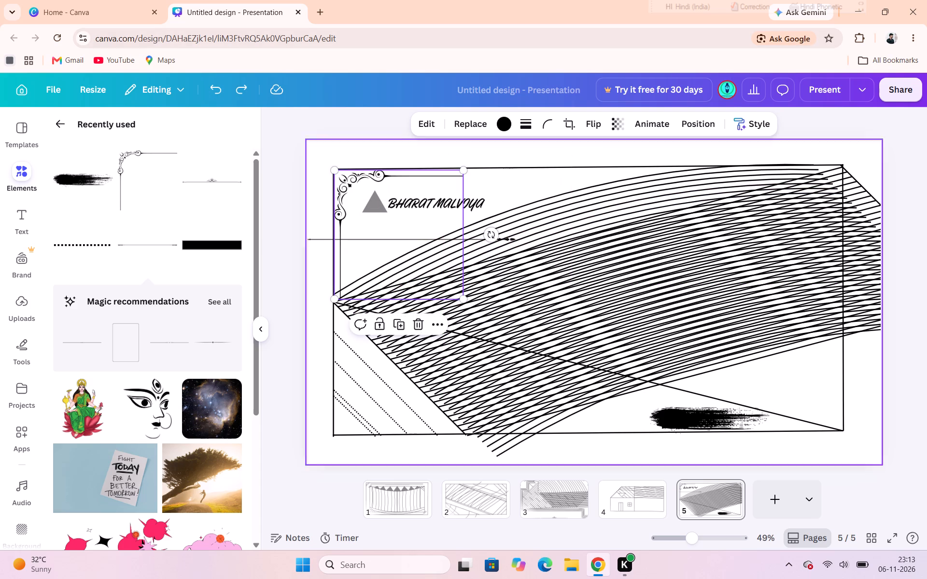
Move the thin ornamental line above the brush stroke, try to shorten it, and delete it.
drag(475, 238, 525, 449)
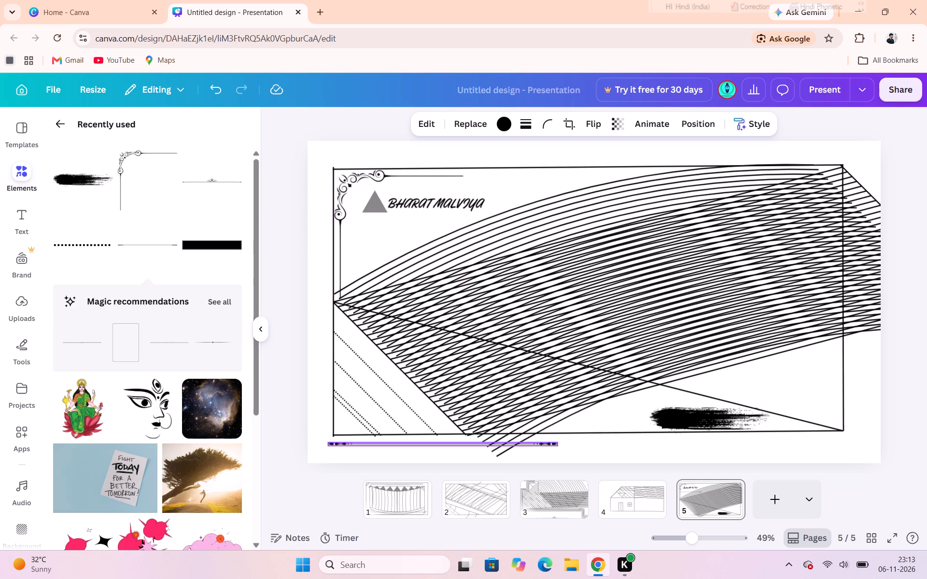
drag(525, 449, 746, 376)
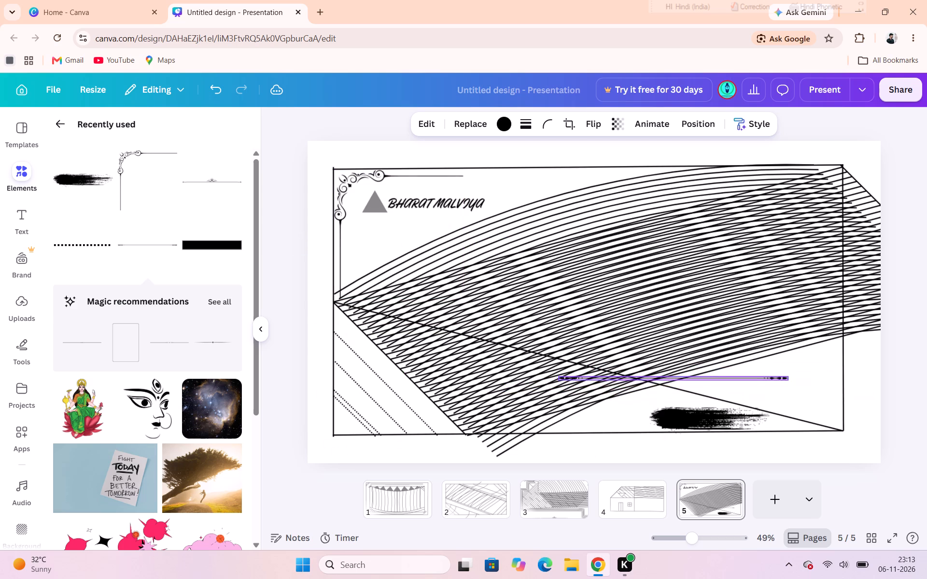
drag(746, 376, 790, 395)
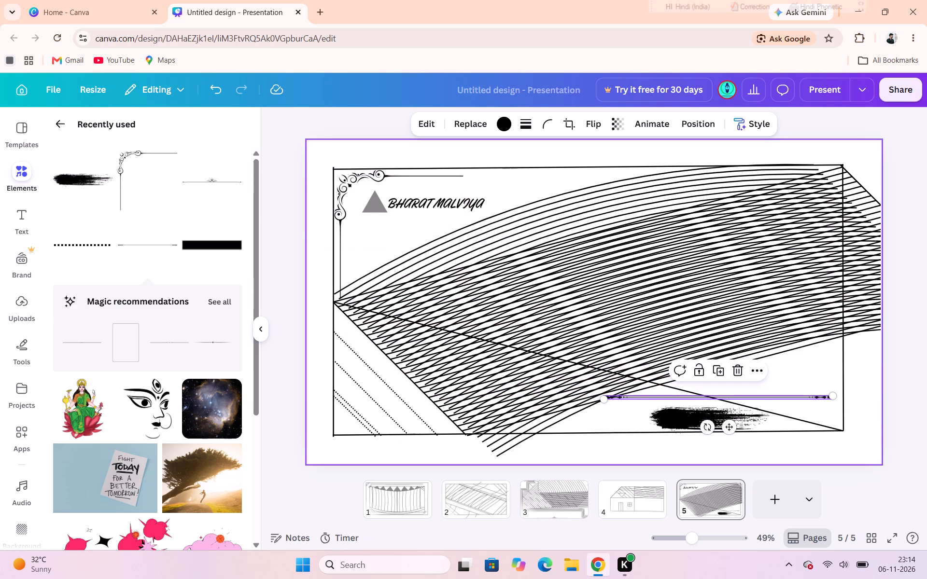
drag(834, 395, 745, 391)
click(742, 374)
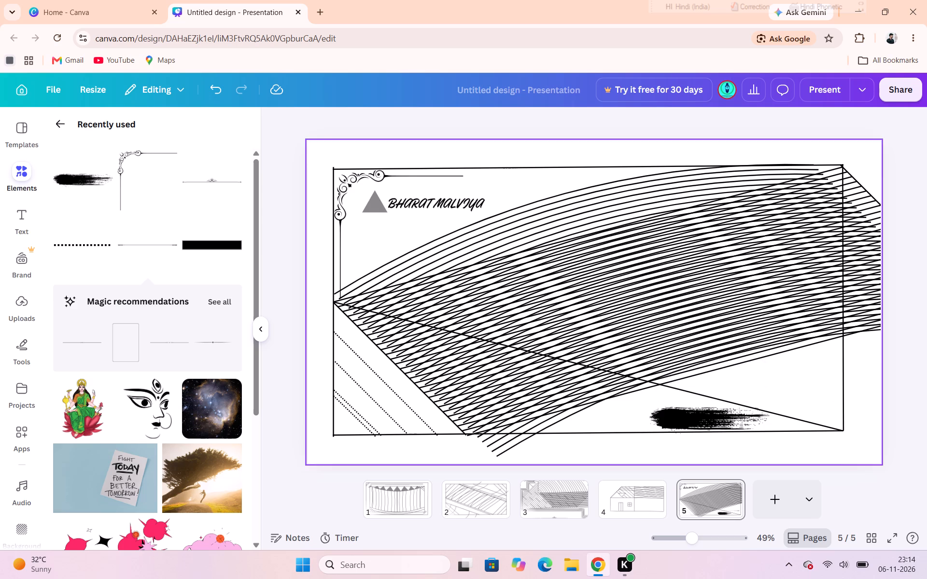
Add the line divider with a curled centre ornament from the full Magic recommendations list and place it below the signature.
click(206, 304)
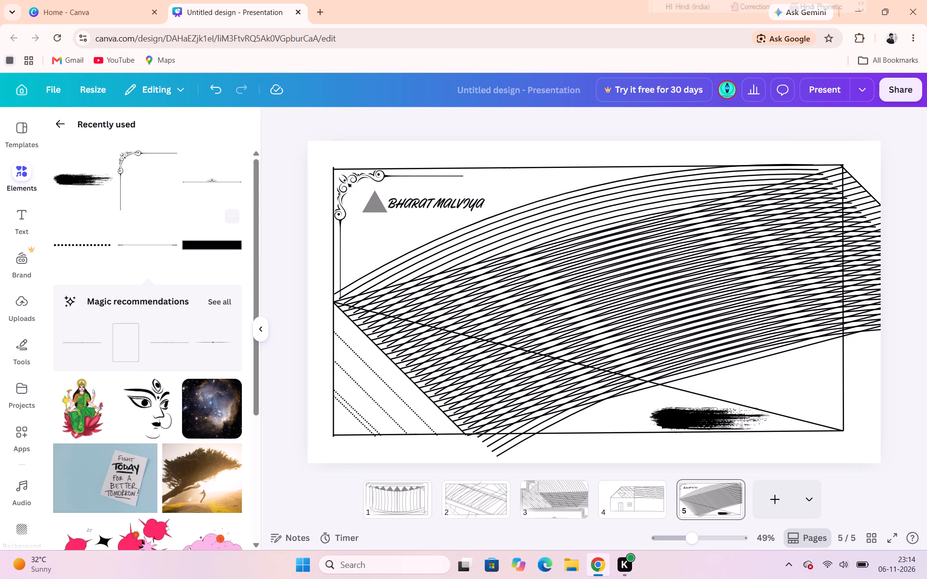
click(222, 302)
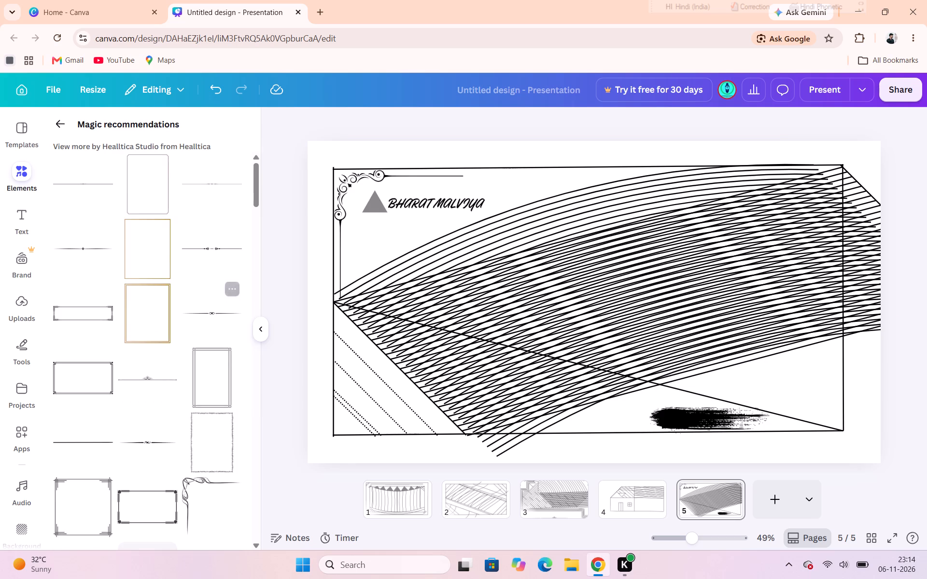
click(150, 379)
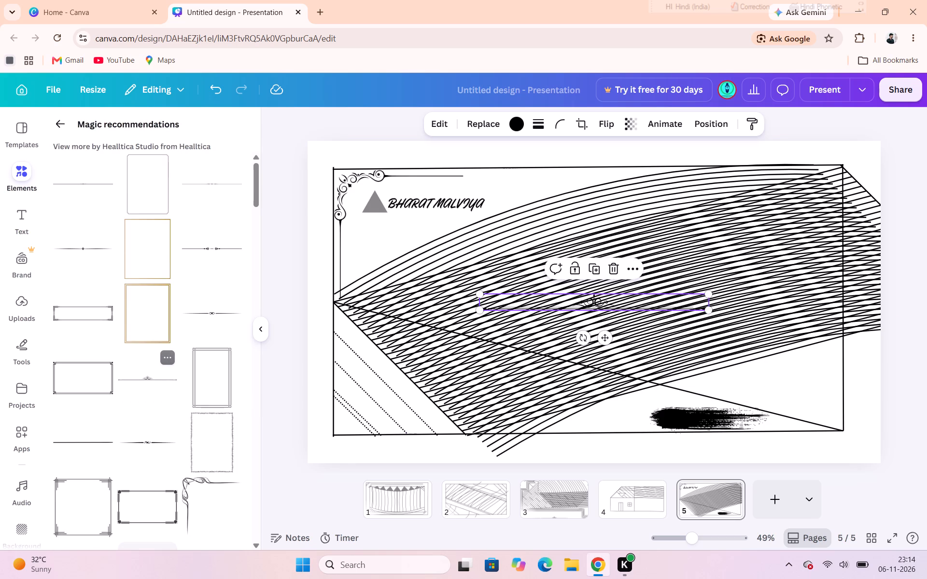
click(476, 314)
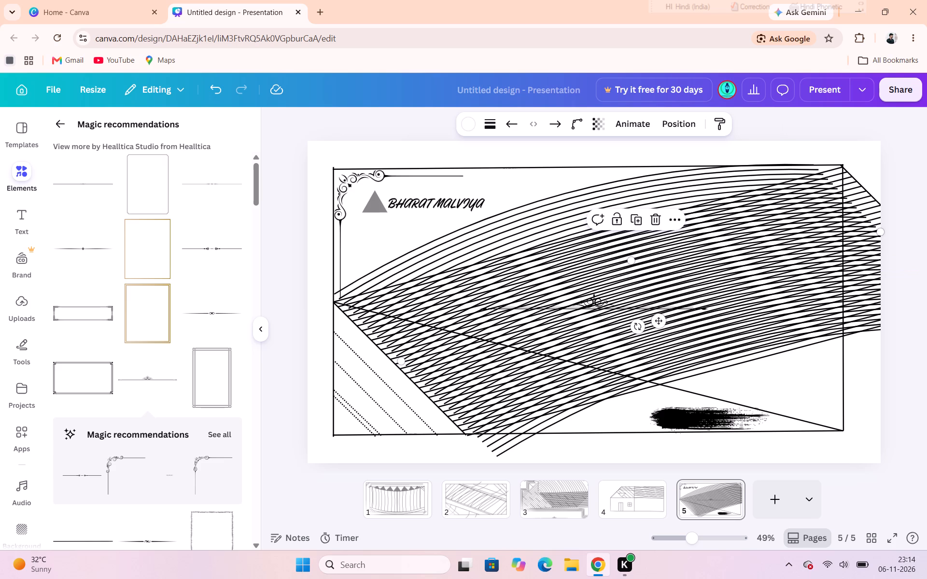
click(562, 304)
drag(562, 304, 447, 236)
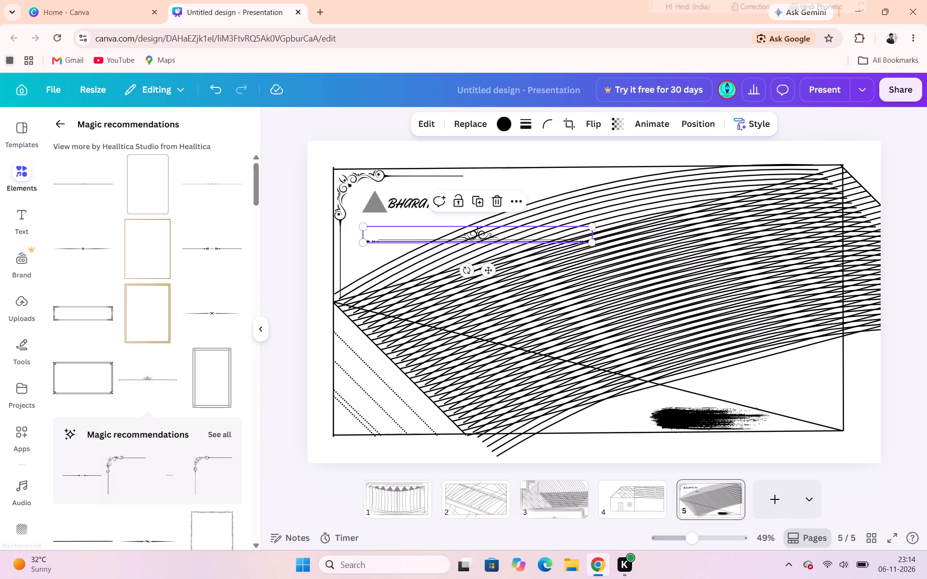
Shrink the curled-centre line divider to roughly the signature's width and position it directly beneath the signature.
drag(359, 242, 478, 254)
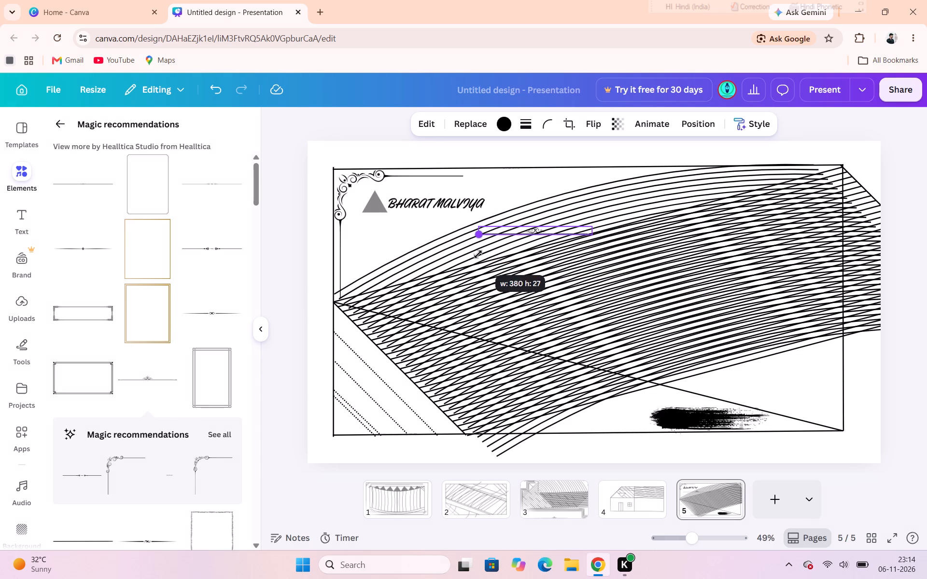
drag(478, 254, 479, 254)
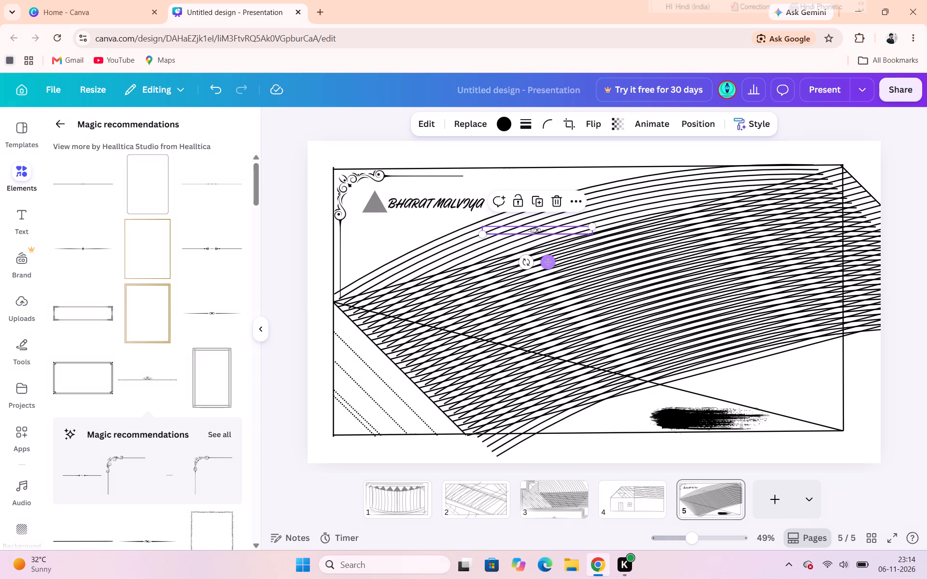
drag(545, 260, 441, 247)
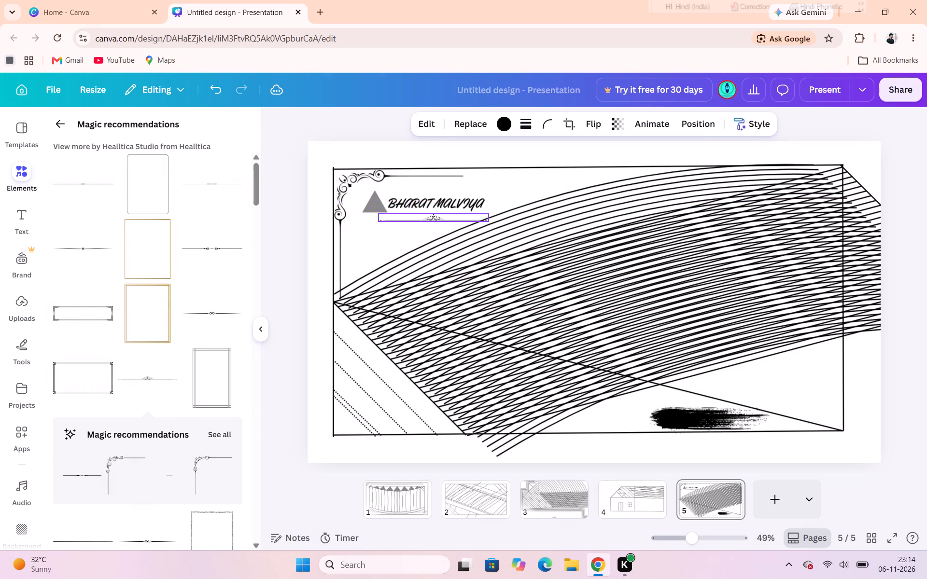
drag(441, 247, 437, 245)
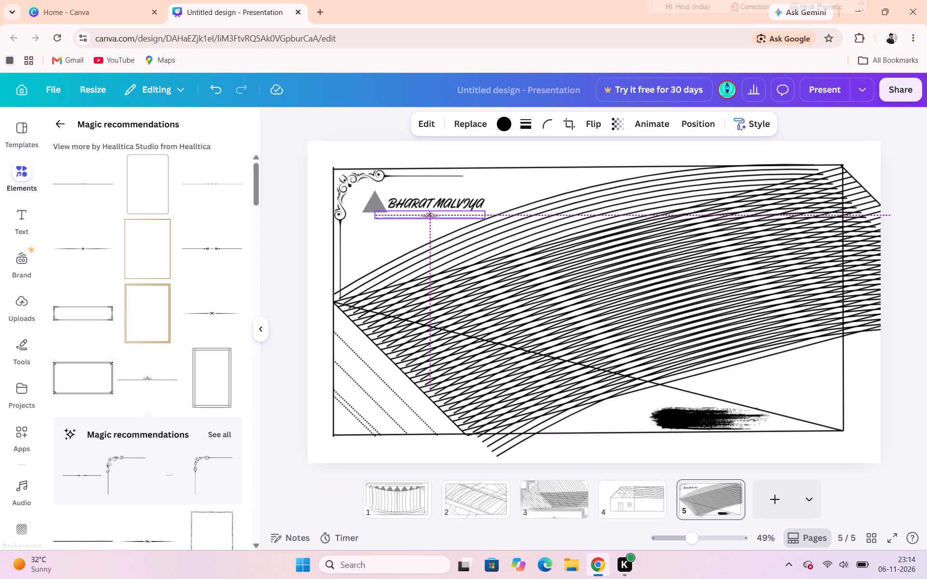
drag(437, 245, 437, 244)
click(500, 210)
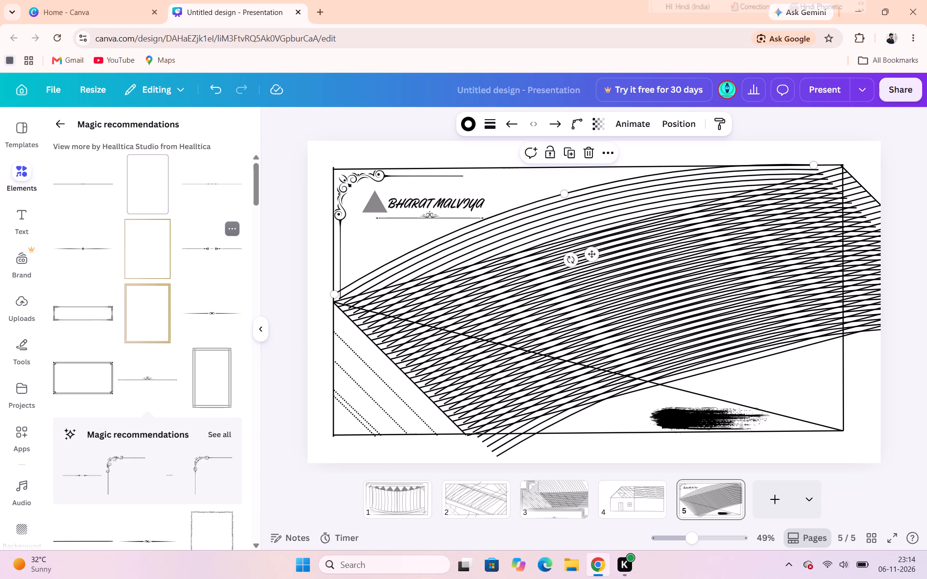
Add the double leafy-branch divider from Magic recommendations, shrink it, and place it just above the signature.
scroll(161, 312, down, 1)
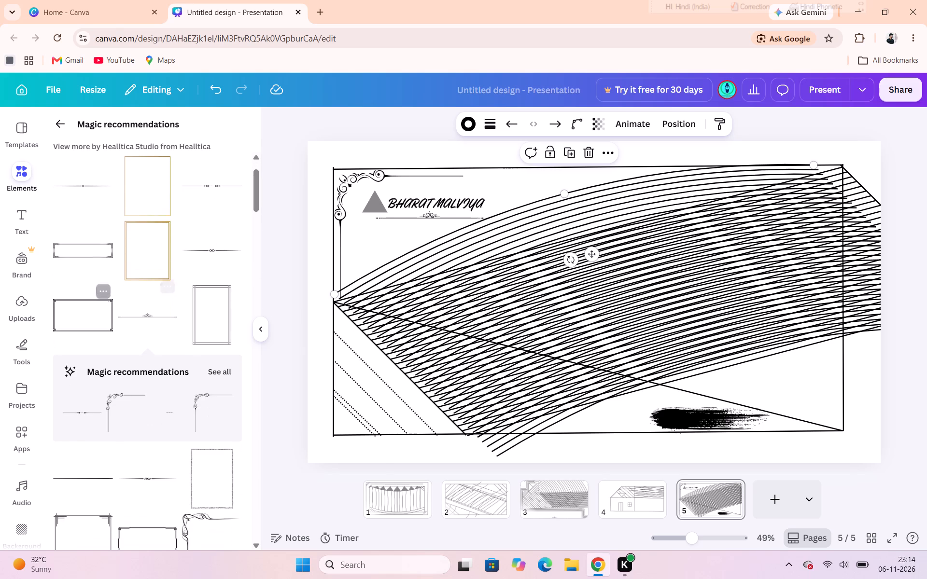
scroll(126, 336, down, 1)
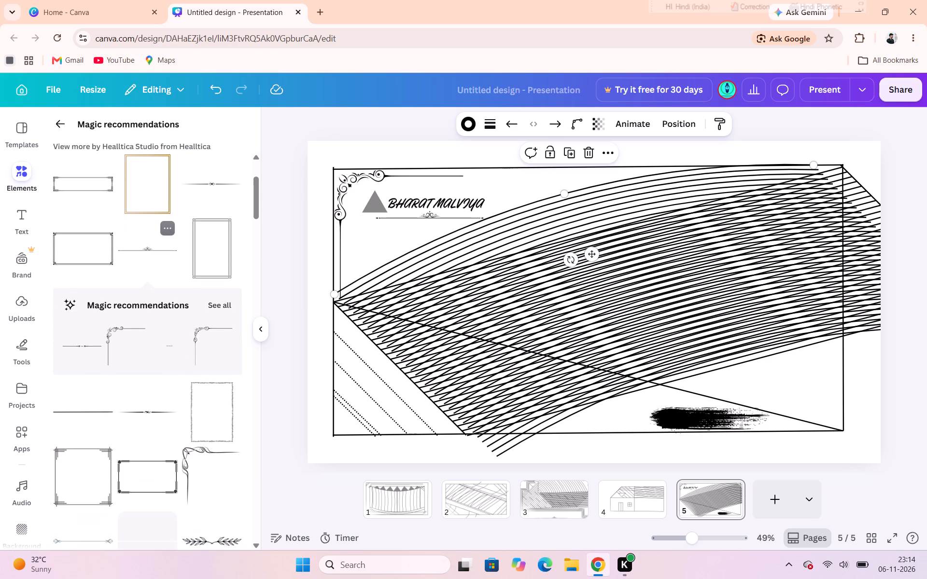
scroll(126, 336, right, 1)
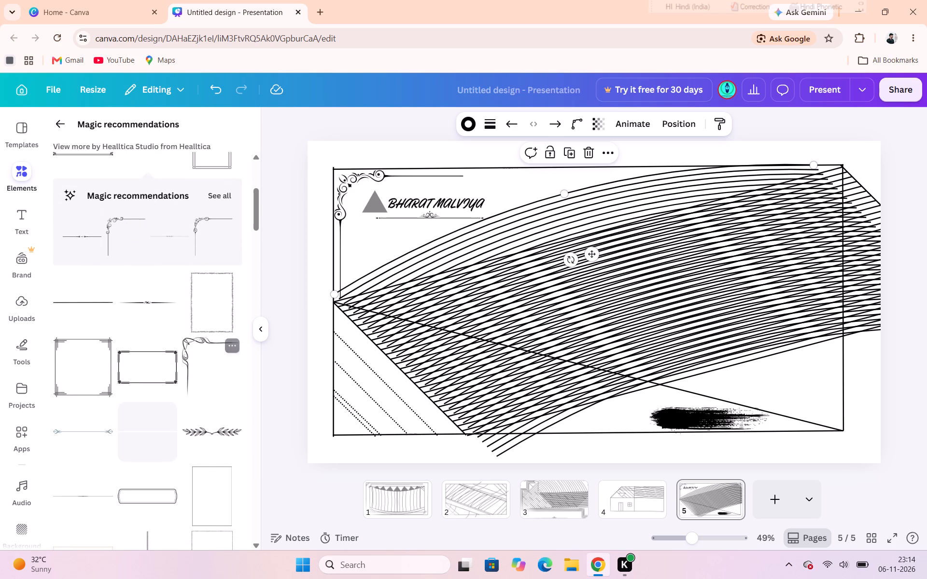
scroll(218, 434, down, 1)
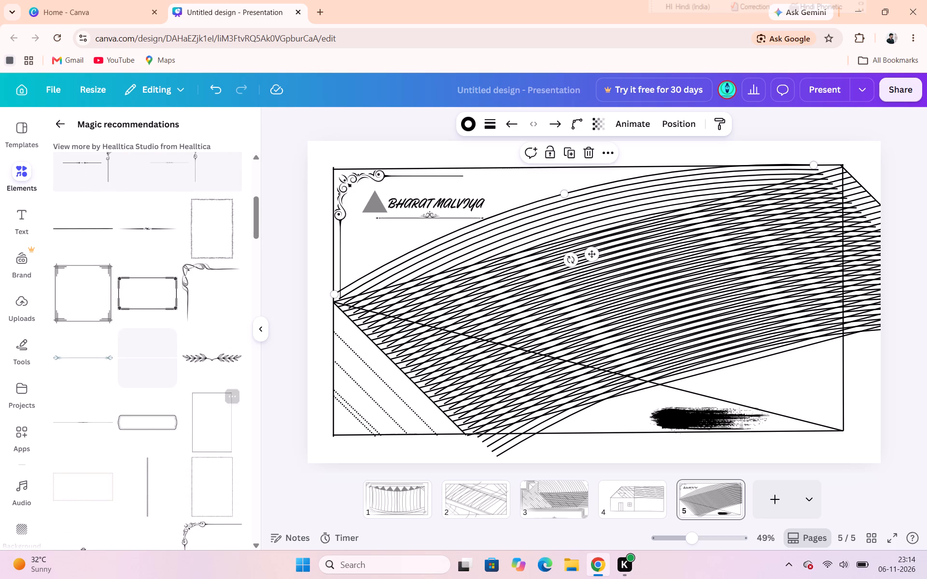
click(215, 357)
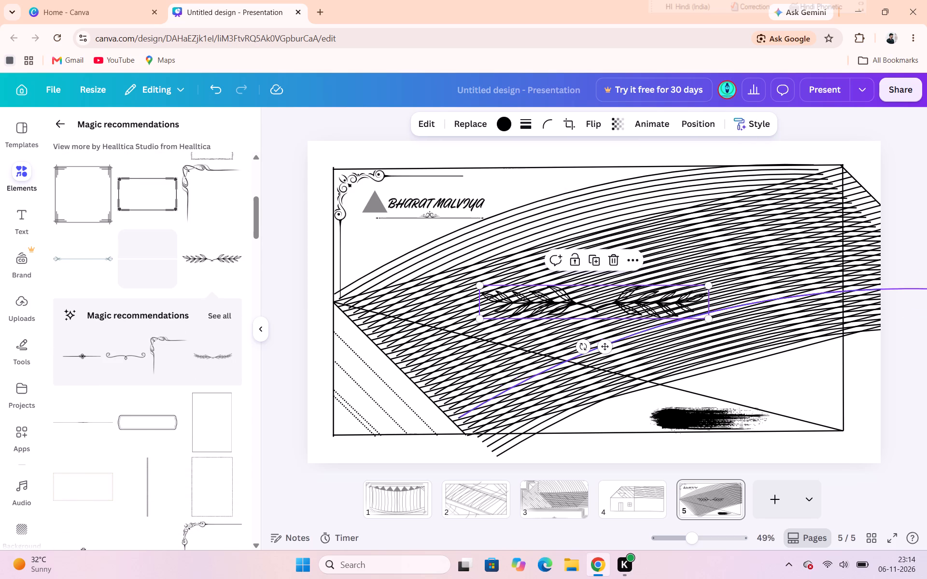
drag(601, 341, 633, 405)
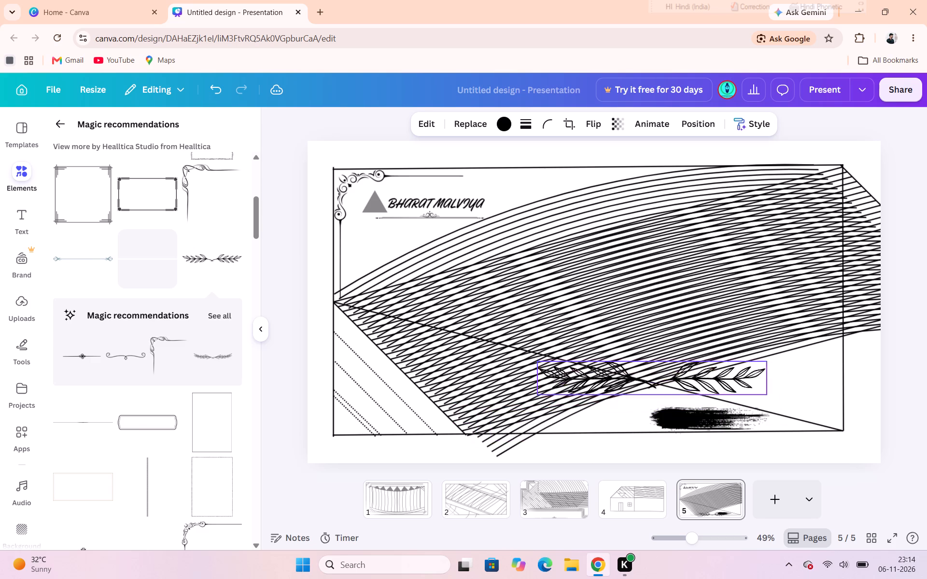
drag(633, 405, 464, 221)
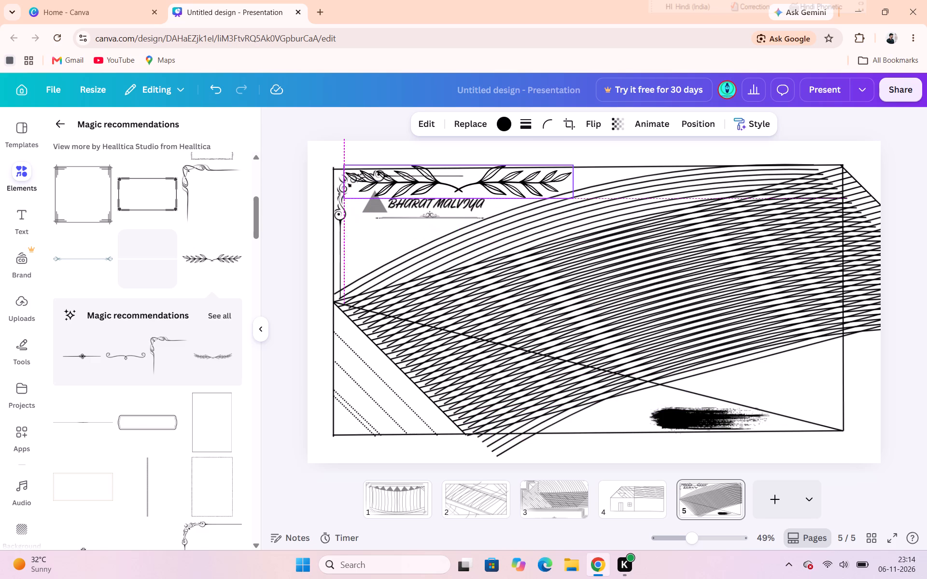
drag(571, 200, 421, 191)
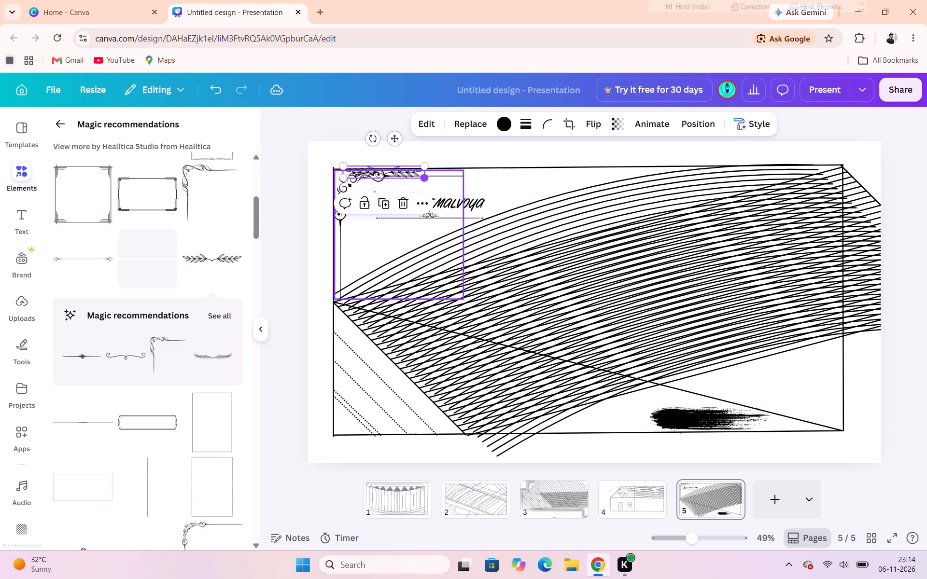
drag(391, 229, 422, 250)
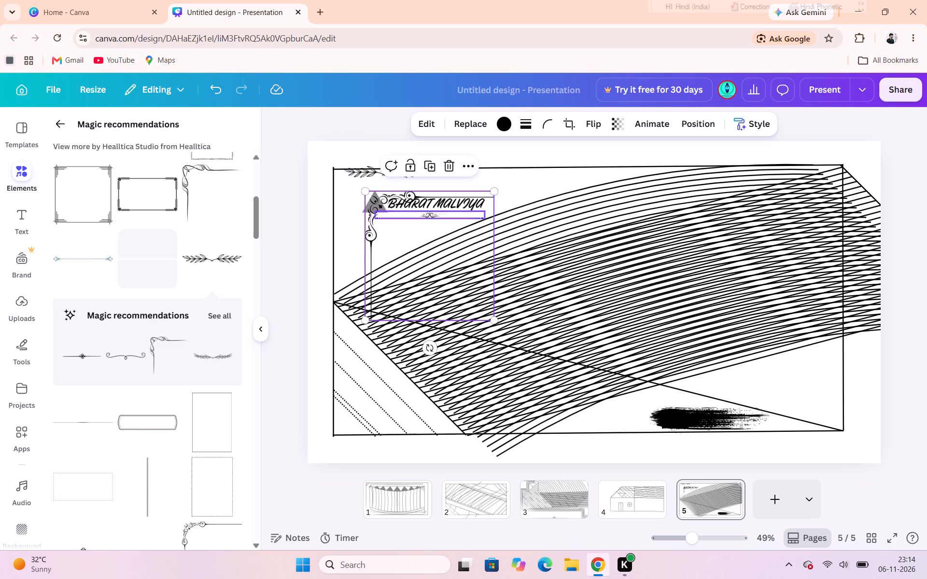
click(211, 94)
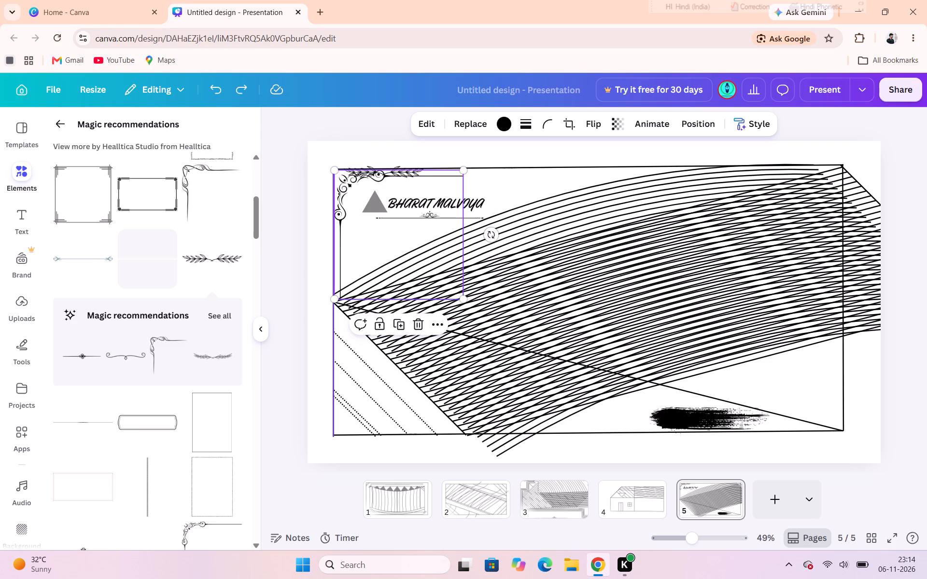
drag(360, 166, 402, 188)
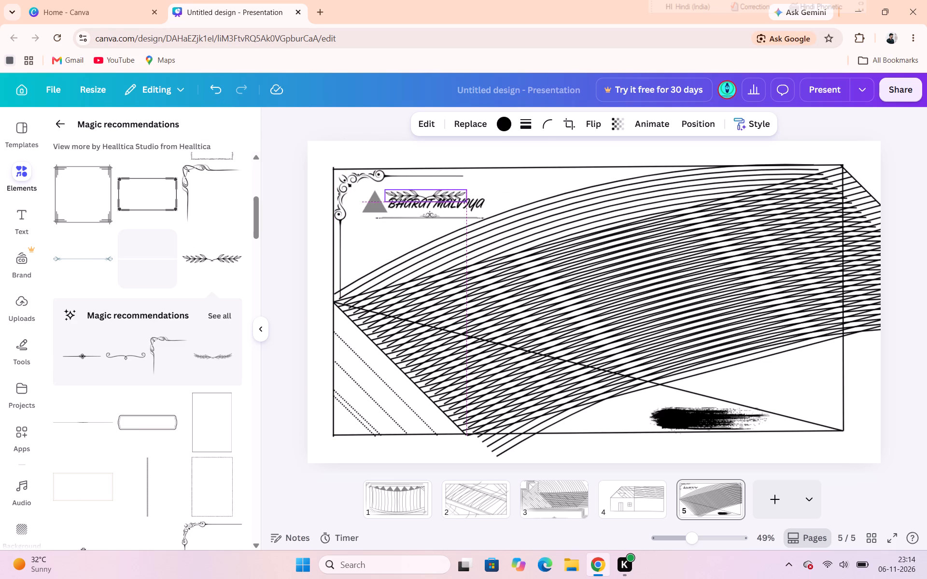
drag(402, 188, 405, 183)
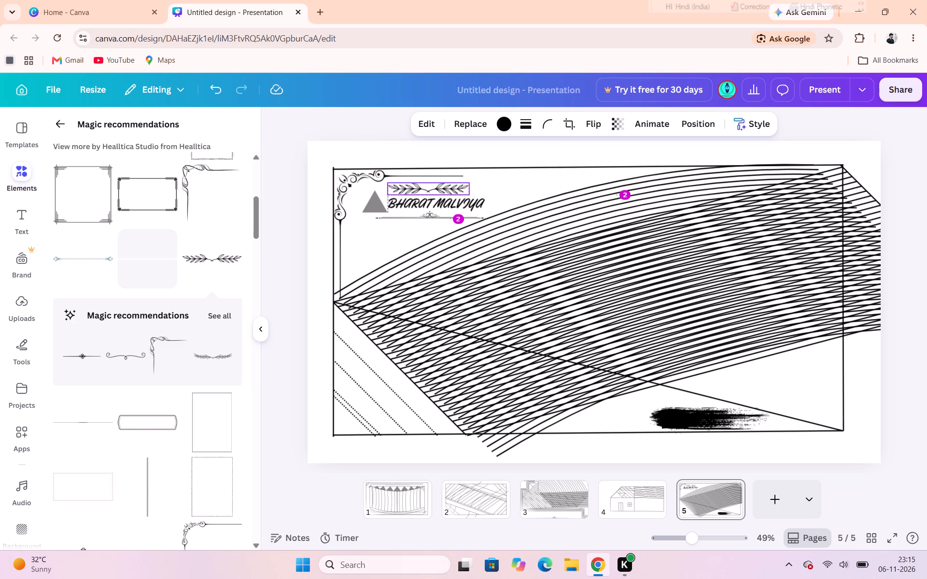
drag(405, 183, 406, 183)
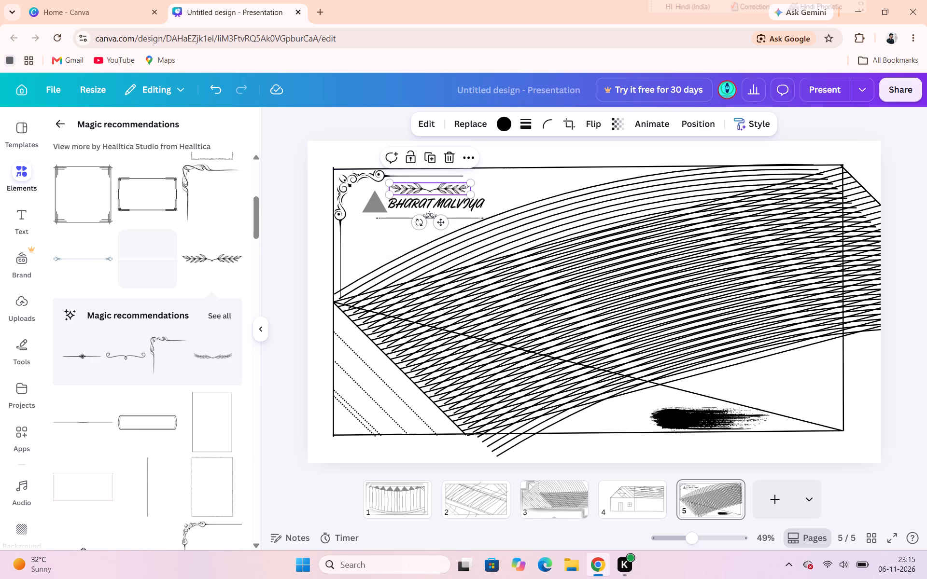
click(380, 115)
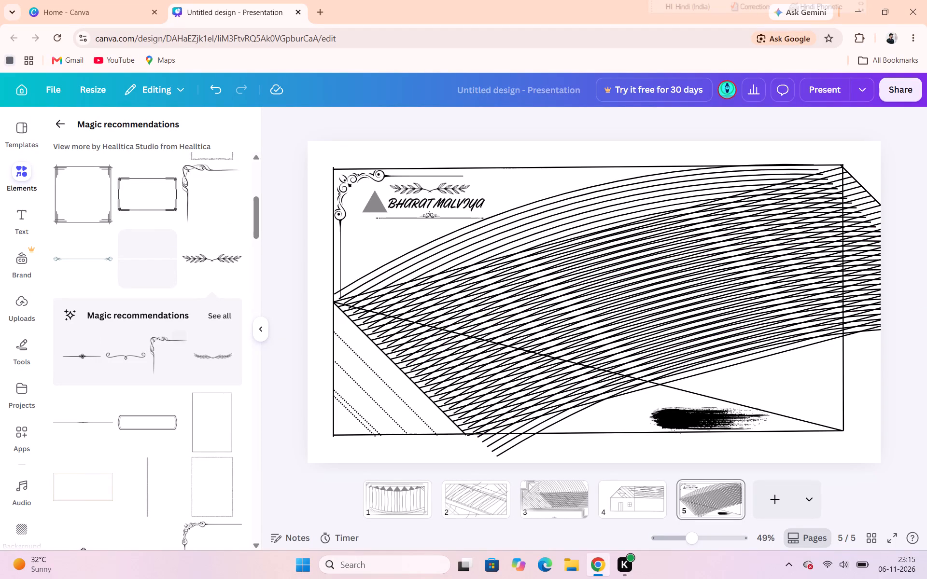
Add the looped corner ornament from Magic recommendations near the frame's lower-right area and rotate it a half turn.
click(216, 187)
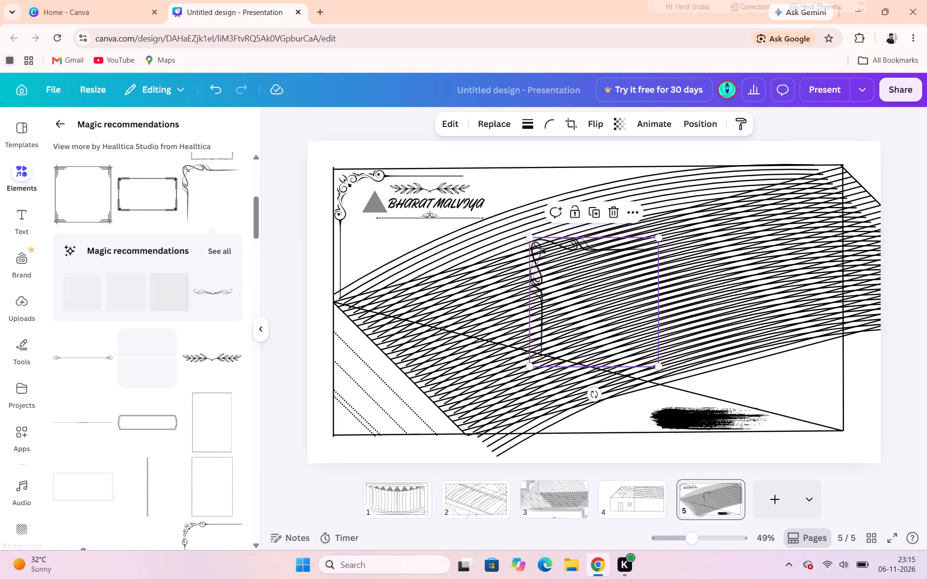
drag(642, 358, 815, 483)
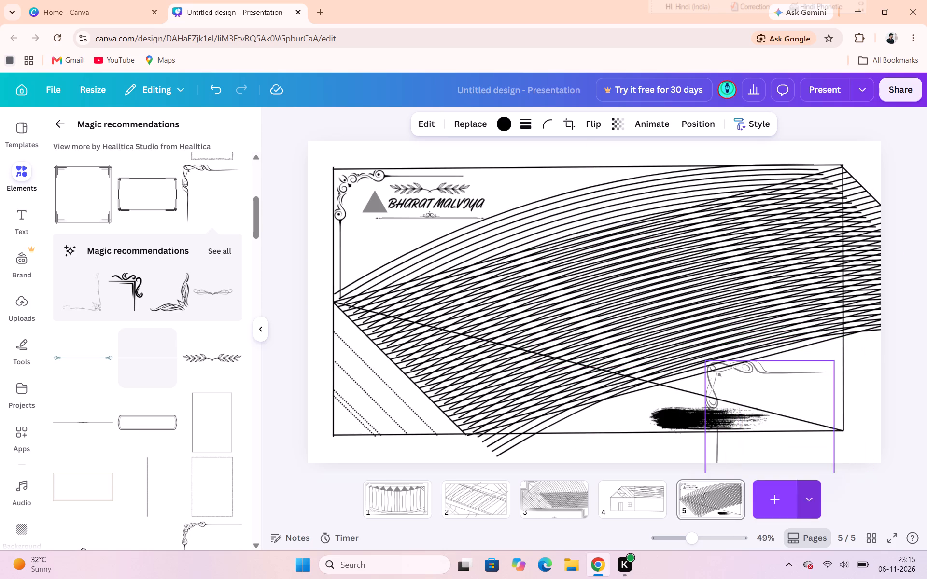
drag(815, 483, 815, 483)
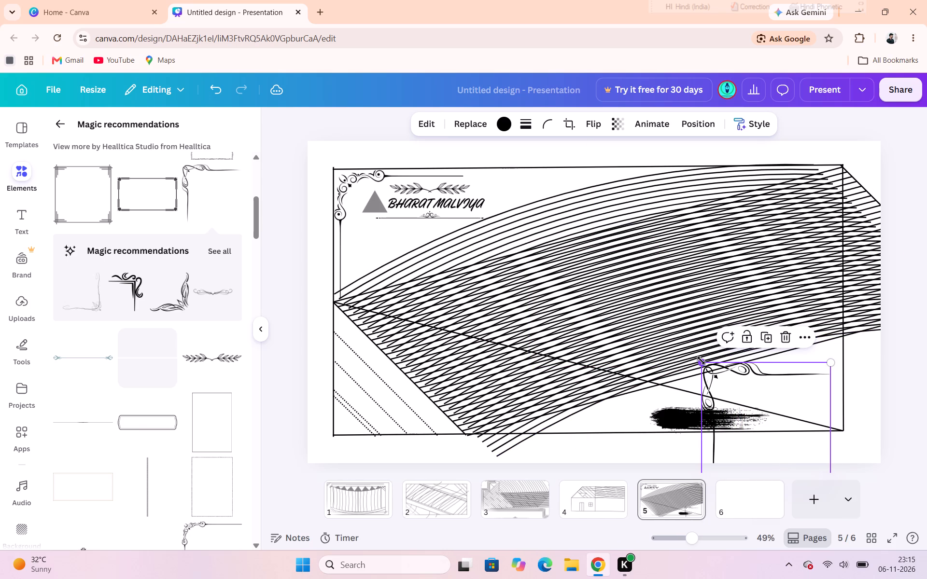
drag(755, 407, 758, 329)
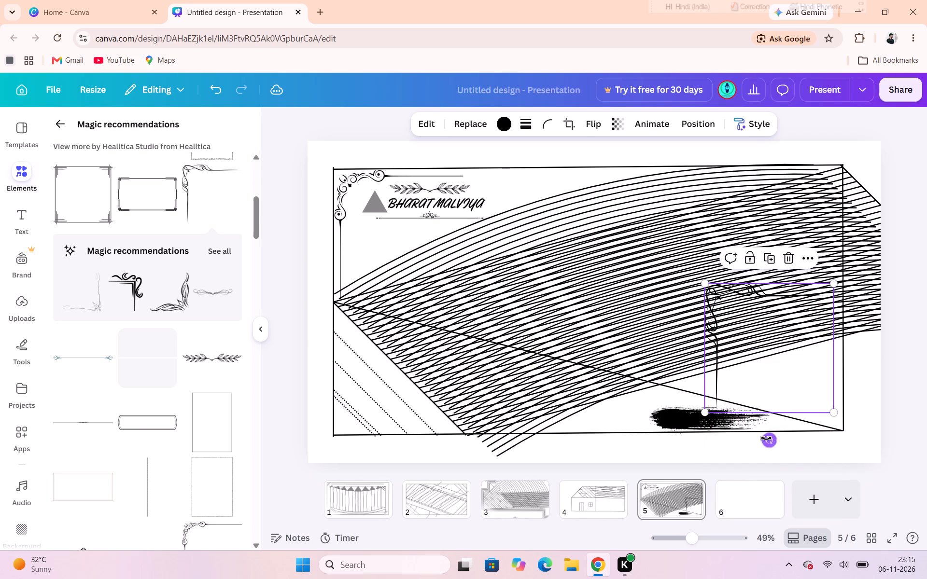
drag(768, 444, 689, 247)
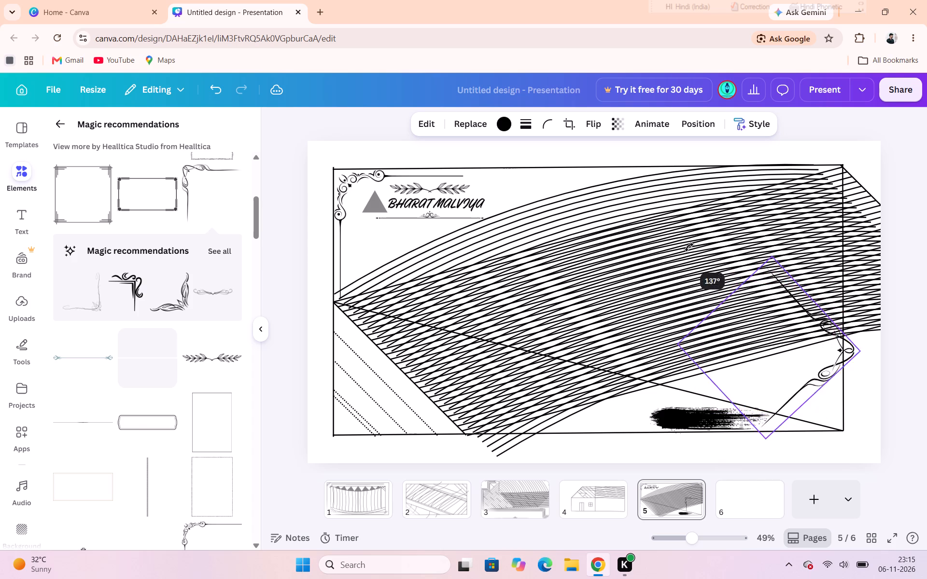
drag(689, 247, 771, 251)
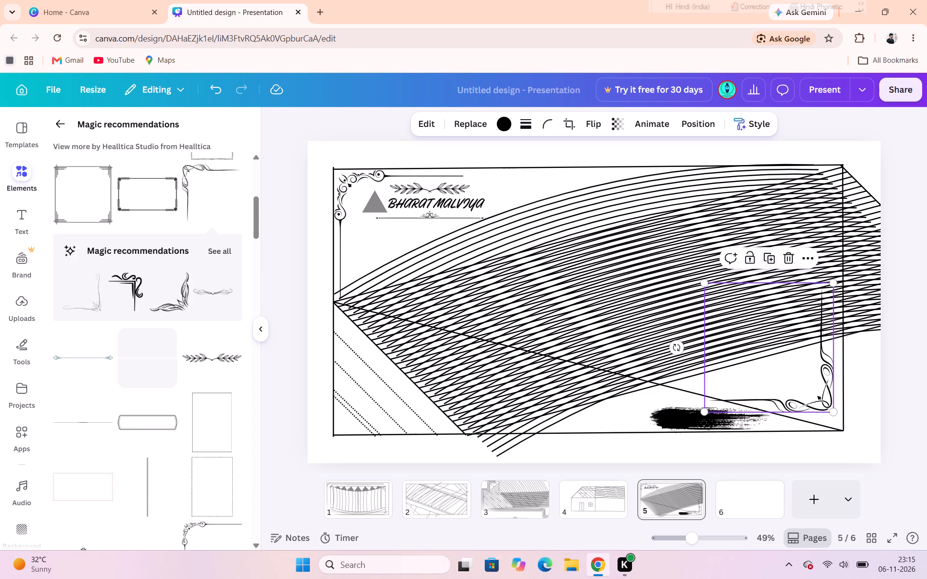
Fit the rotated corner ornament into the frame's bottom-right corner and shrink it to clear most of the brush stroke.
drag(784, 380, 795, 400)
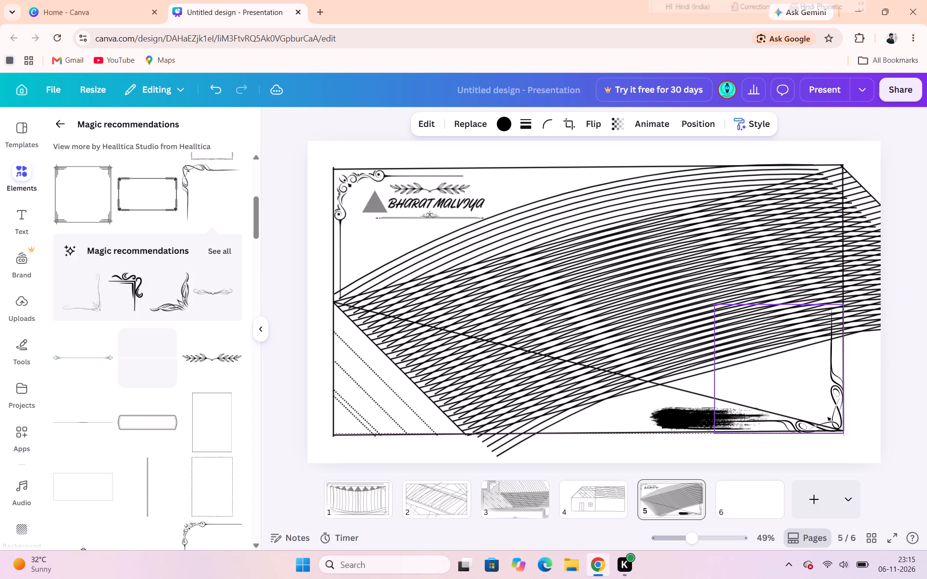
drag(795, 400, 791, 398)
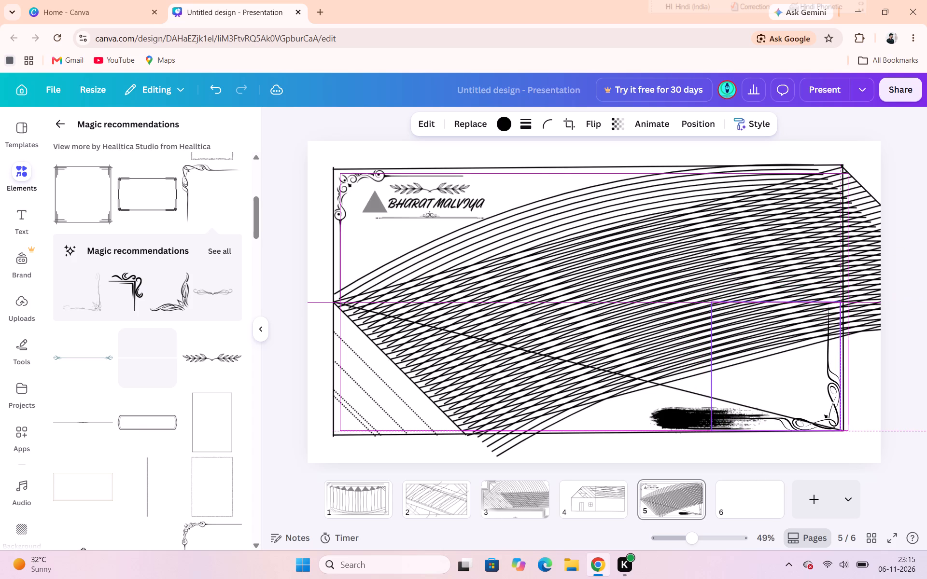
drag(791, 398, 792, 398)
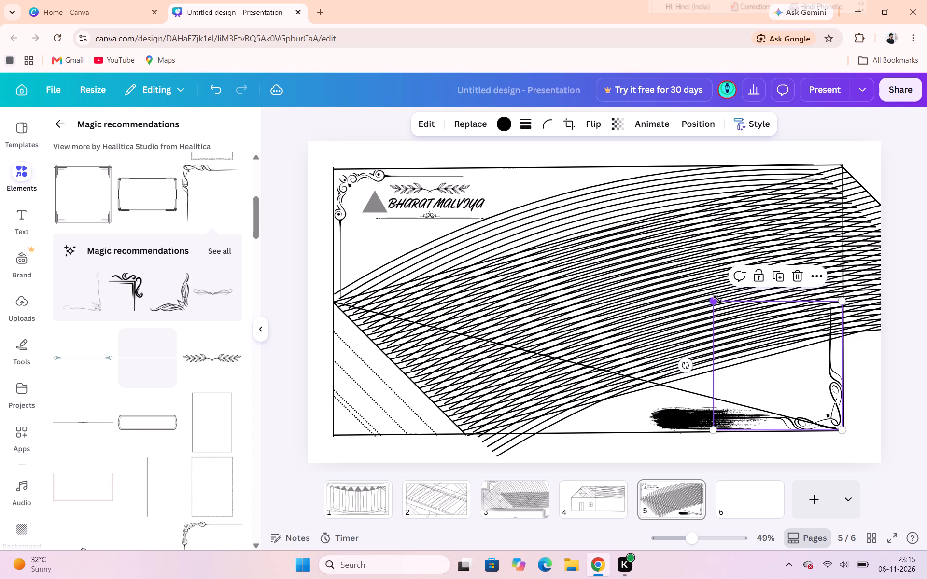
drag(717, 299, 771, 350)
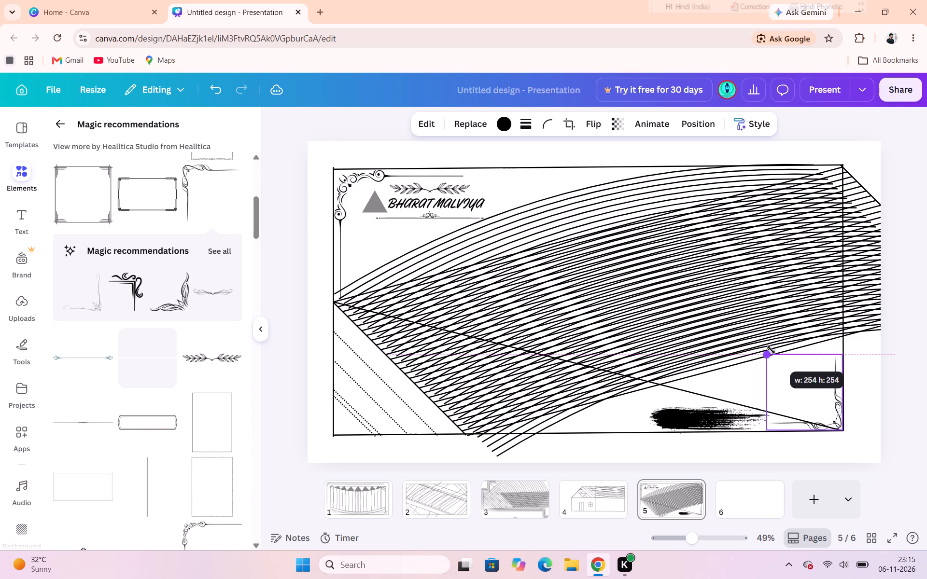
drag(771, 350, 741, 355)
click(786, 373)
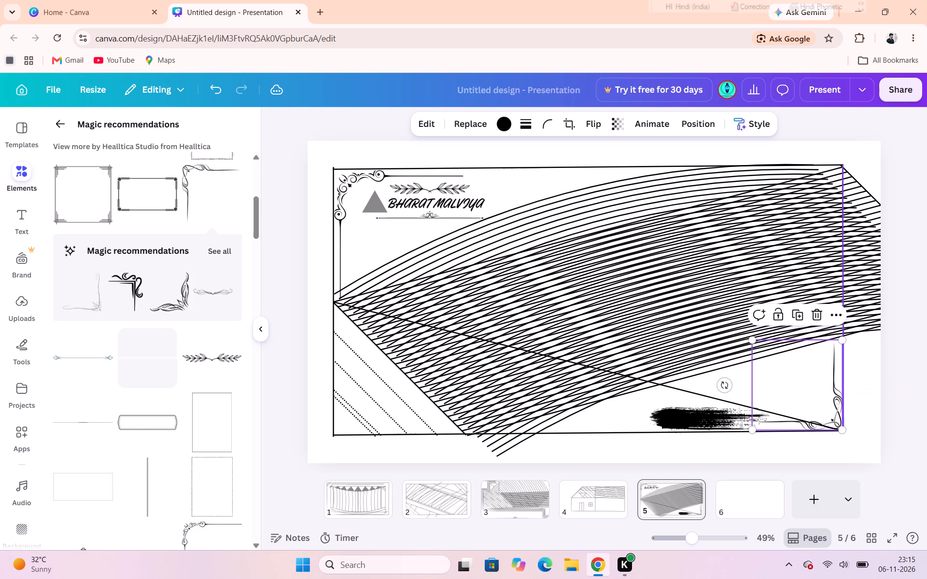
click(895, 399)
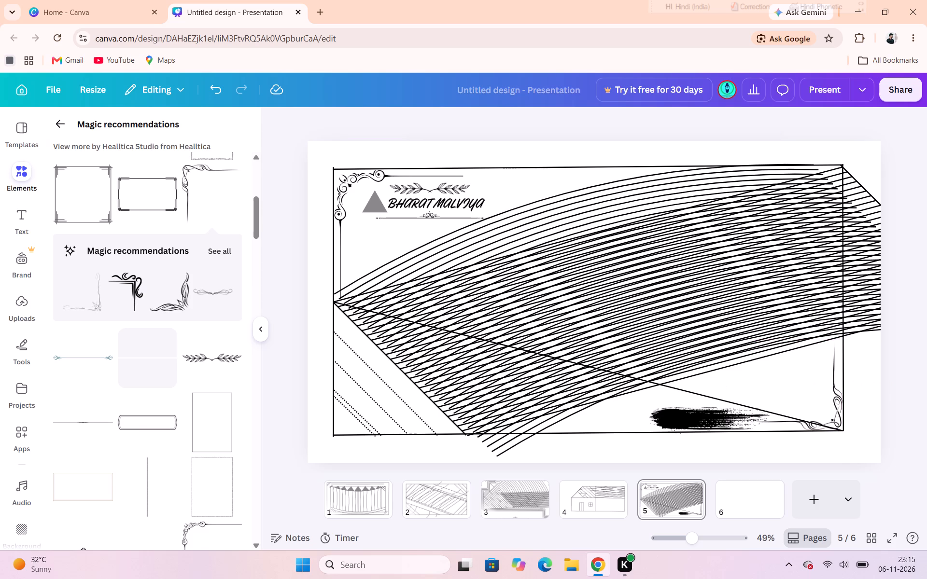
click(895, 399)
Add the leafy corner ornament from Magic recommendations and shrink it to about a third of its size.
click(181, 294)
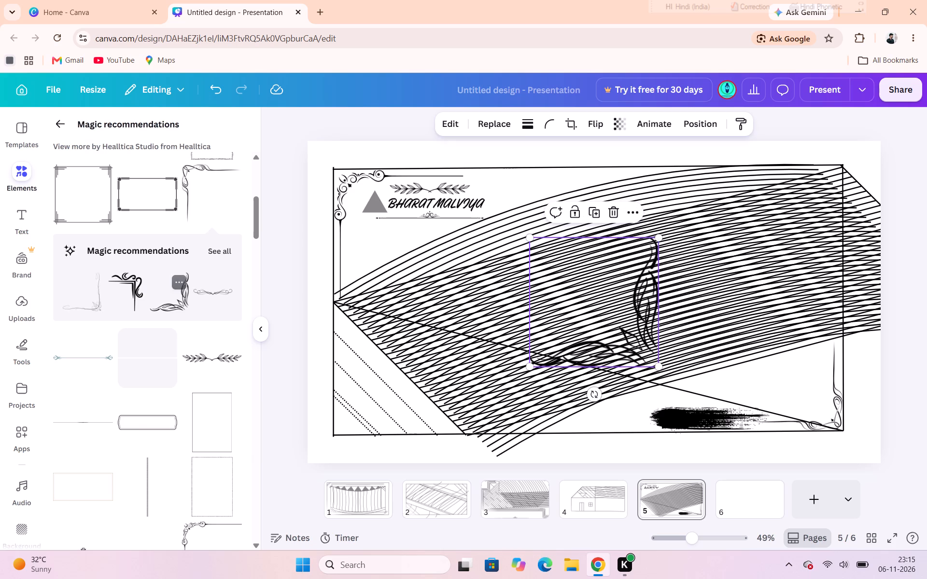
drag(638, 339, 413, 417)
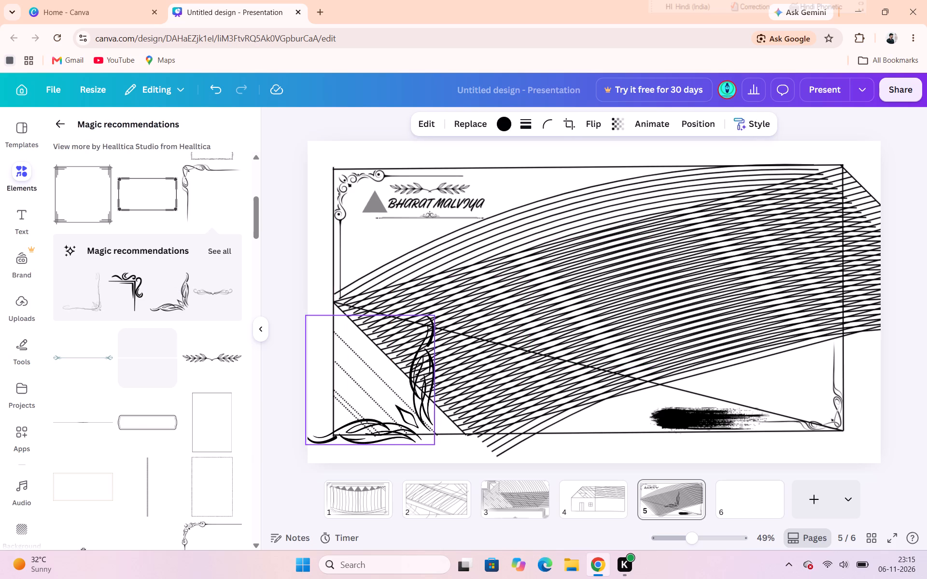
drag(413, 417, 630, 250)
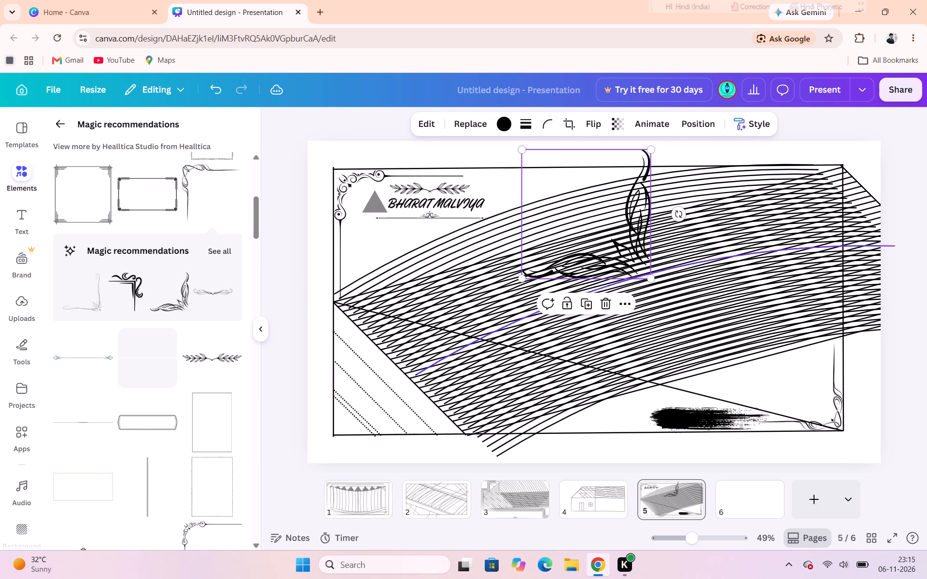
drag(651, 281, 618, 257)
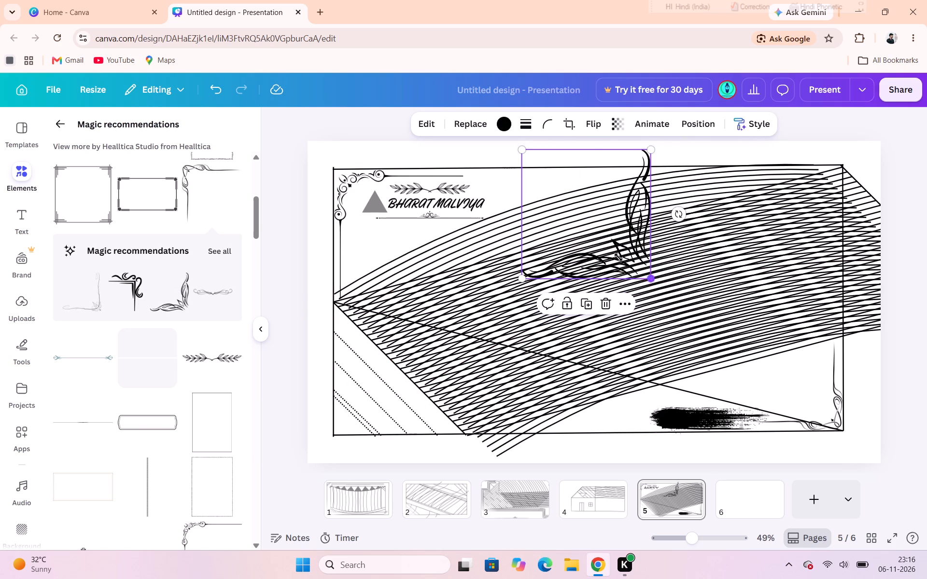
drag(618, 257, 572, 190)
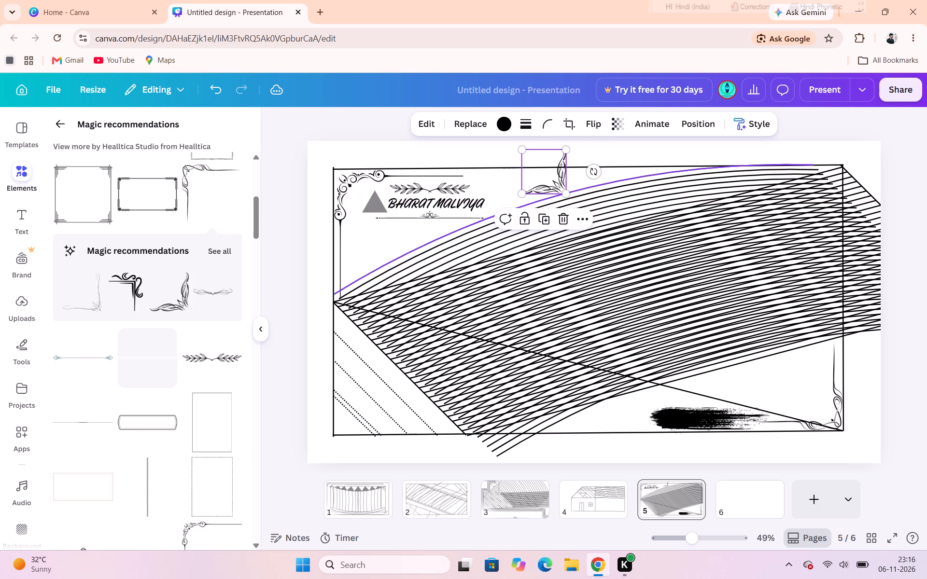
Place the small leafy ornament in the frame's bottom-right corner, nested just inside the looped corner ornament.
drag(538, 171, 740, 375)
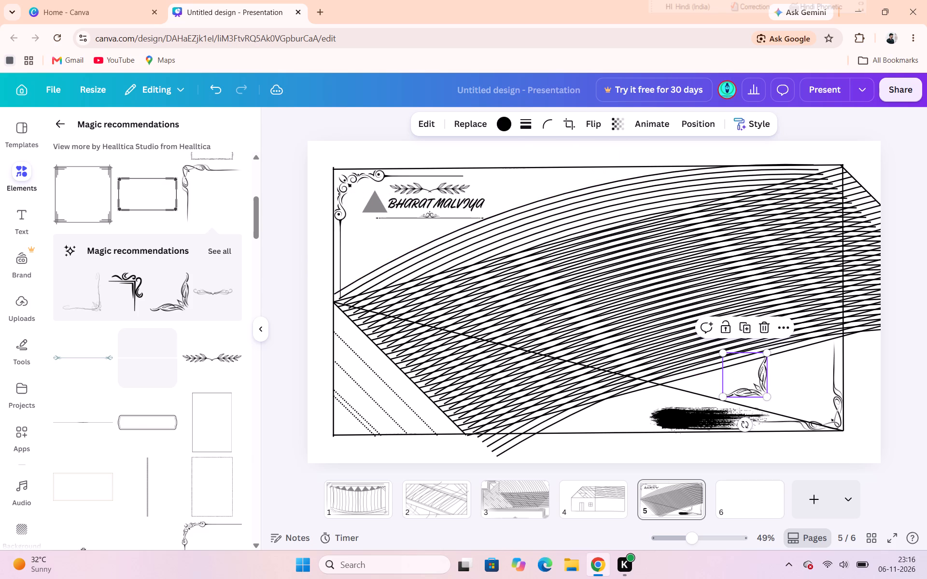
drag(740, 375, 804, 394)
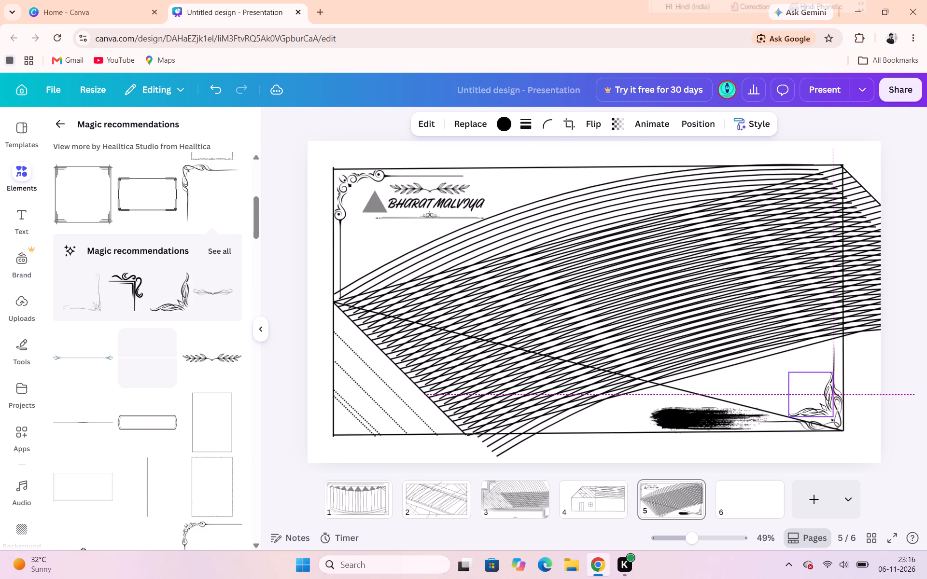
drag(804, 394, 798, 394)
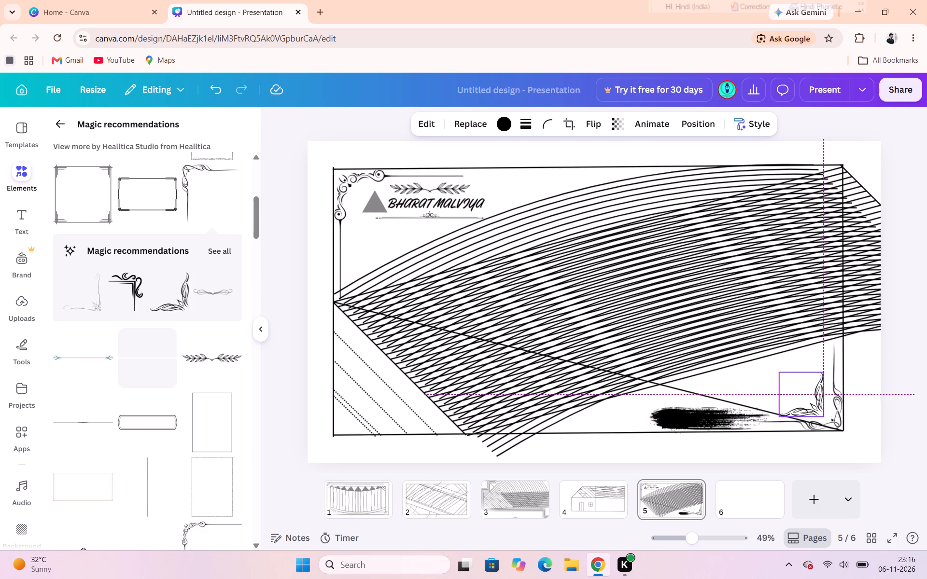
drag(798, 394, 801, 395)
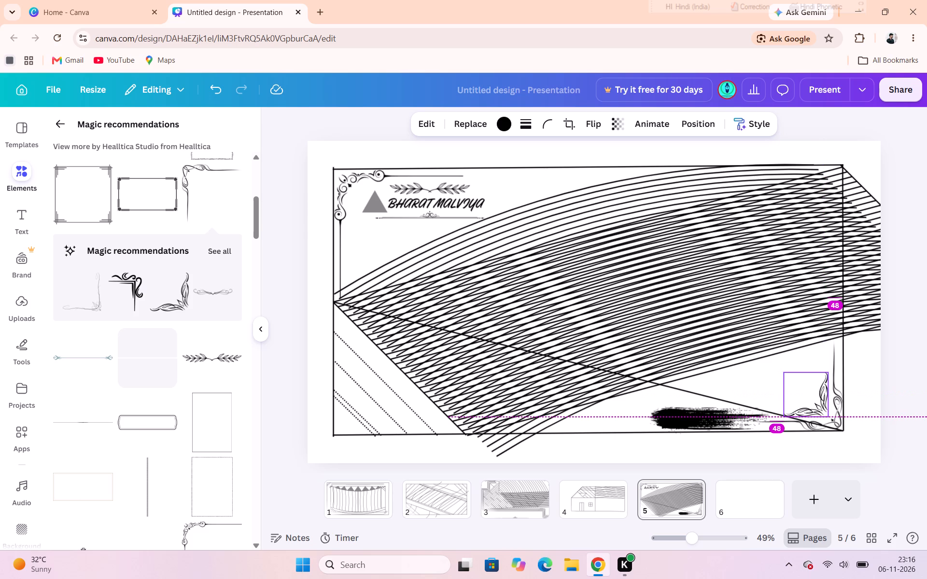
drag(801, 395, 802, 391)
click(811, 390)
click(863, 386)
click(863, 386)
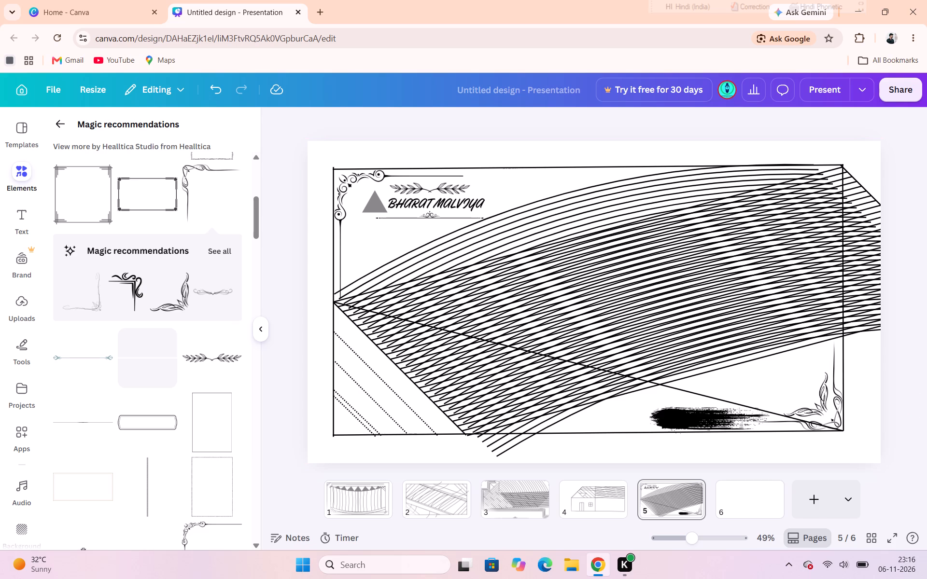
Add the curling branch with small leaves from Magic recommendations and shrink it to under half size near the frame's lower-right area.
click(222, 253)
scroll(176, 356, down, 1)
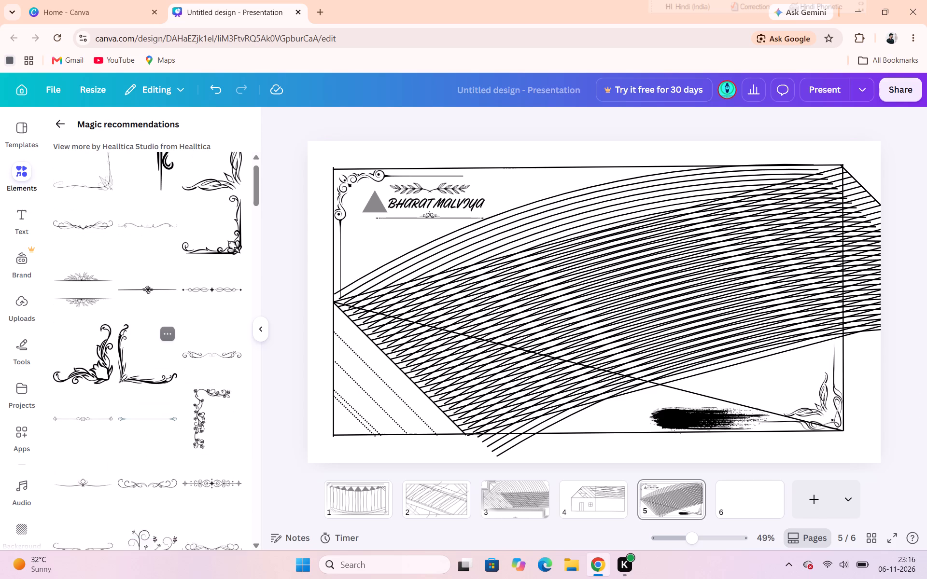
scroll(176, 356, down, 3)
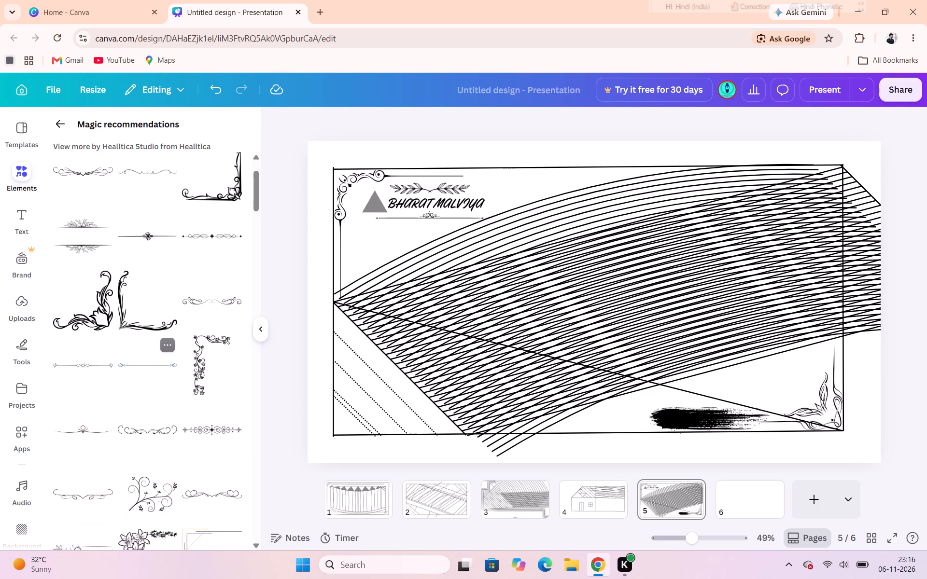
scroll(161, 390, down, 1)
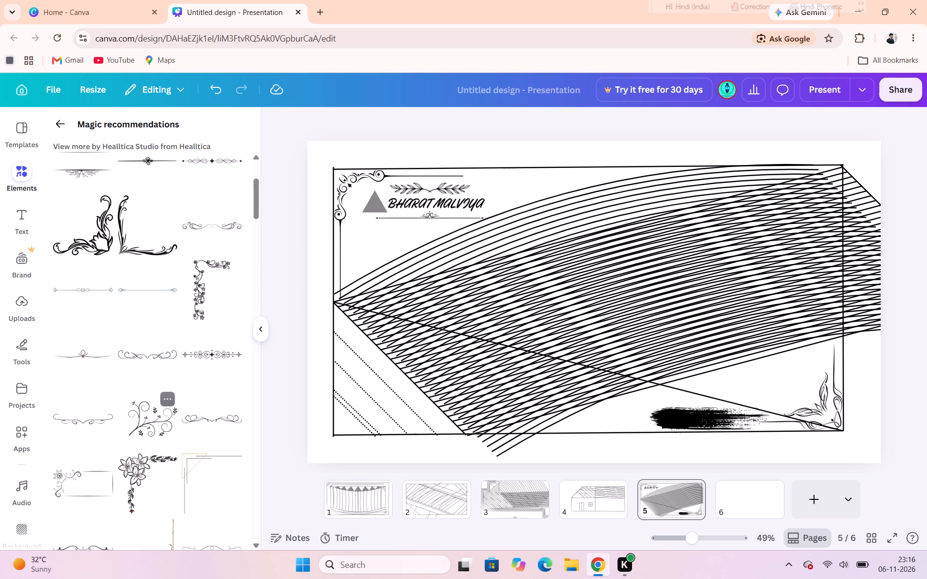
click(148, 420)
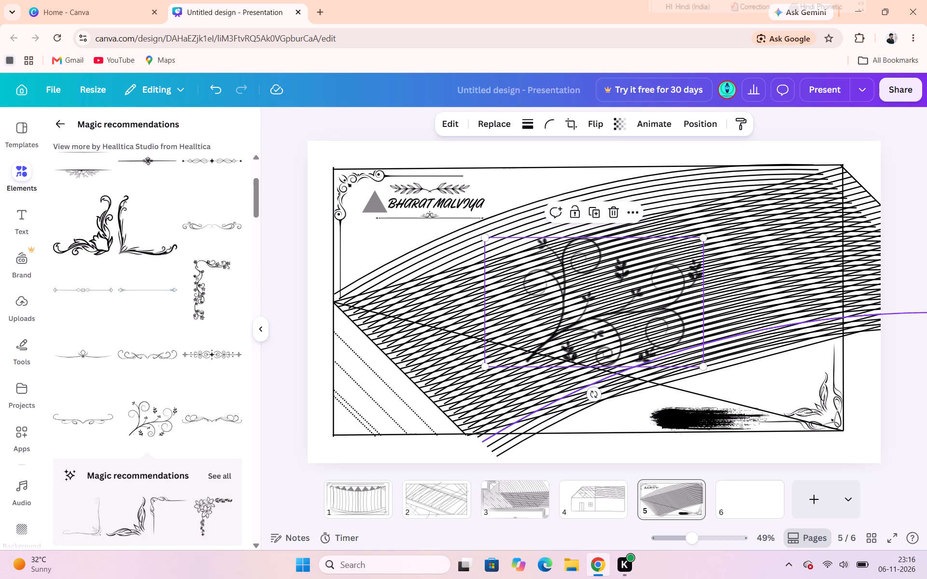
drag(567, 324, 692, 381)
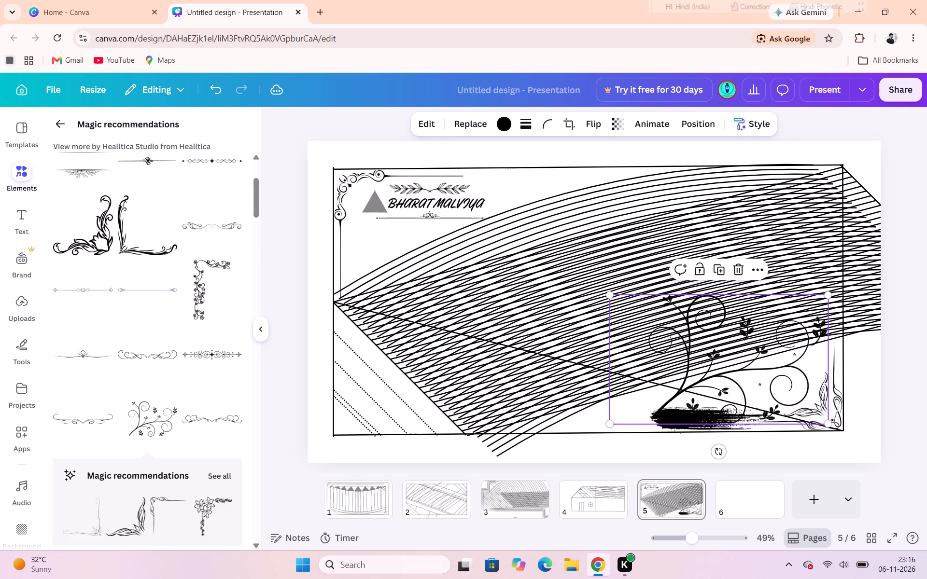
drag(608, 422, 744, 379)
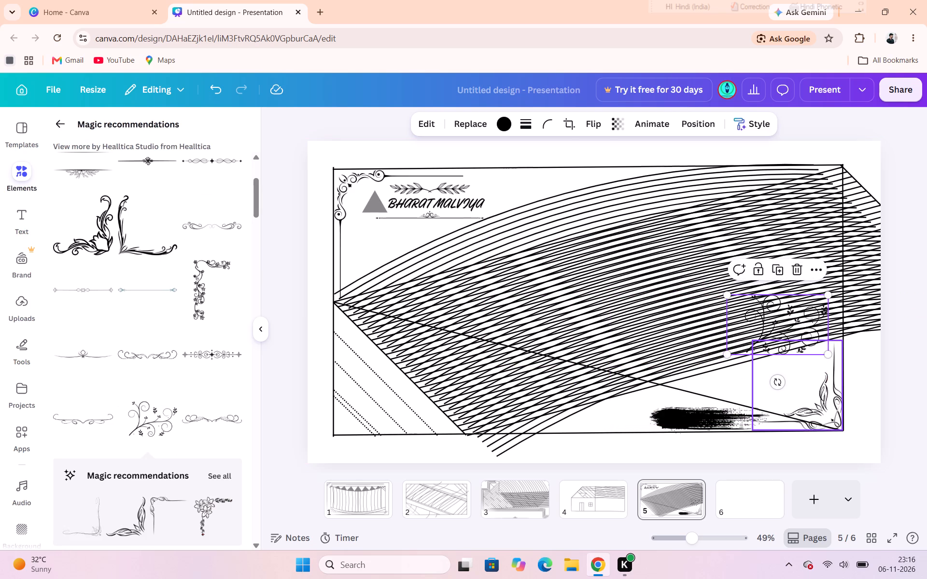
Shrink the curling branch to about a third of its original width and fit it beside the bottom-right leafy ornament, above the brush stroke.
drag(785, 341, 776, 395)
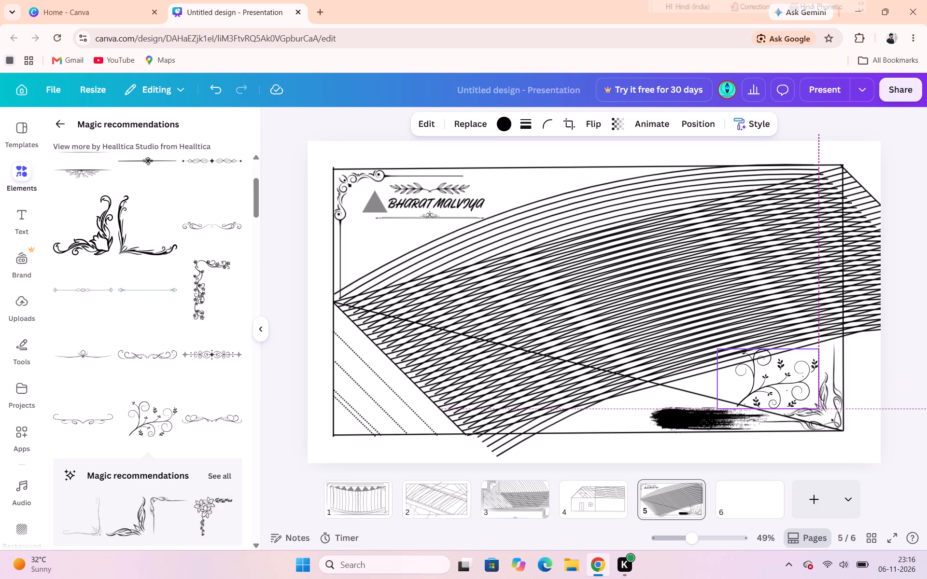
drag(776, 395, 780, 393)
drag(723, 407, 753, 398)
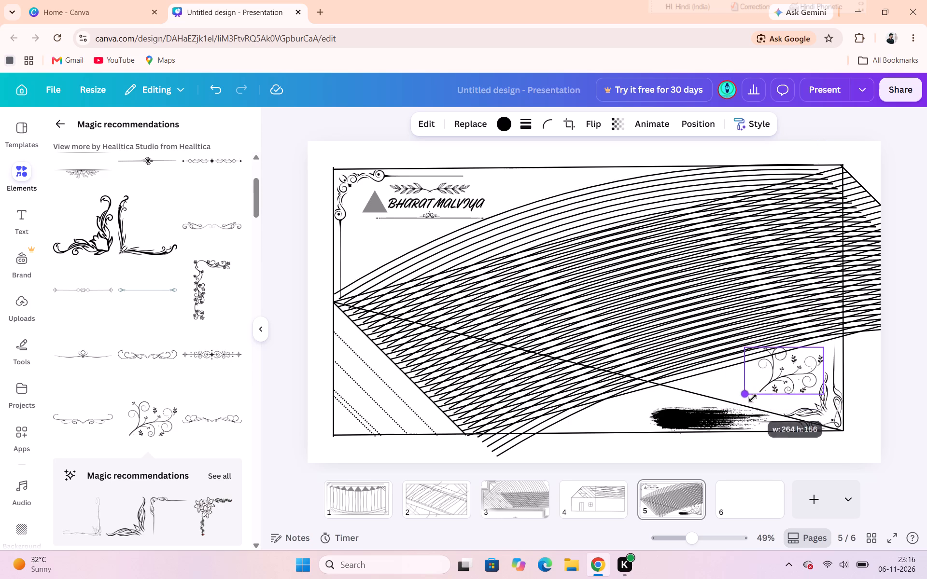
drag(753, 398, 753, 397)
drag(813, 363, 813, 370)
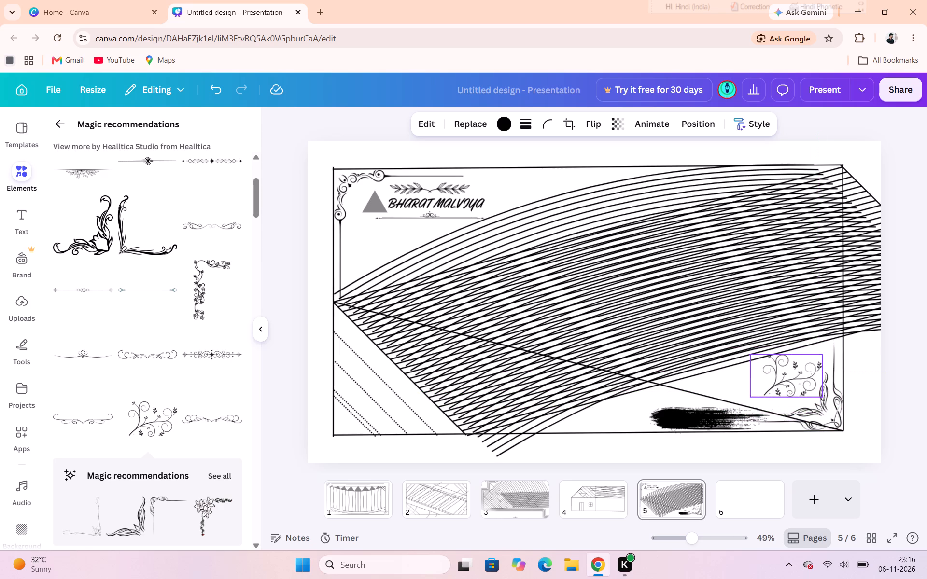
drag(813, 370, 806, 377)
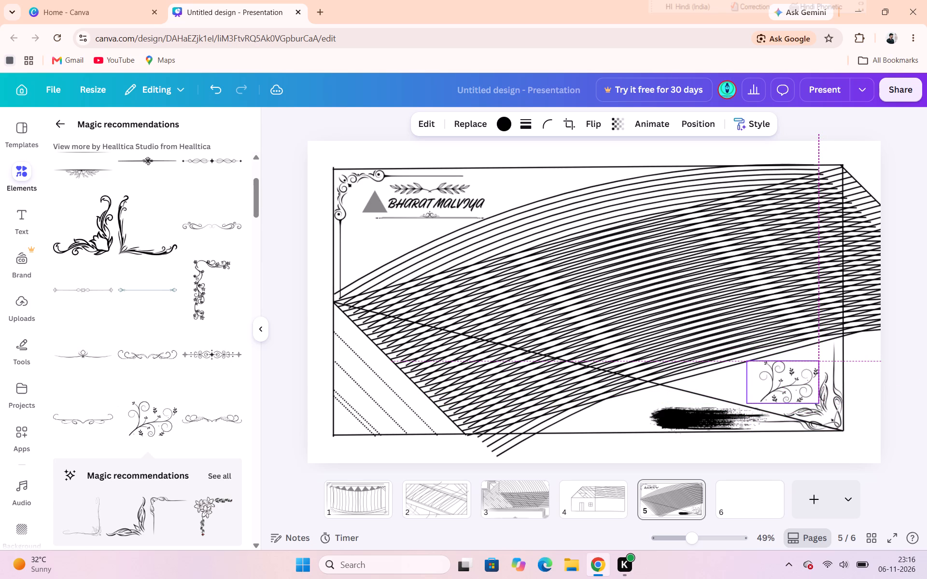
drag(806, 377, 808, 376)
double_click(896, 370)
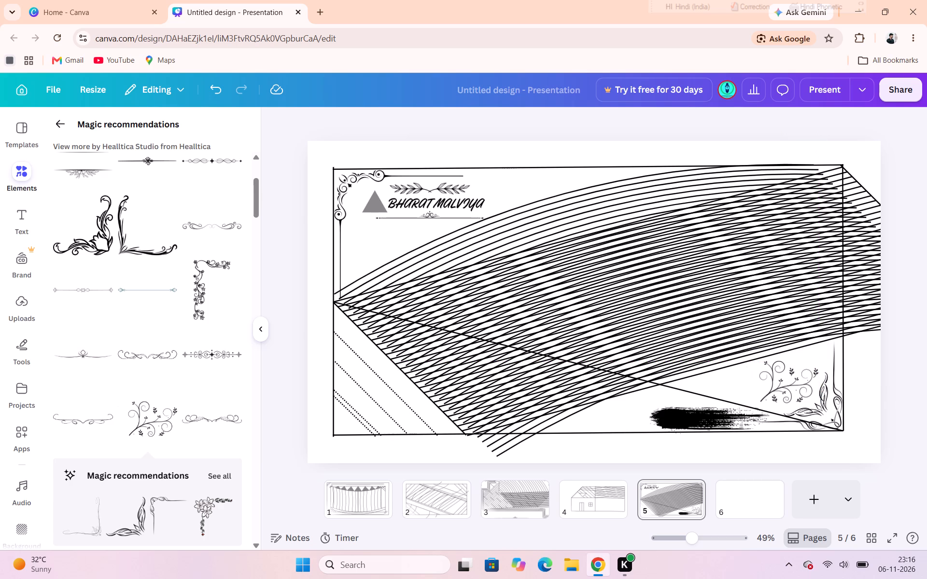
Add the thin double-line corner ornament in black and gold from Magic recommendations to the page.
scroll(223, 422, down, 2)
click(223, 422)
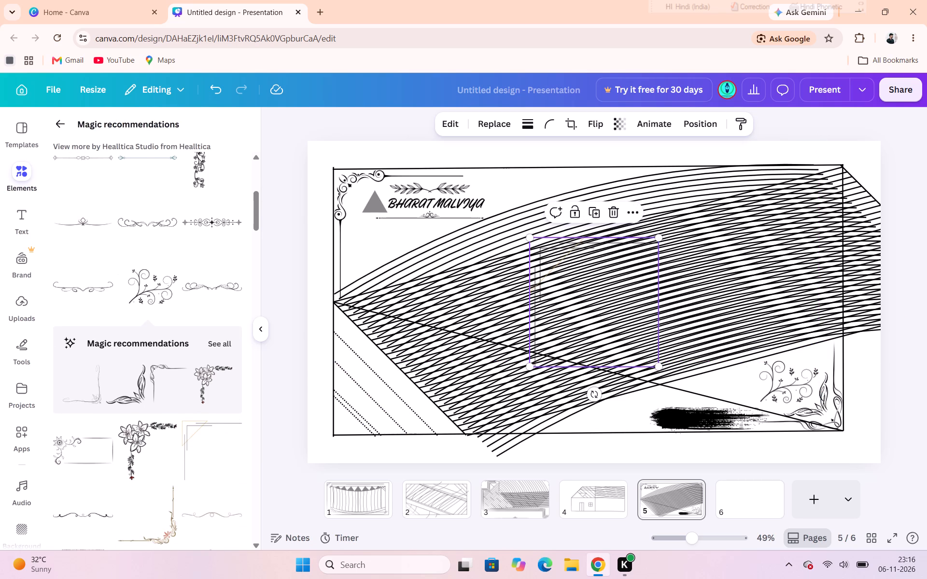
Add the looped scroll divider from Magic recommendations, move it to the frame's lower-left area, and shrink it to about a third of its width.
scroll(229, 413, down, 3)
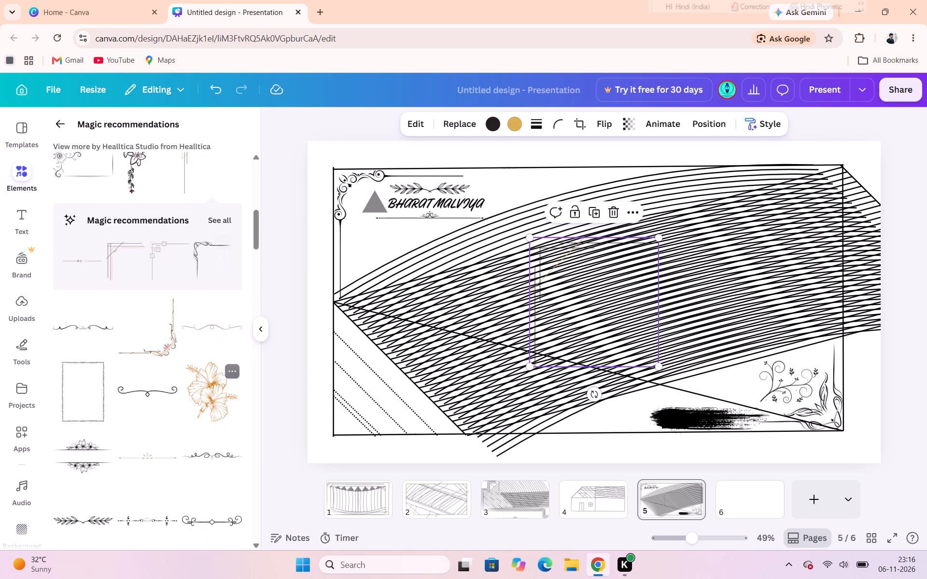
click(194, 428)
click(205, 415)
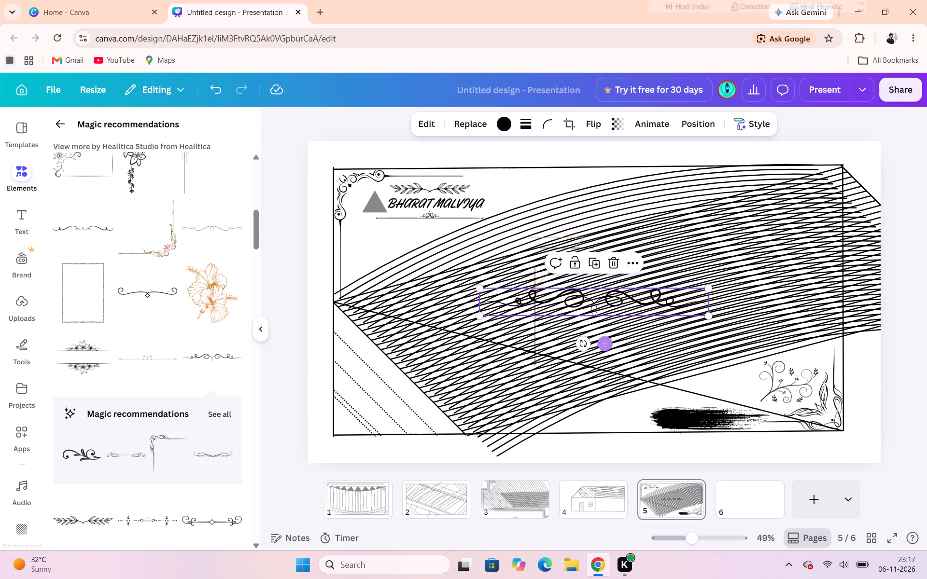
drag(609, 348, 588, 242)
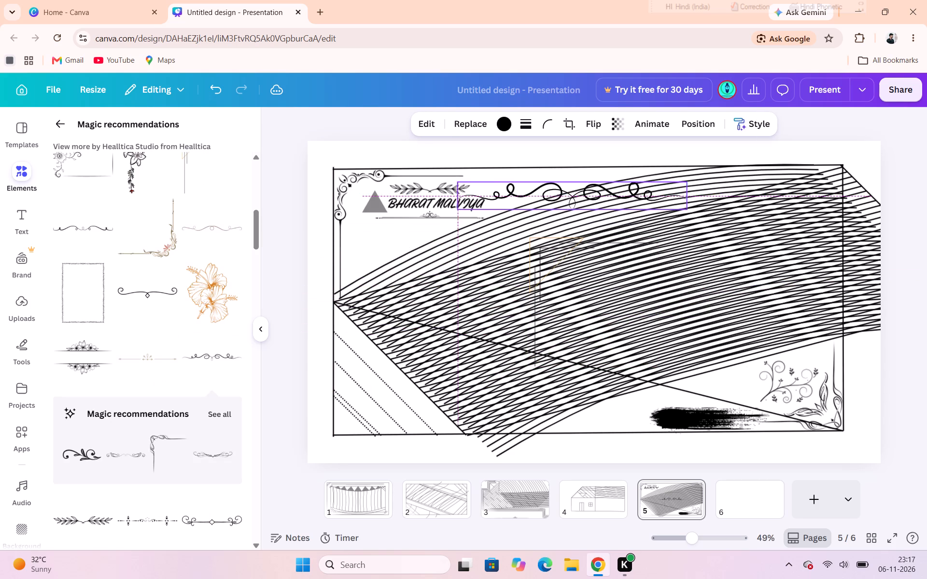
drag(588, 242, 434, 453)
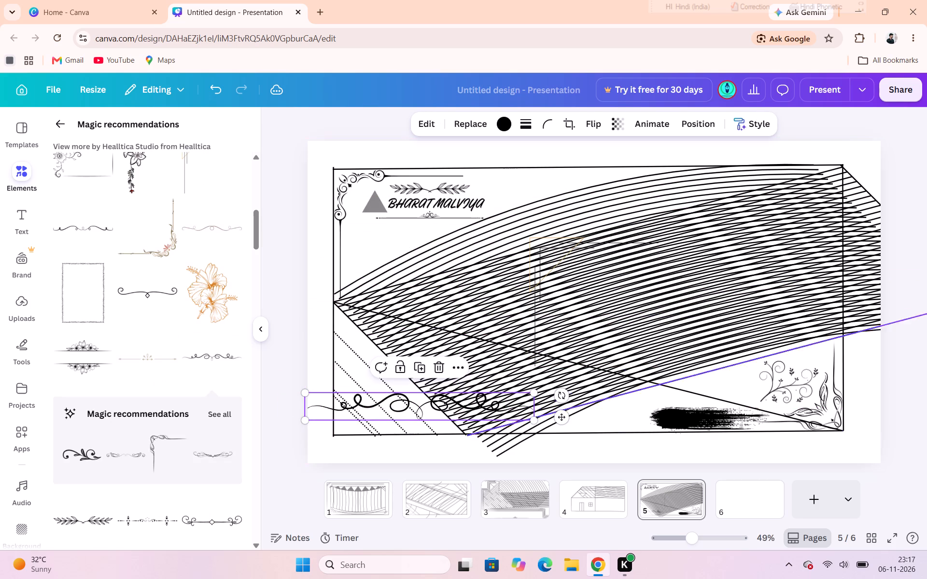
drag(530, 421, 393, 403)
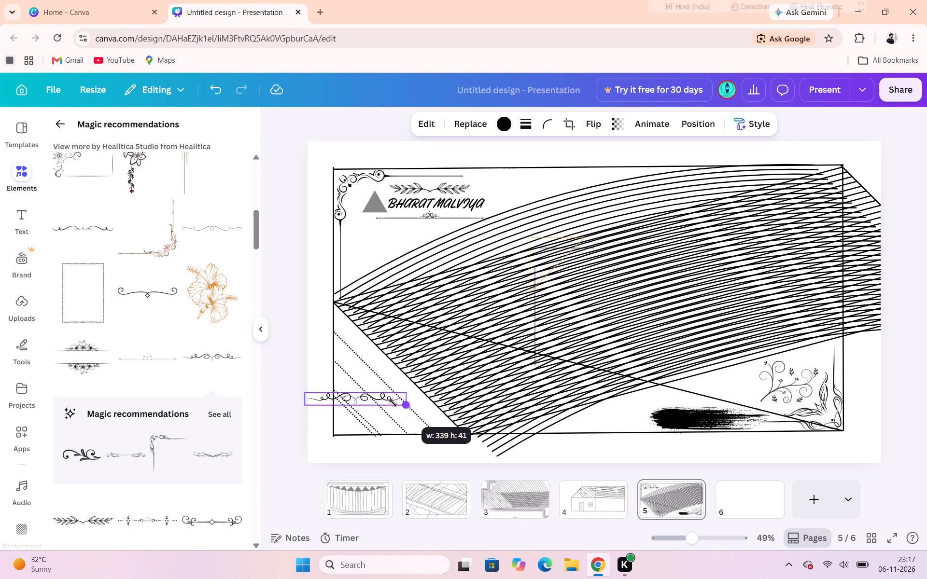
drag(393, 403, 377, 399)
Position the small looped divider just left of the black brush stroke, slightly above the frame's bottom edge.
drag(354, 430, 429, 417)
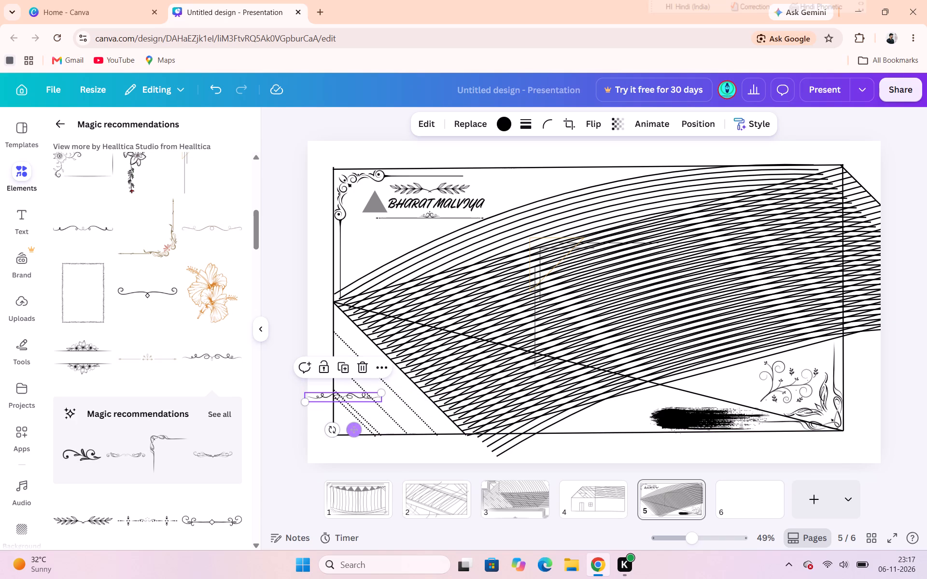
drag(429, 417, 616, 451)
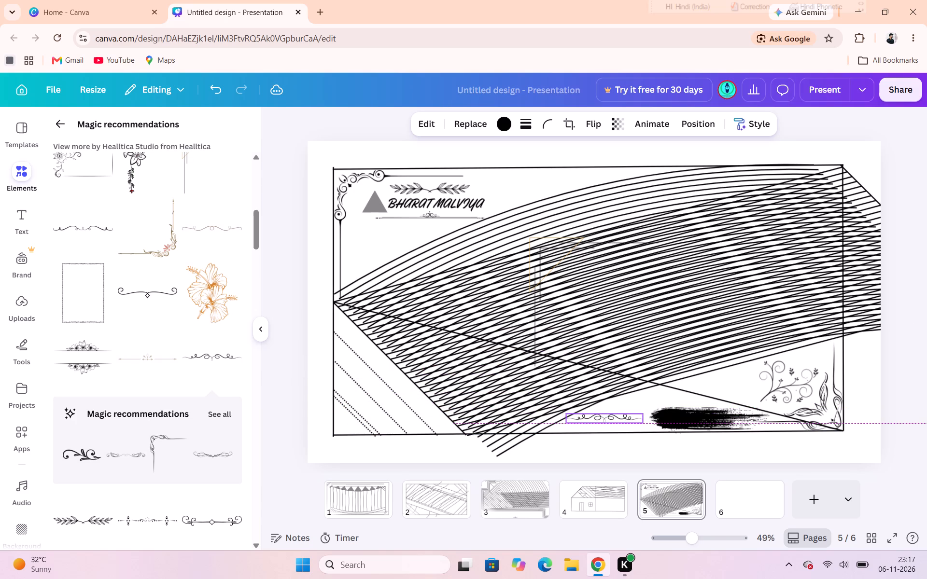
drag(616, 451, 619, 456)
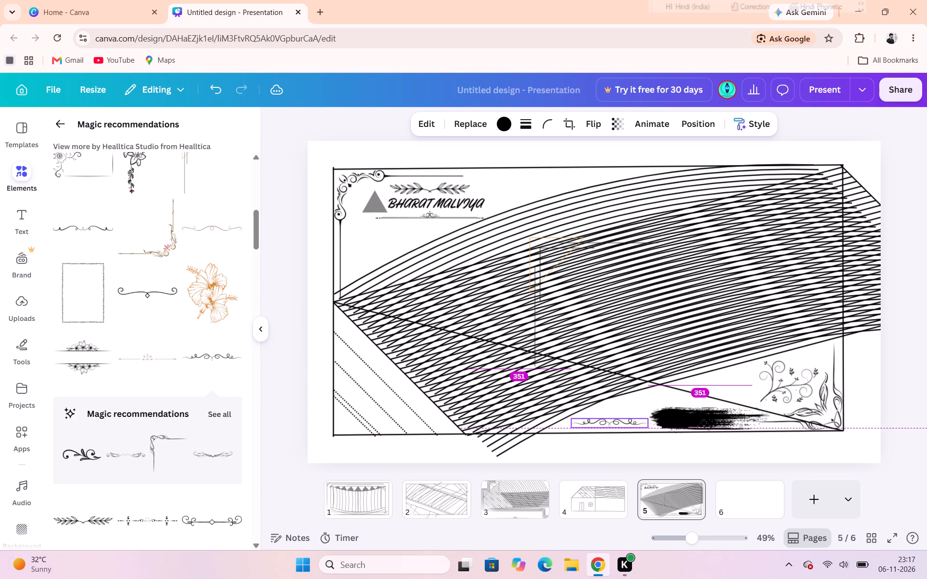
drag(619, 456, 618, 451)
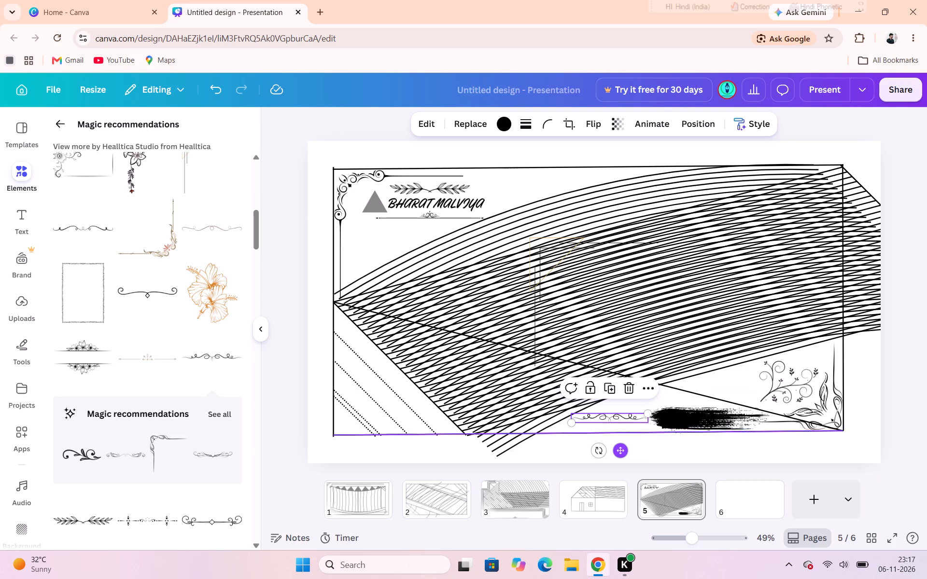
click(624, 420)
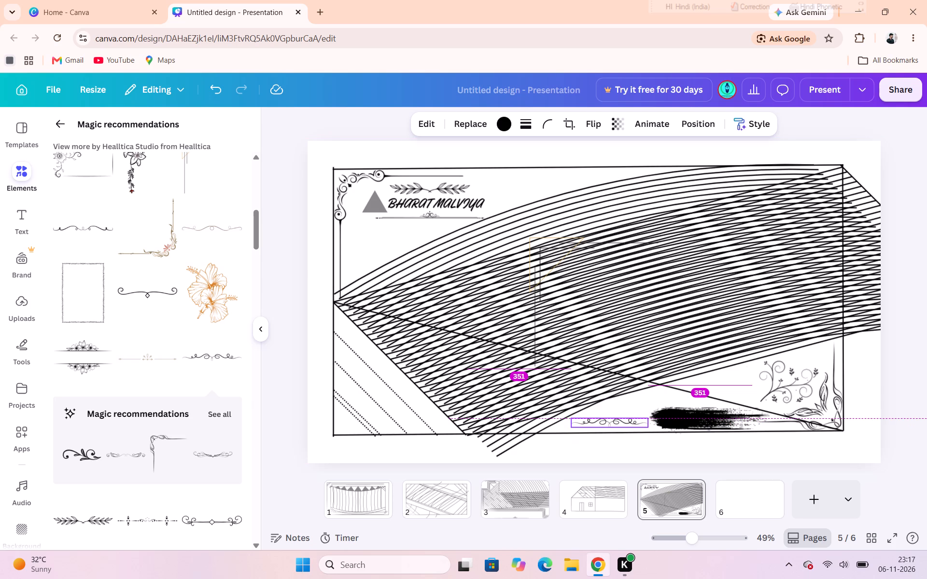
click(681, 447)
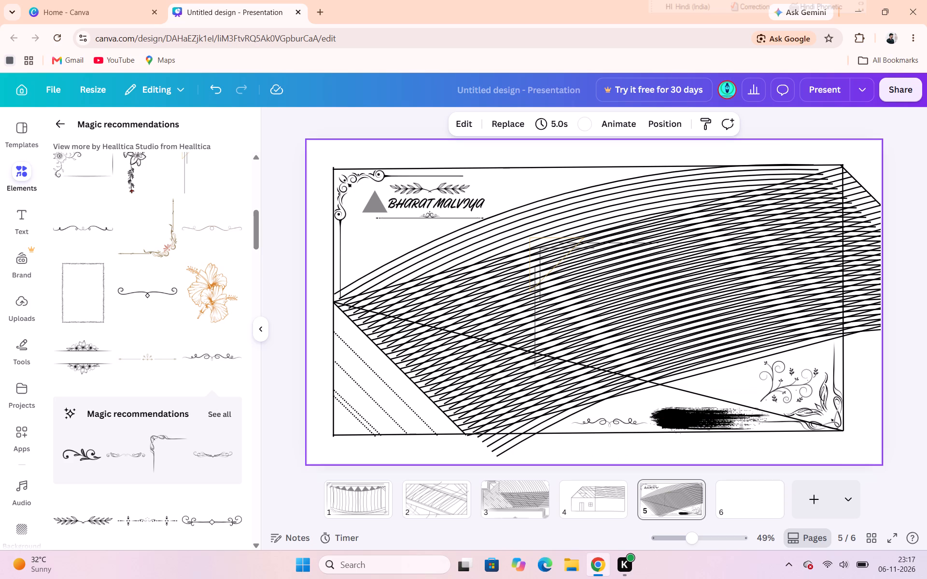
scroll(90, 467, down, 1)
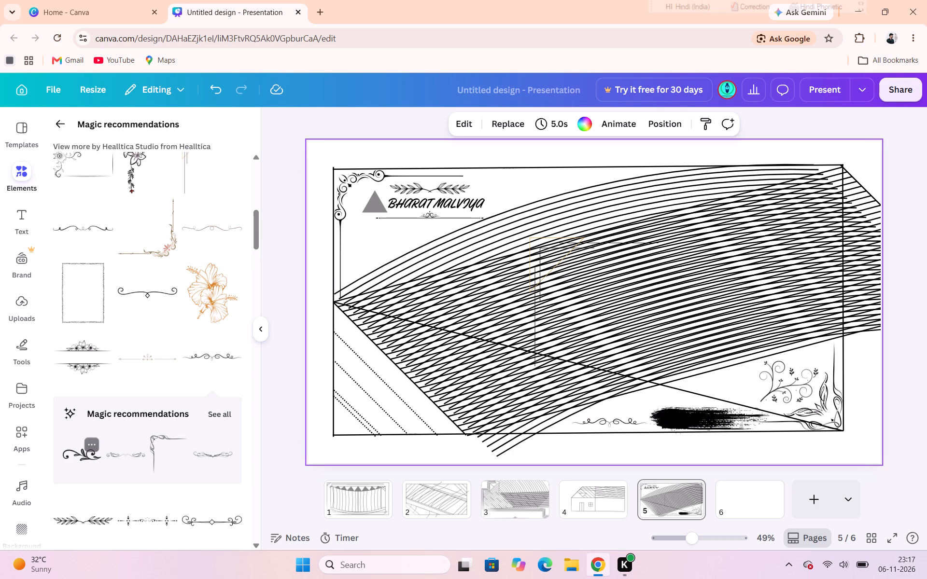
Browse the remaining Magic recommendations for further frame, corner and divider ornaments that suit the page 5 drawing.
scroll(90, 467, down, 1)
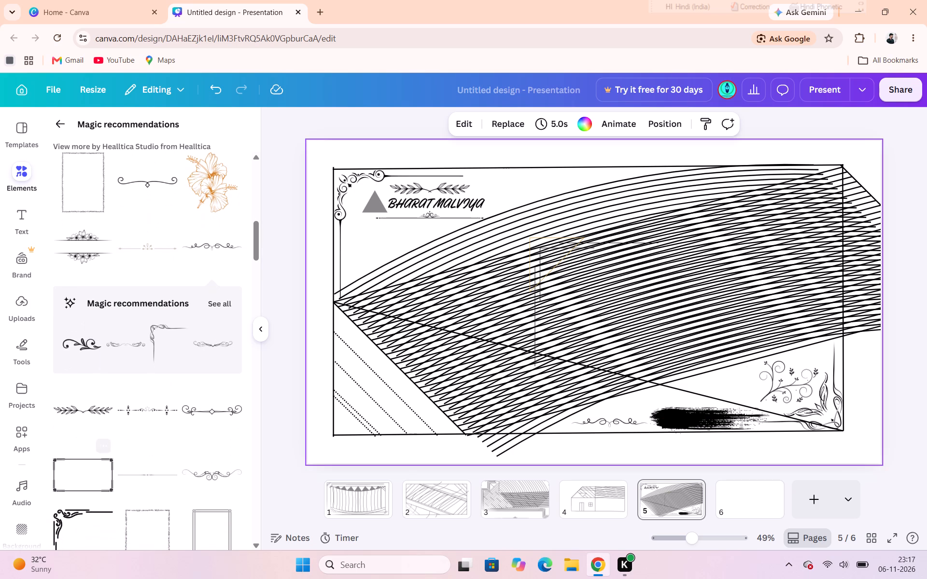
scroll(157, 371, down, 4)
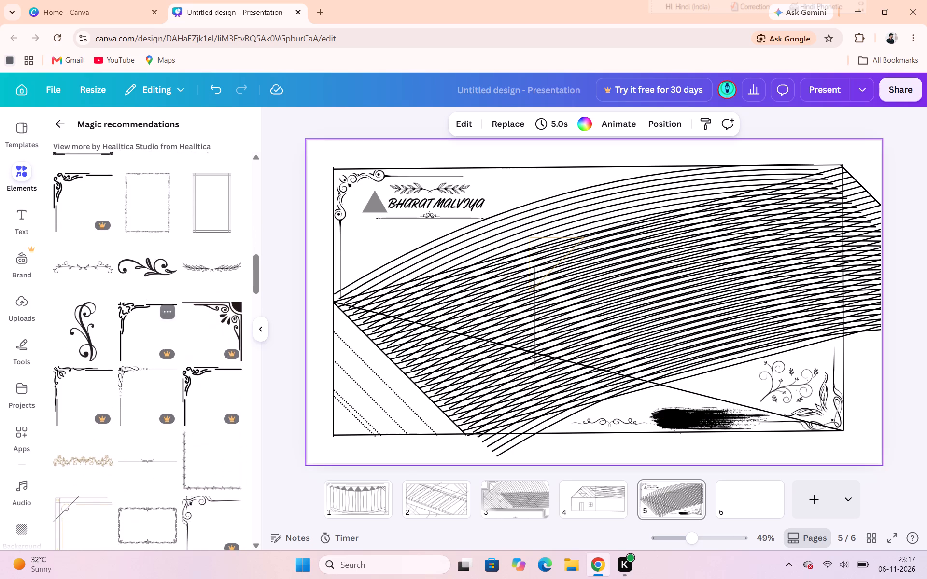
scroll(157, 371, down, 1)
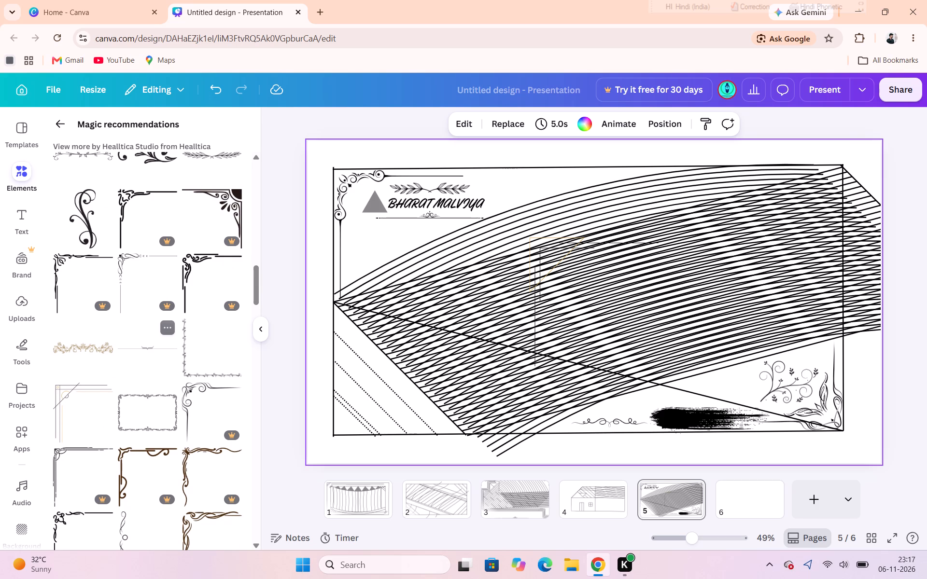
scroll(157, 371, down, 7)
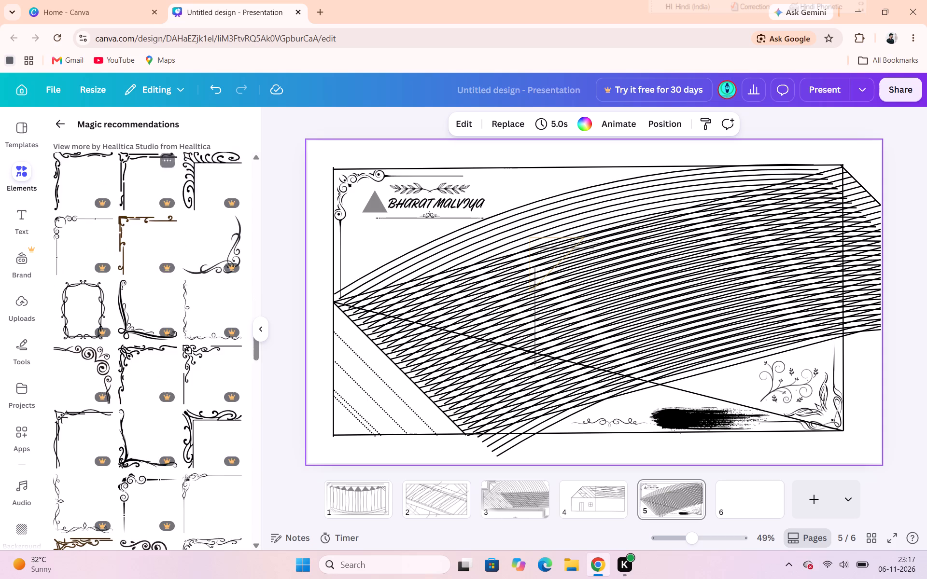
scroll(157, 371, down, 3)
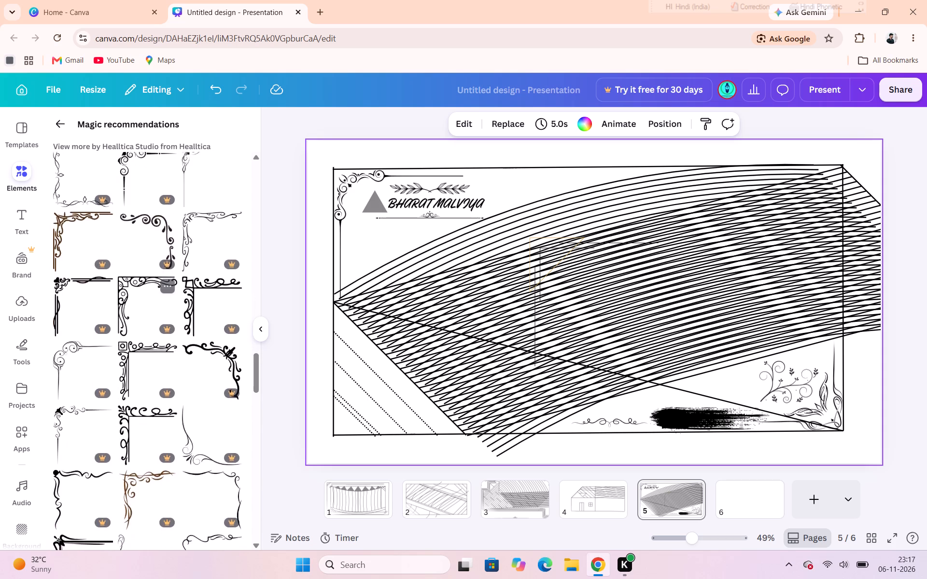
scroll(157, 371, down, 5)
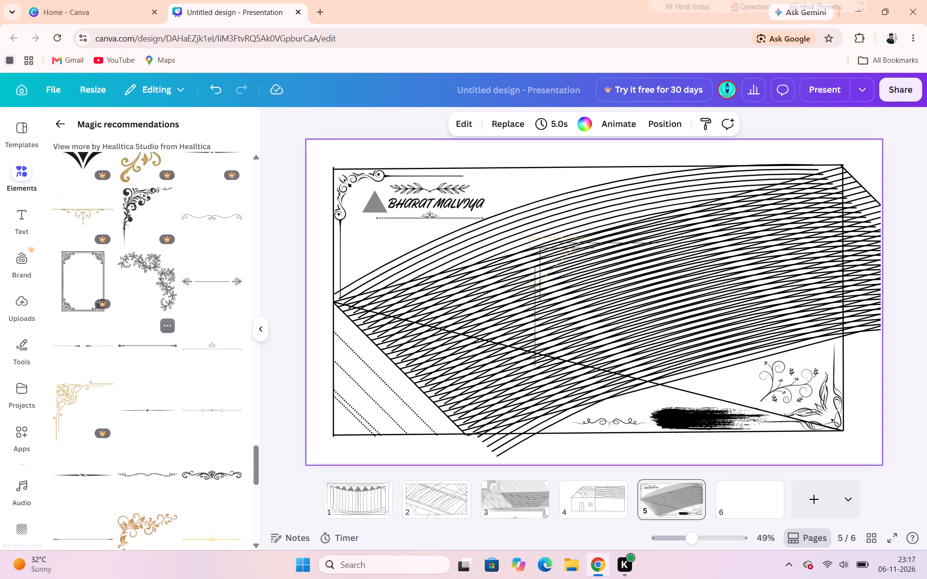
scroll(157, 371, down, 4)
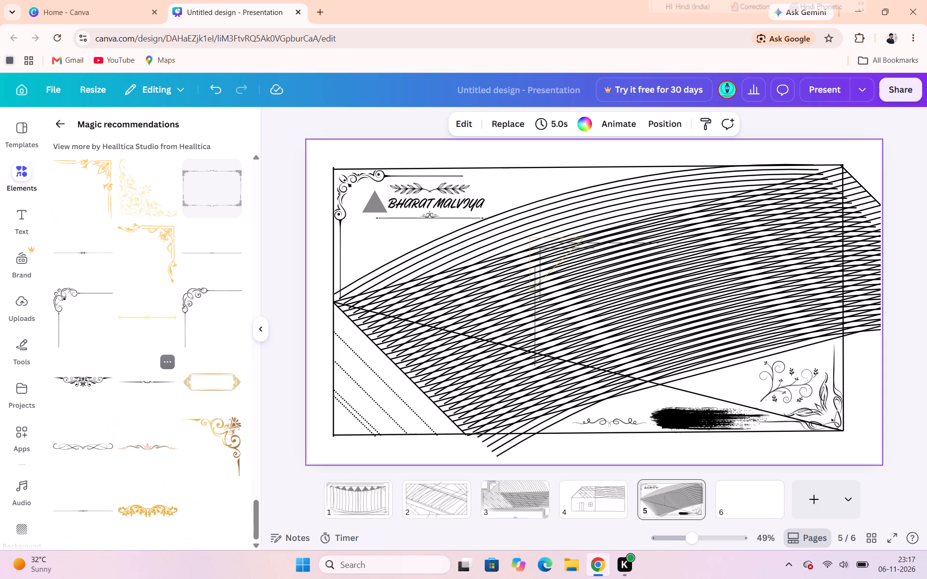
click(277, 311)
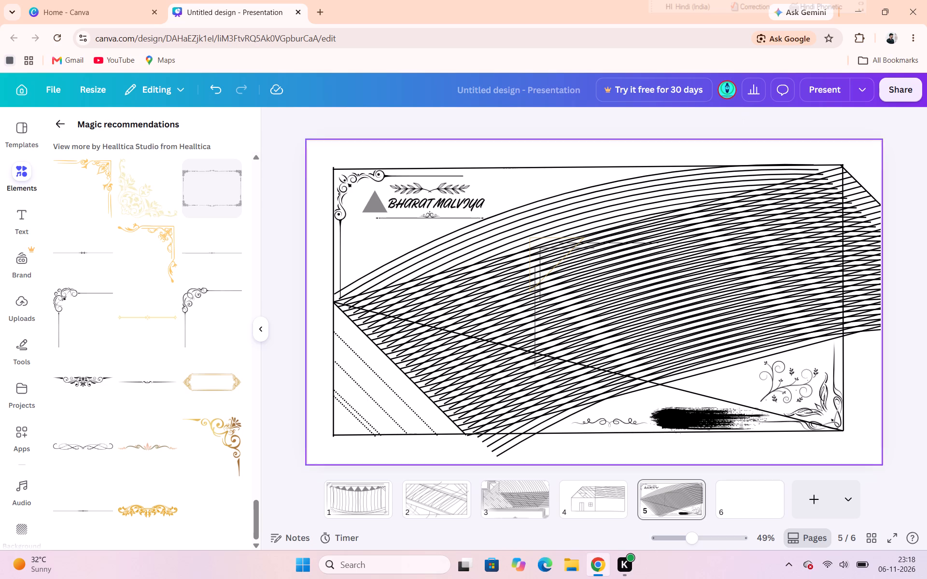
Delete the thin double-line black and gold corner ornament lying over the lines in the middle of the page 5 drawing.
drag(545, 277, 538, 283)
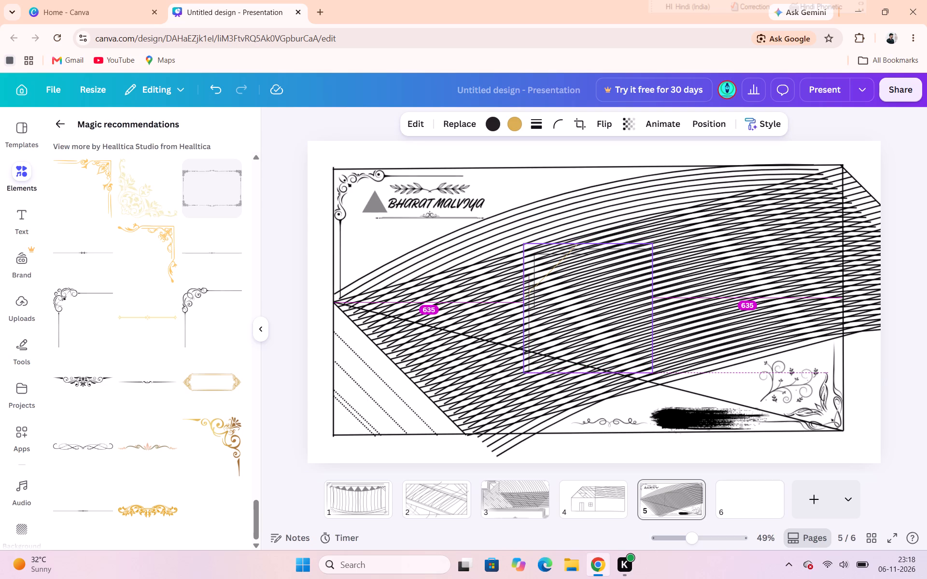
drag(538, 283, 369, 364)
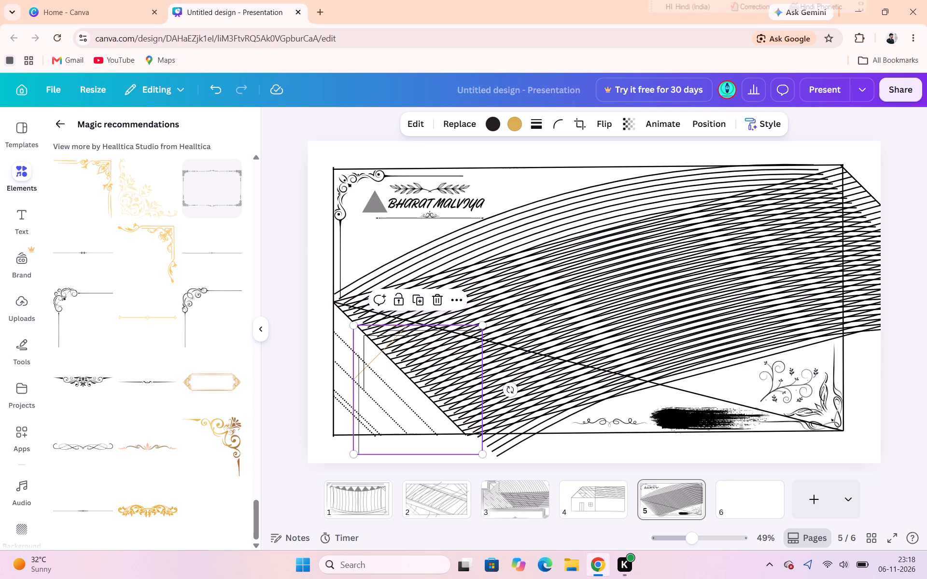
click(437, 300)
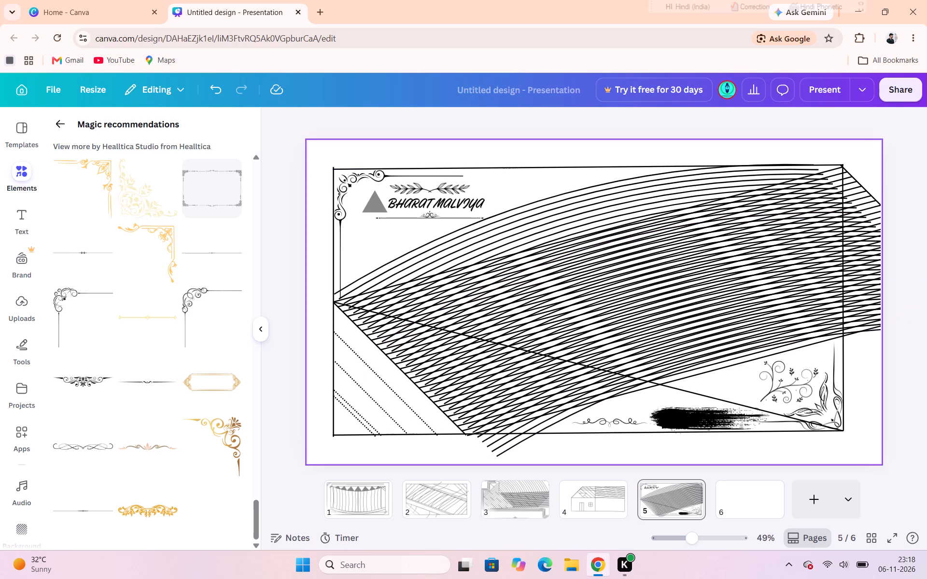
Go to the blank page 6.
click(732, 513)
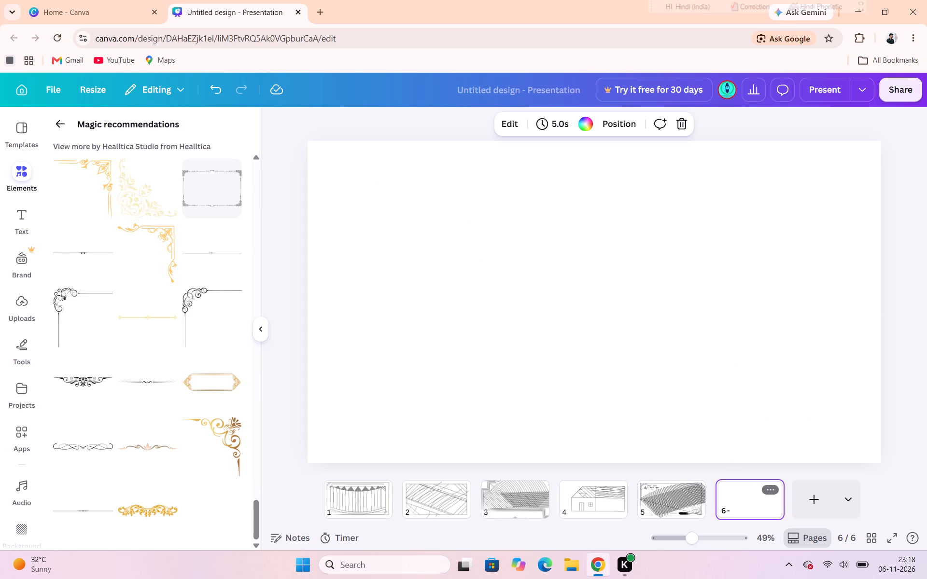
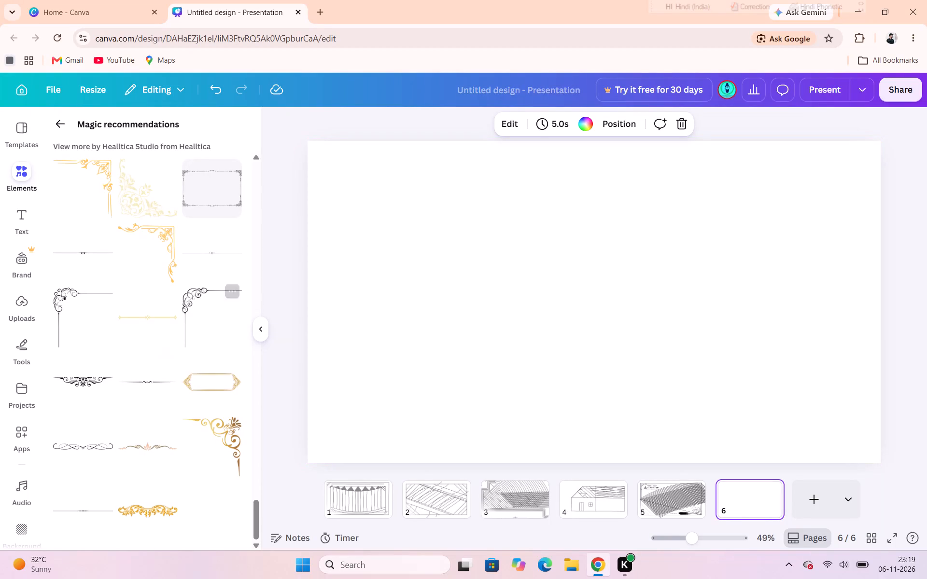
Add the black scroll corner ornament with thin lines to page 6 and fit it into the page's top-left corner.
click(197, 327)
drag(596, 324, 553, 293)
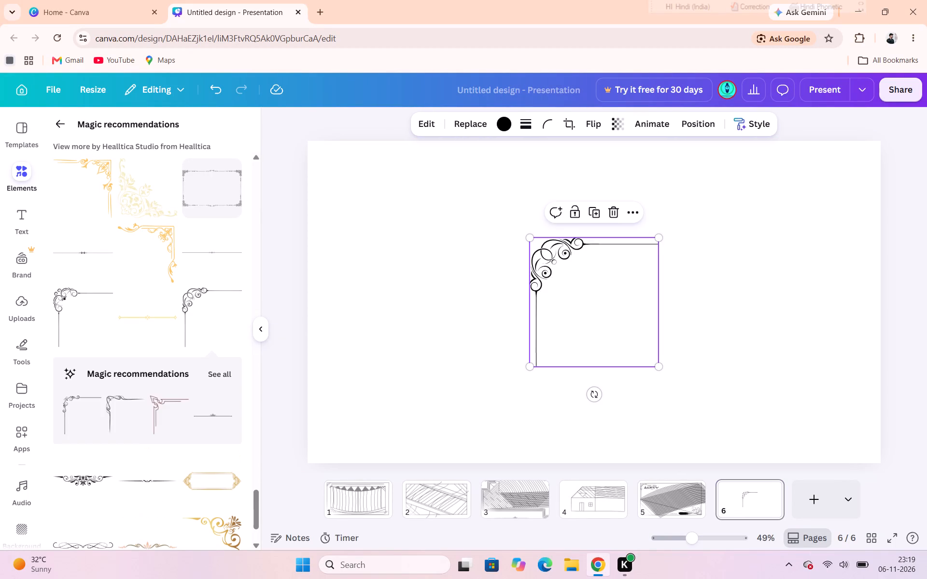
drag(553, 293, 376, 230)
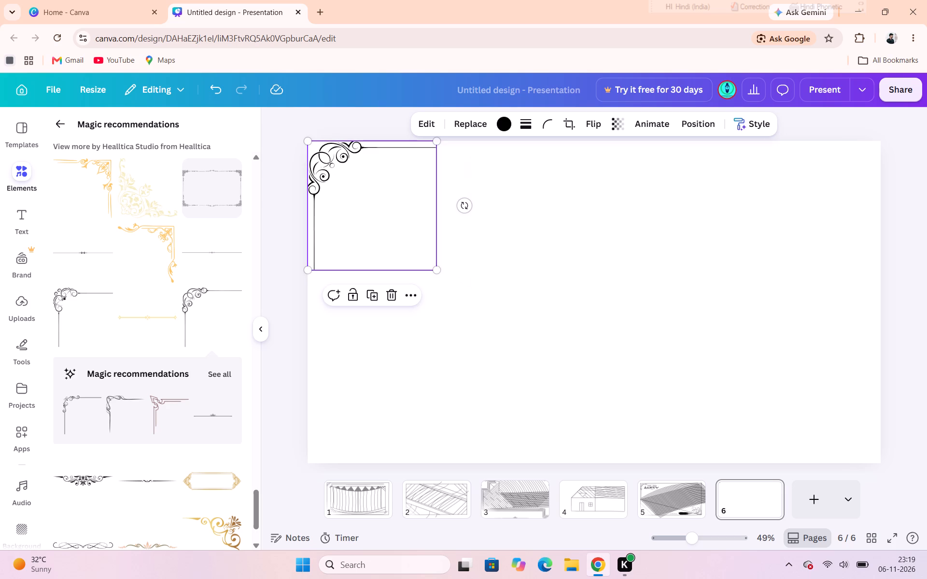
Add a second black scroll corner ornament, rotate it half a turn and fit it into the page's bottom-right corner.
click(205, 317)
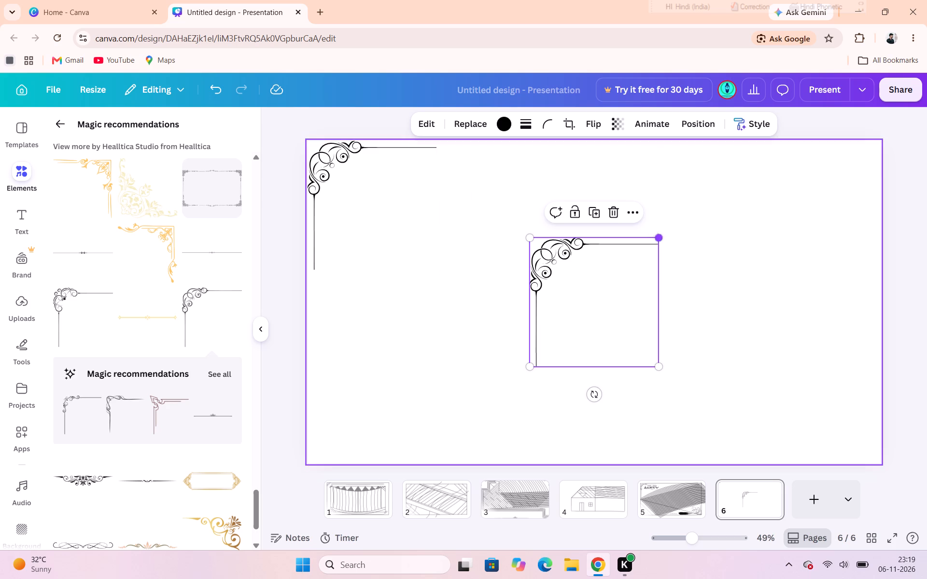
drag(592, 396, 496, 379)
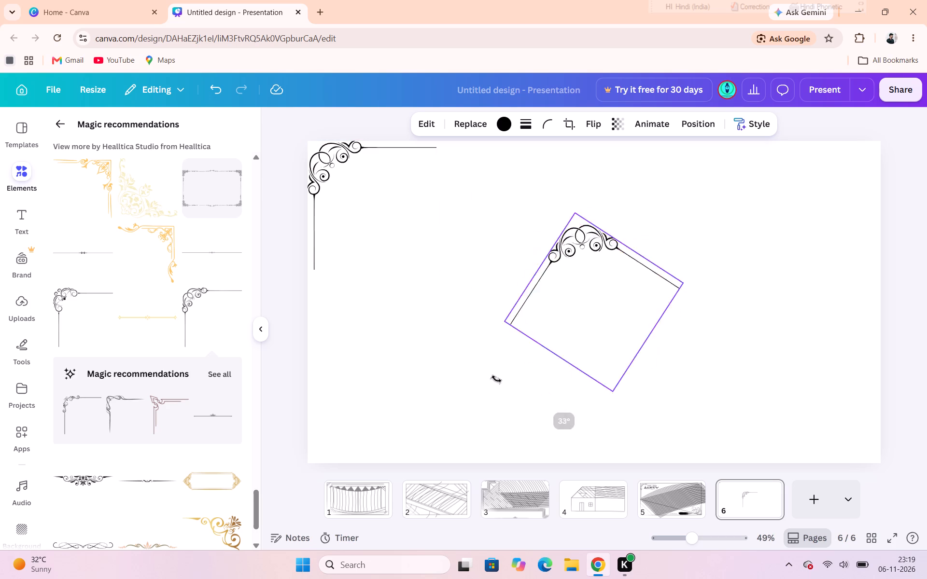
drag(496, 379, 603, 188)
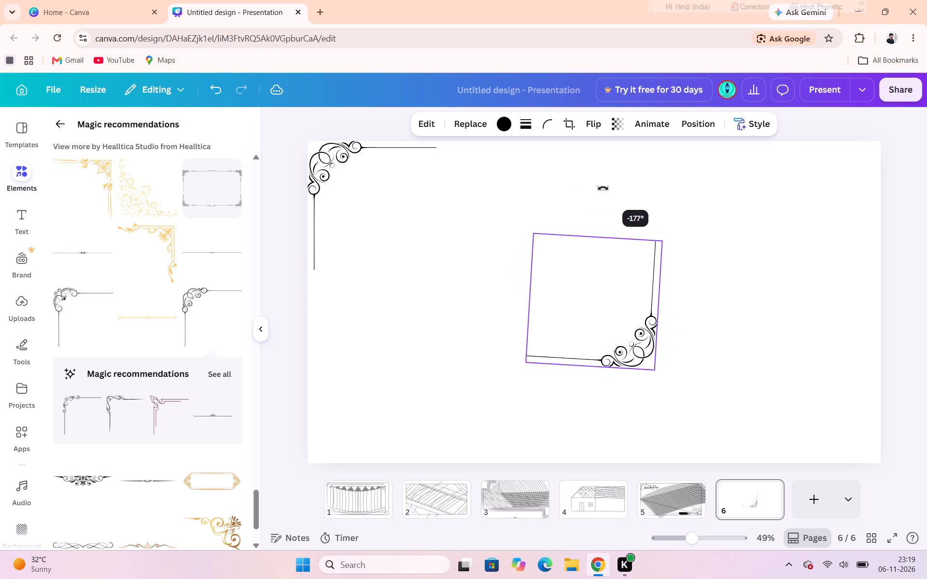
drag(603, 188, 595, 186)
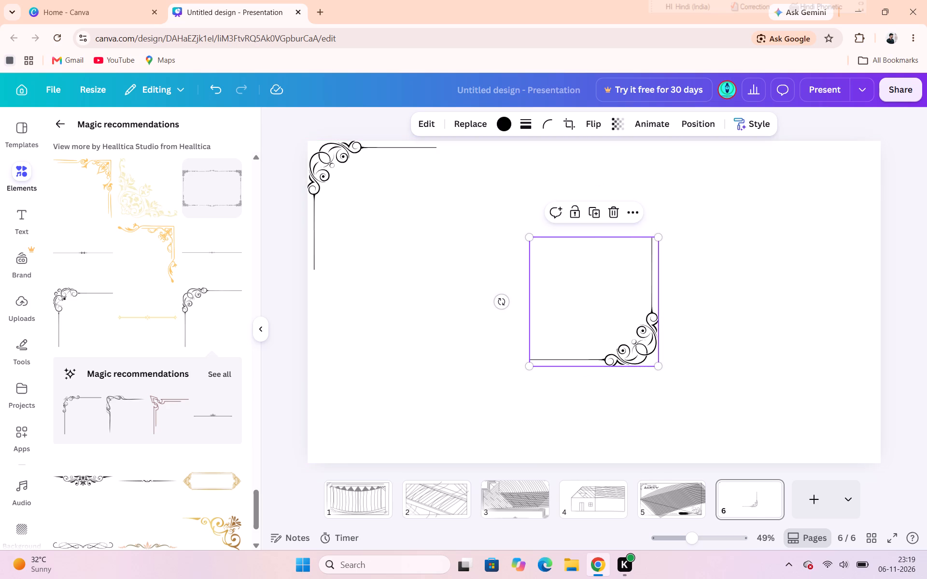
drag(604, 288, 826, 378)
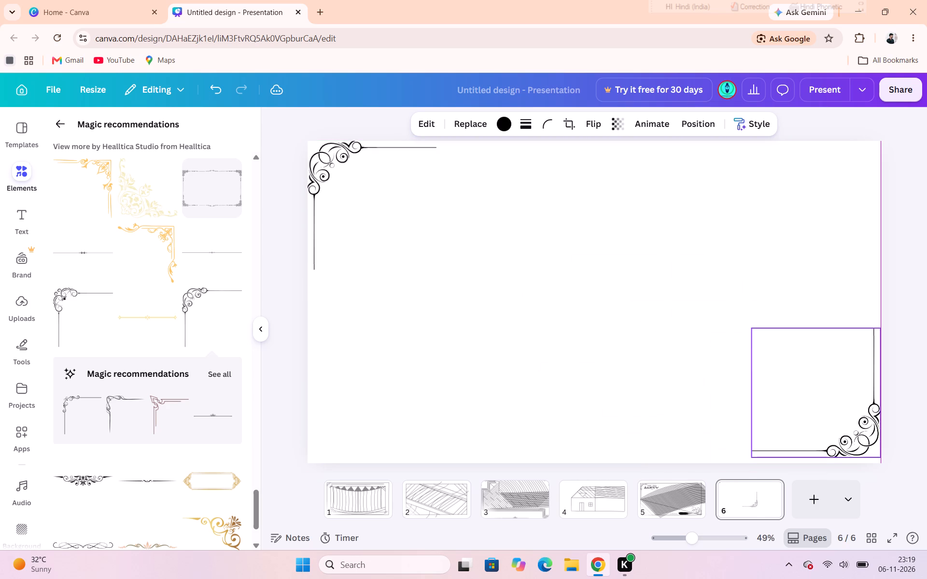
drag(826, 378, 825, 380)
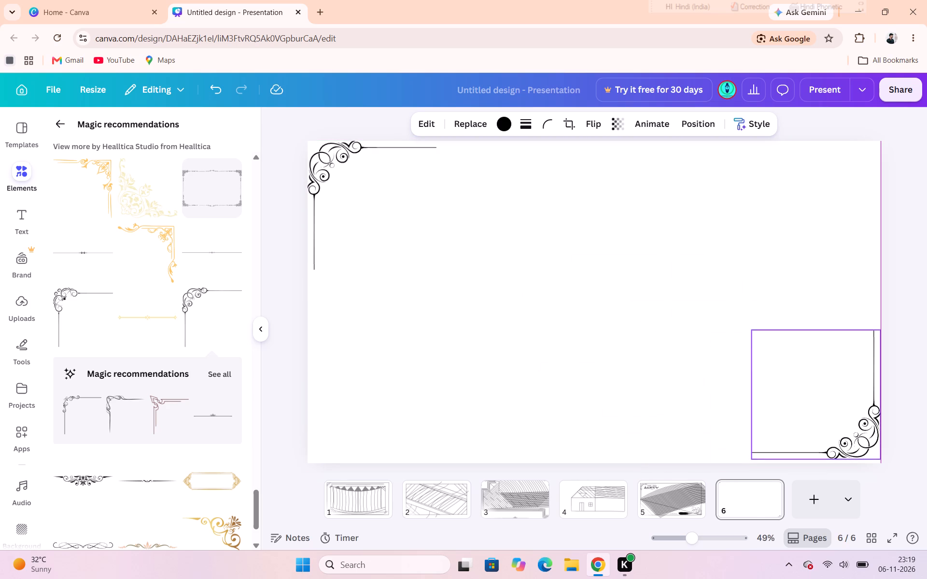
drag(825, 380, 824, 381)
click(520, 354)
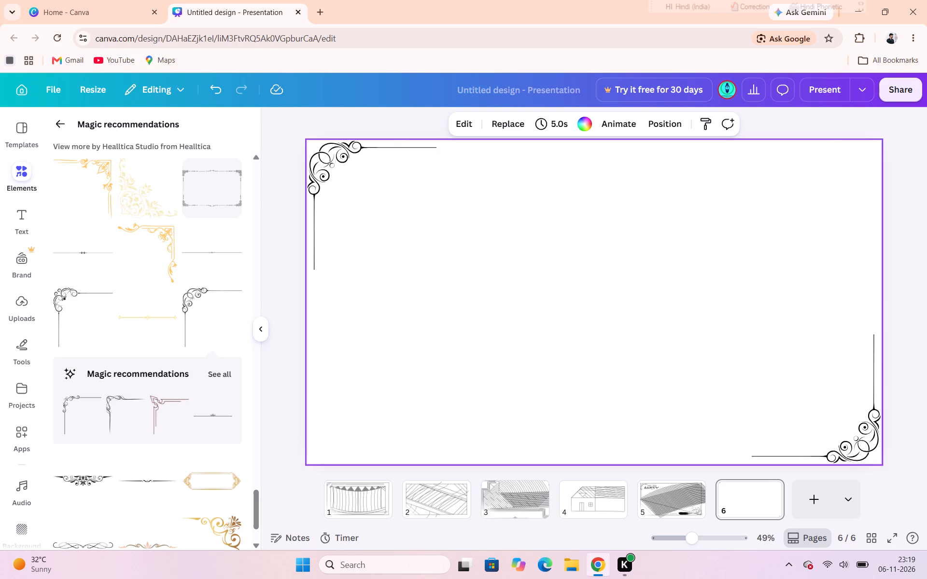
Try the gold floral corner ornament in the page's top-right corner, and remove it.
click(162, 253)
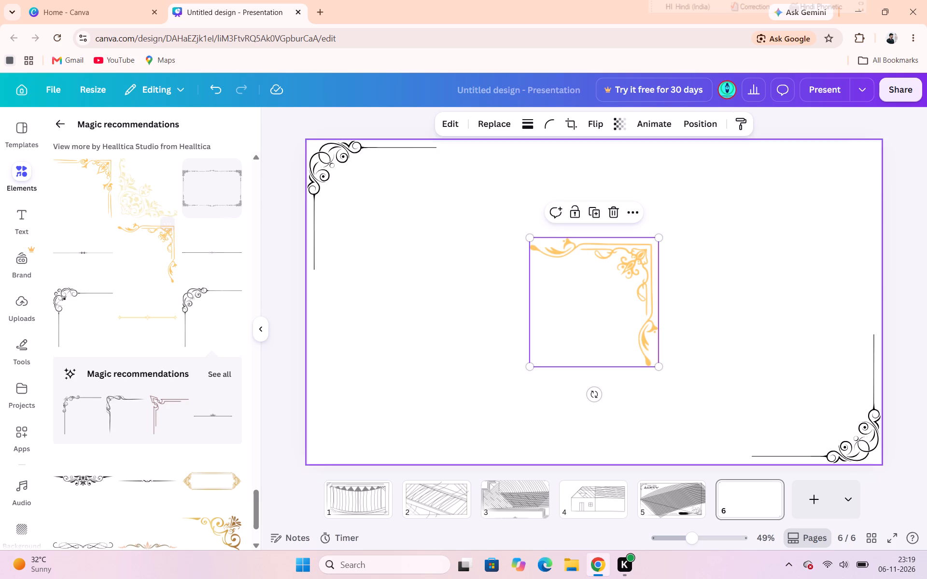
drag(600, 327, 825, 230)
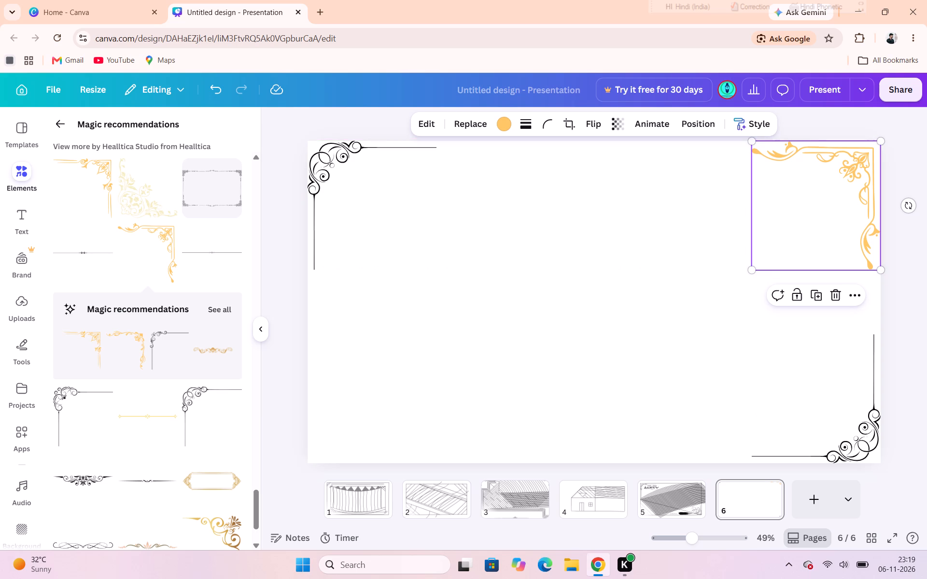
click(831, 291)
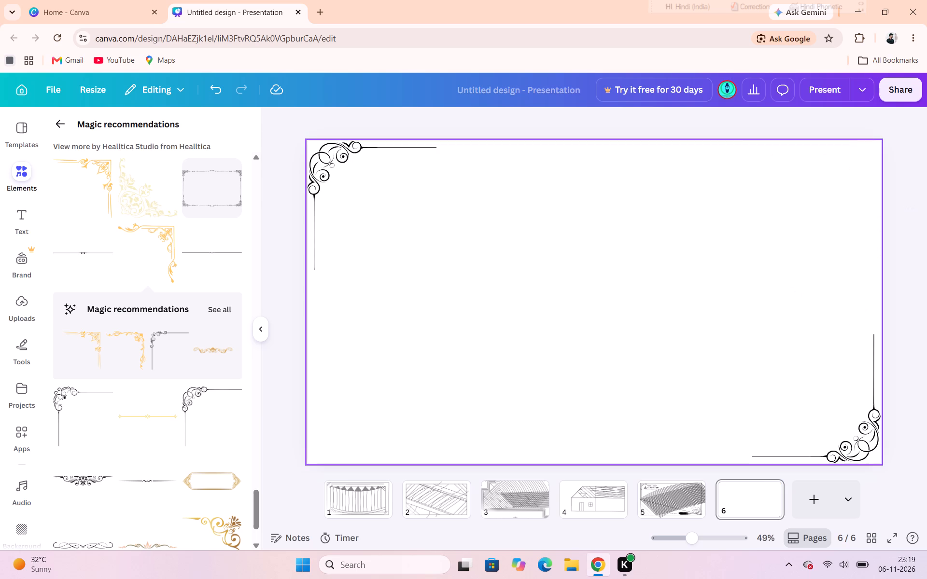
Add the wide gold ornamental frame with scrolled ends and centre it horizontally just below the page's top edge.
click(219, 479)
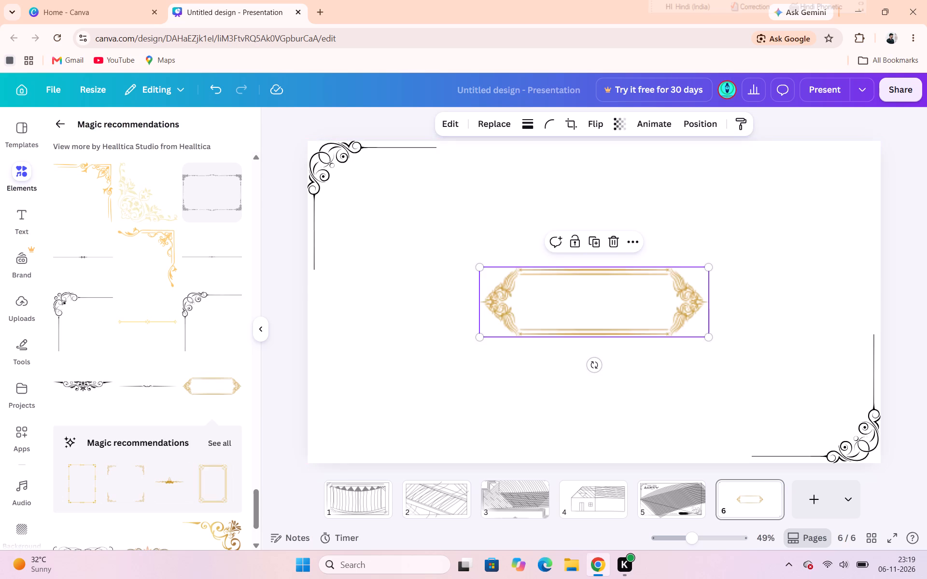
click(596, 289)
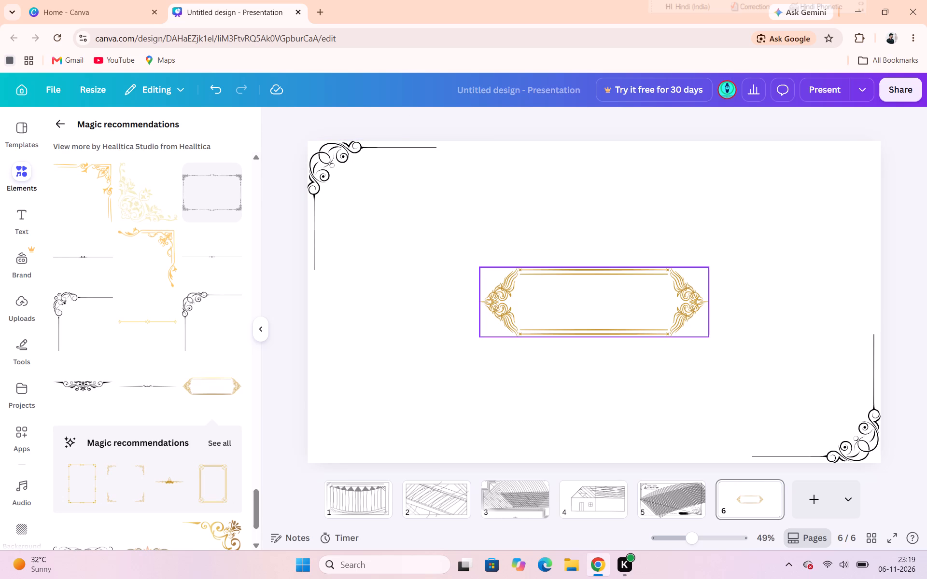
drag(587, 321, 589, 202)
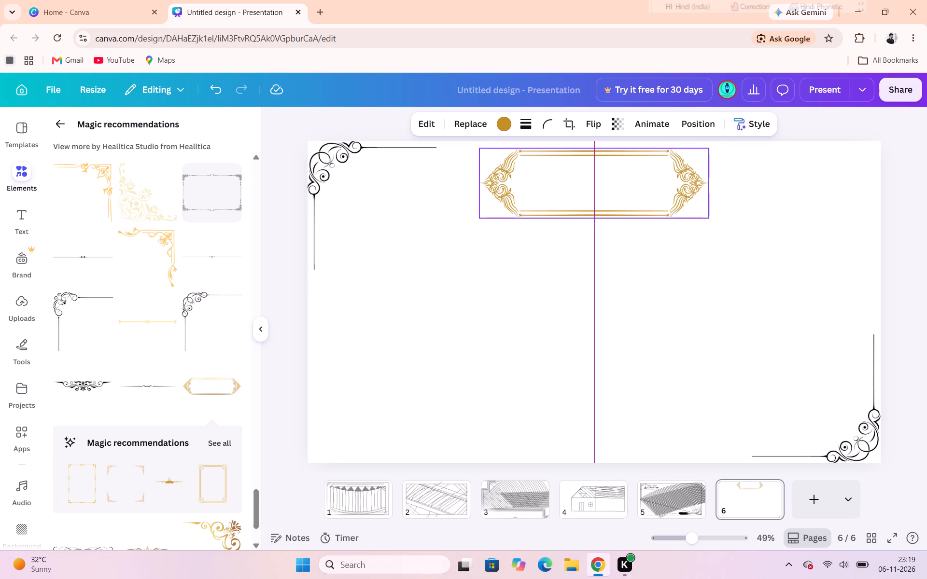
drag(589, 202, 590, 201)
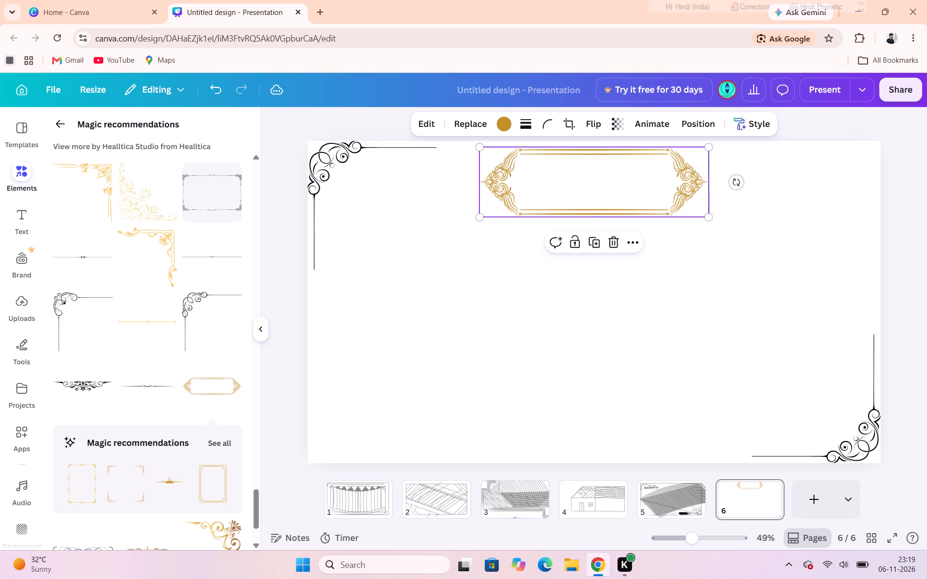
click(729, 284)
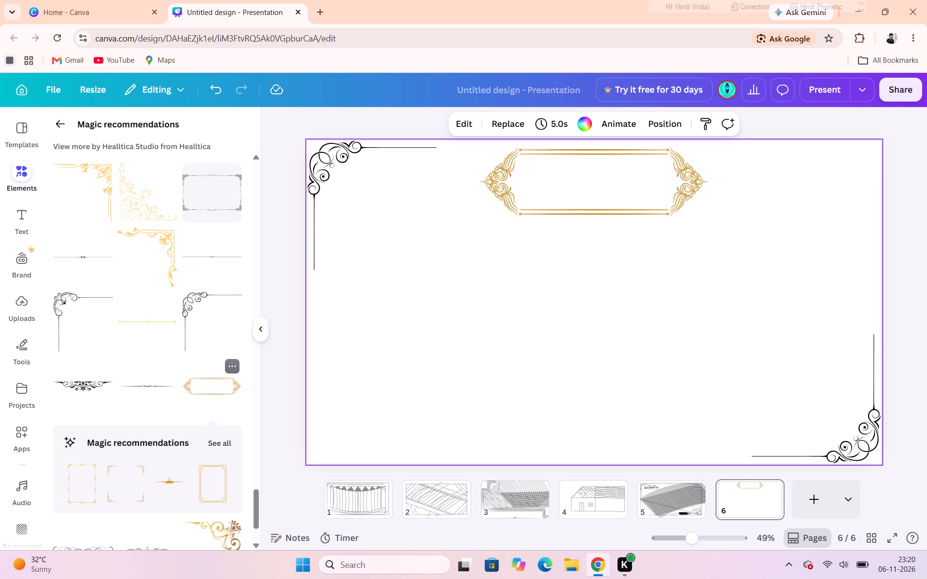
Add the black floral scroll divider, scale it to fit between the gold frame's scrolled ends and centre it inside the frame.
click(68, 383)
drag(605, 304, 578, 301)
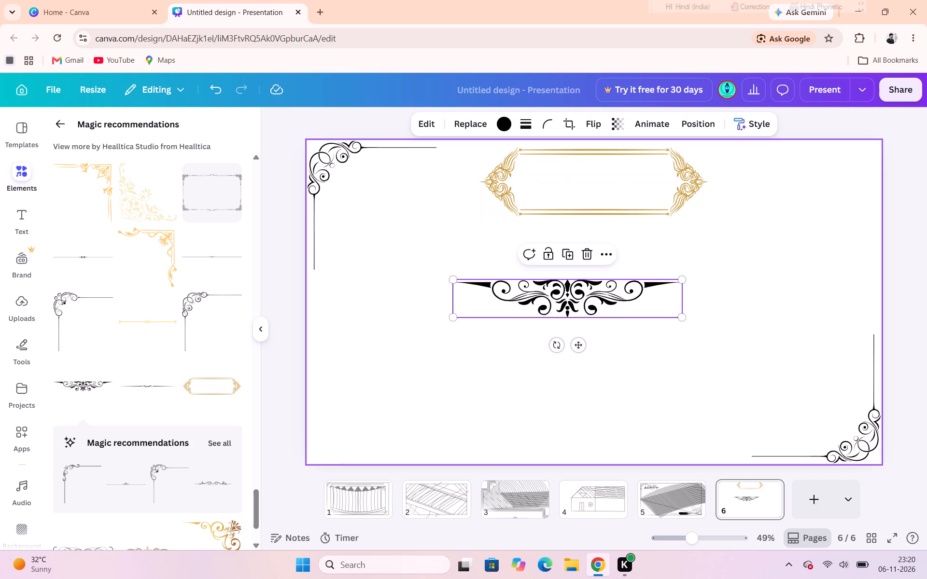
drag(682, 318, 560, 276)
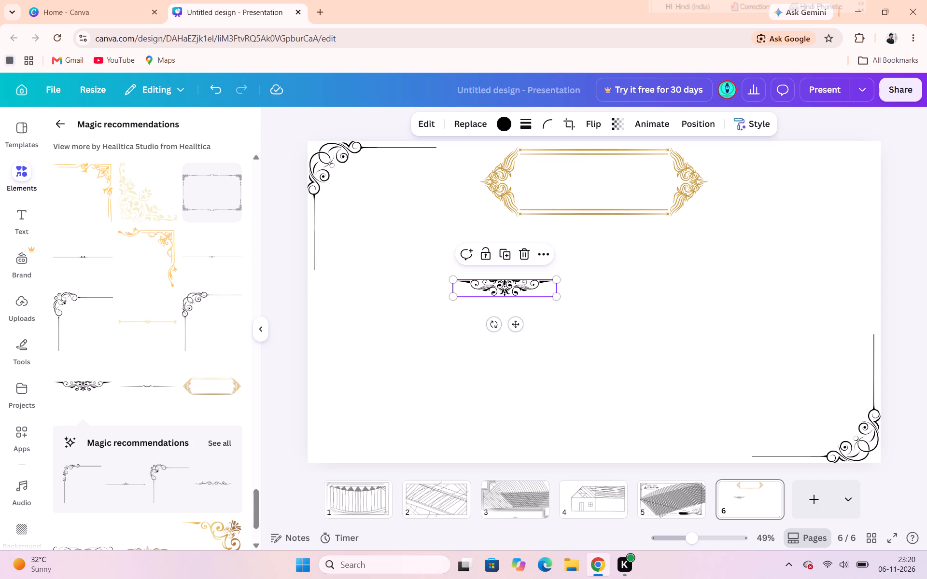
drag(518, 325, 603, 220)
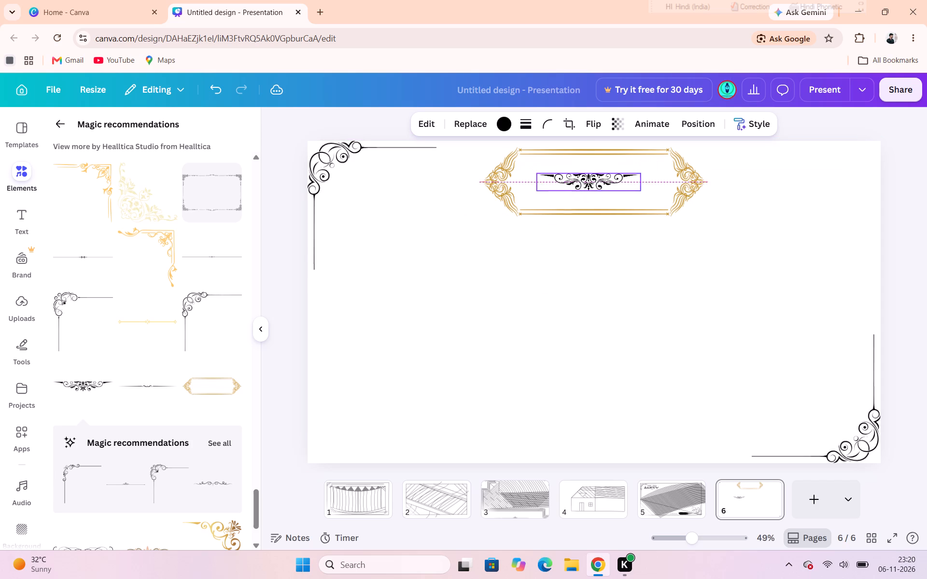
drag(603, 220, 604, 221)
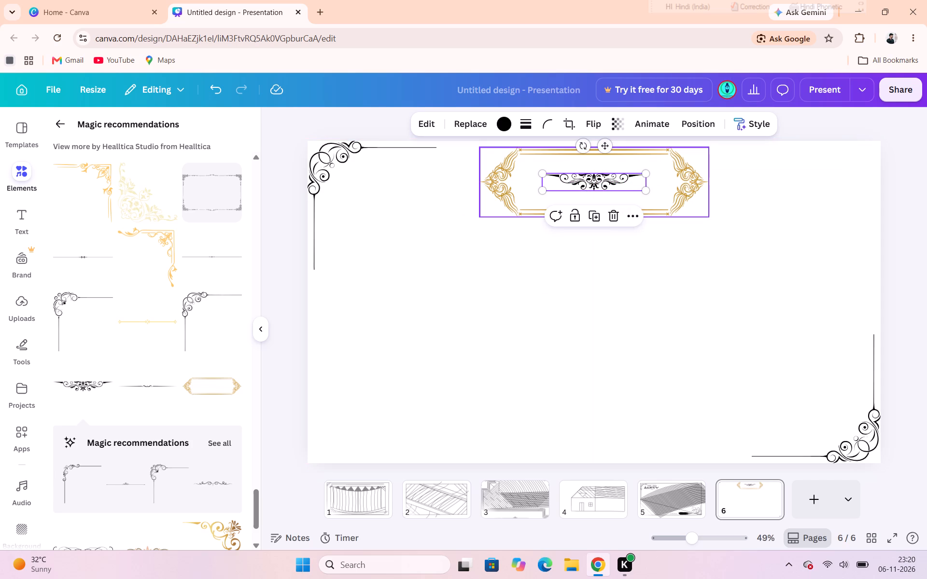
drag(647, 194, 689, 201)
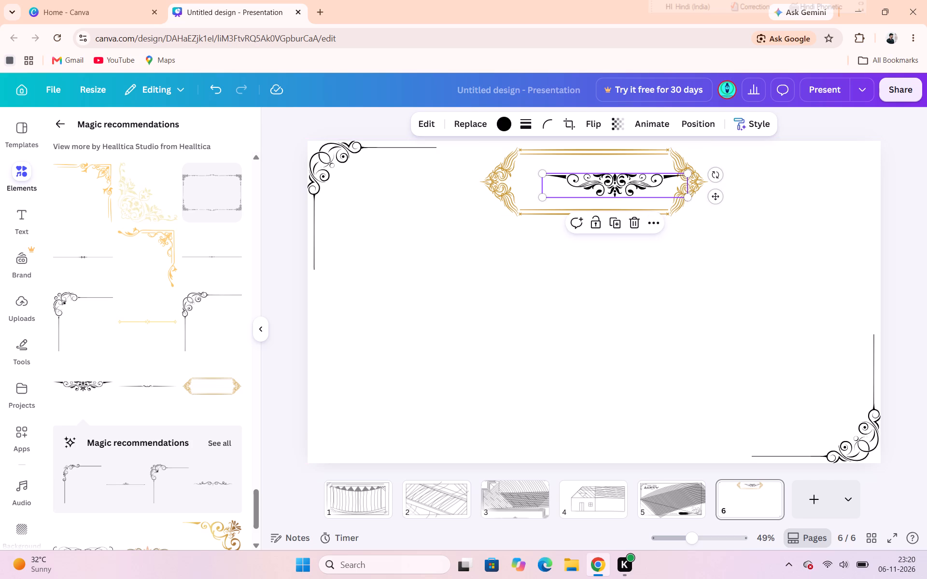
drag(720, 193, 698, 200)
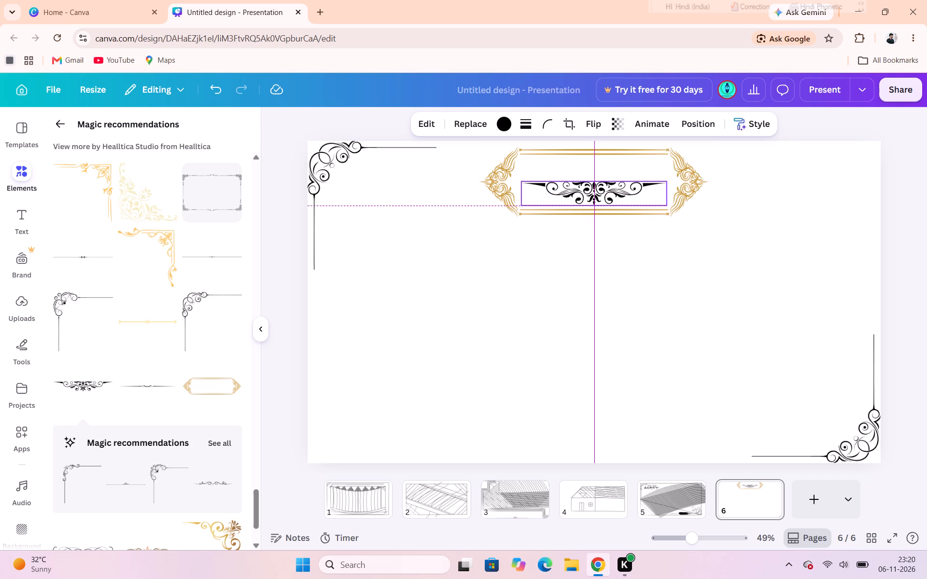
drag(698, 200, 696, 201)
drag(696, 201, 700, 195)
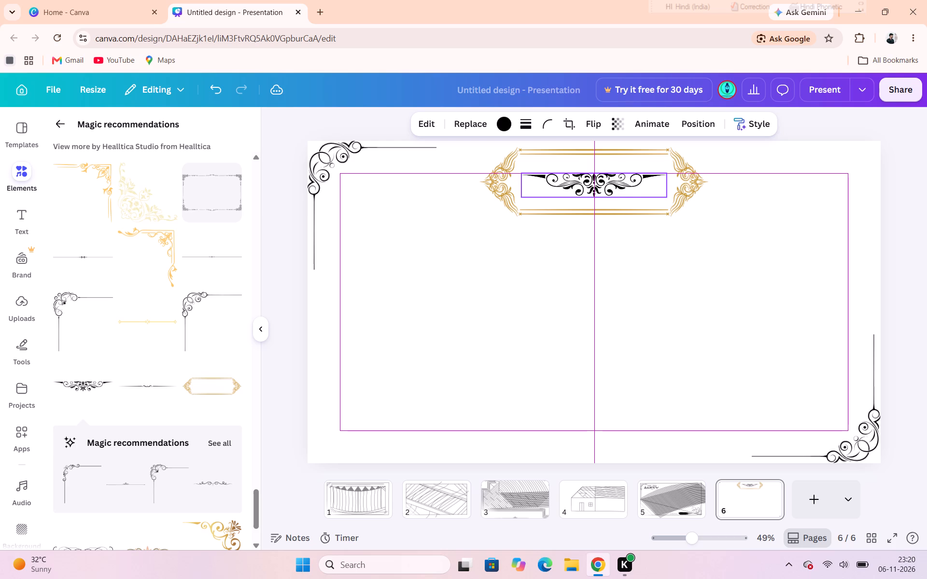
drag(700, 195, 700, 188)
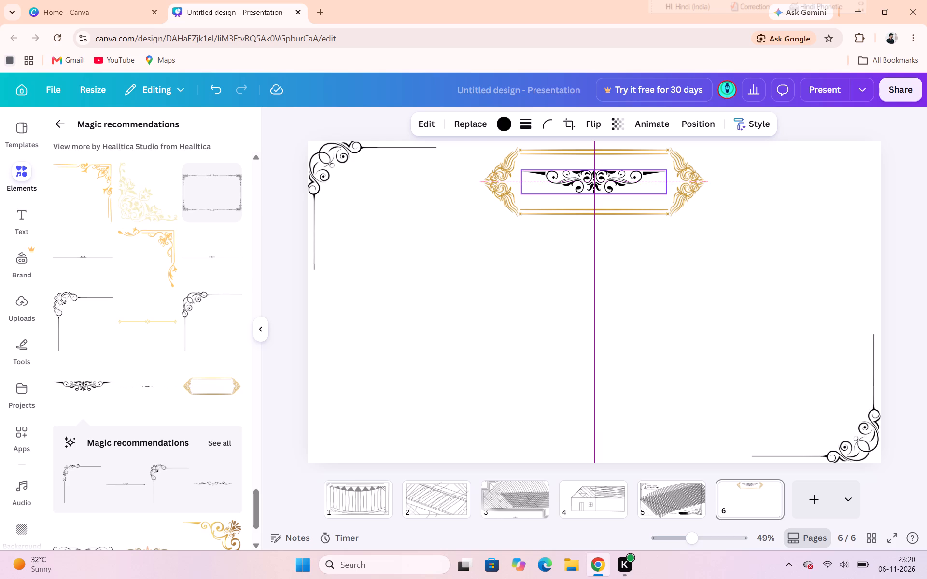
drag(700, 188, 700, 187)
click(812, 212)
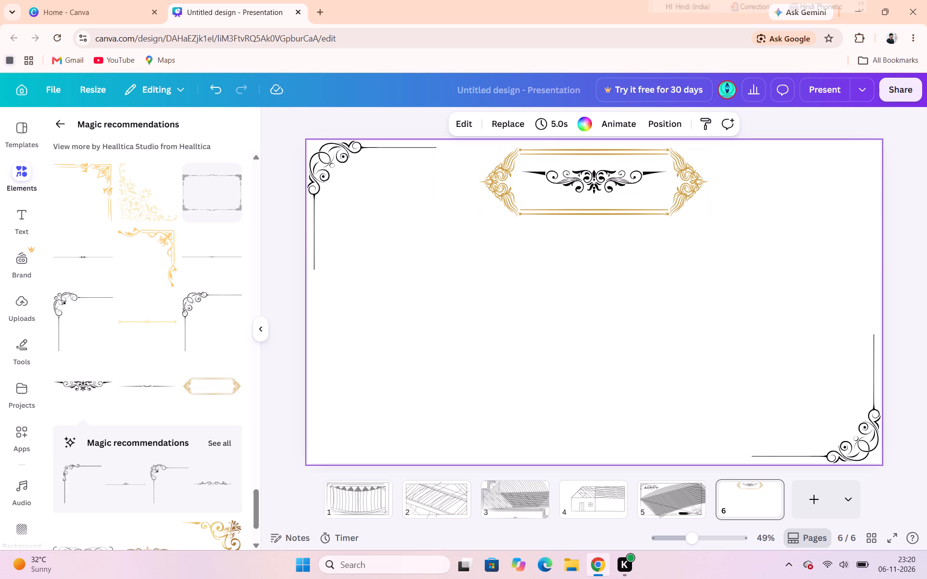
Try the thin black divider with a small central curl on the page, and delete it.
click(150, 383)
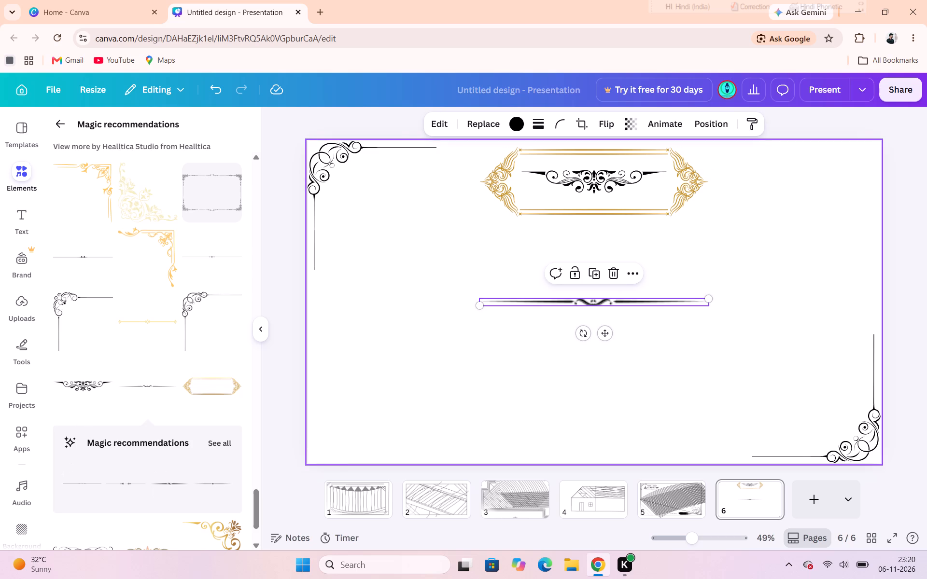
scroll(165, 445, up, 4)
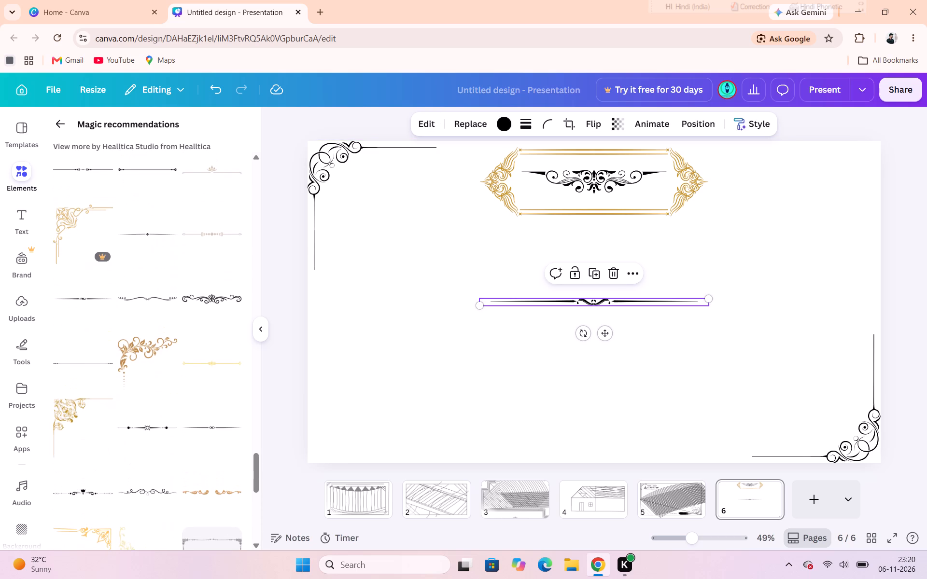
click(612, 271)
Add the black divider with a starburst centre and round dots, and centre it horizontally on the margin guide near the page's bottom edge.
click(157, 424)
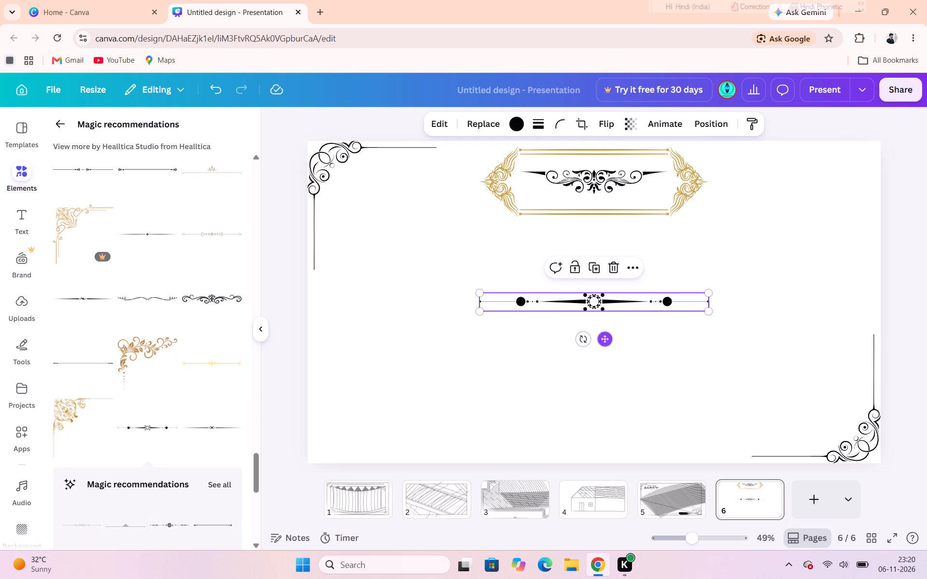
drag(614, 338, 607, 350)
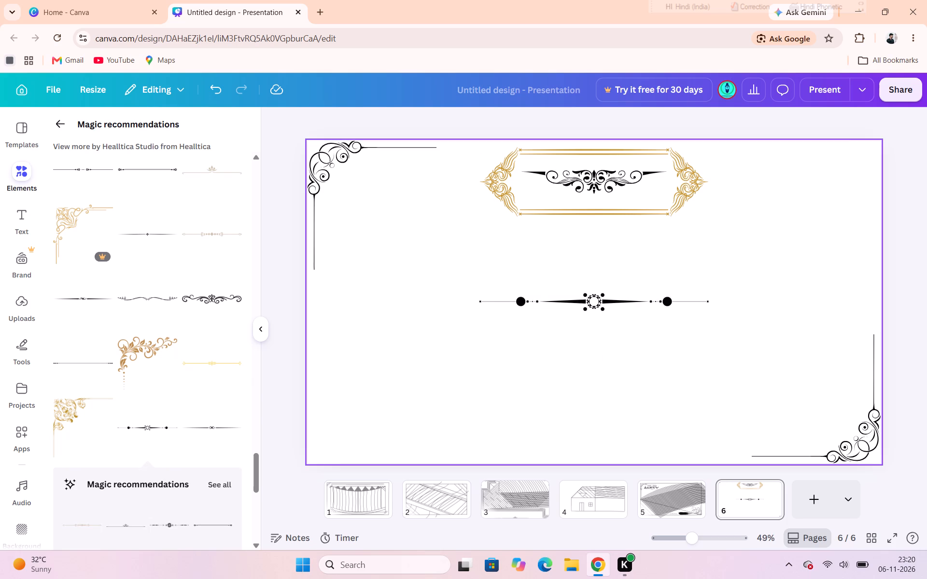
click(597, 310)
drag(608, 339, 606, 366)
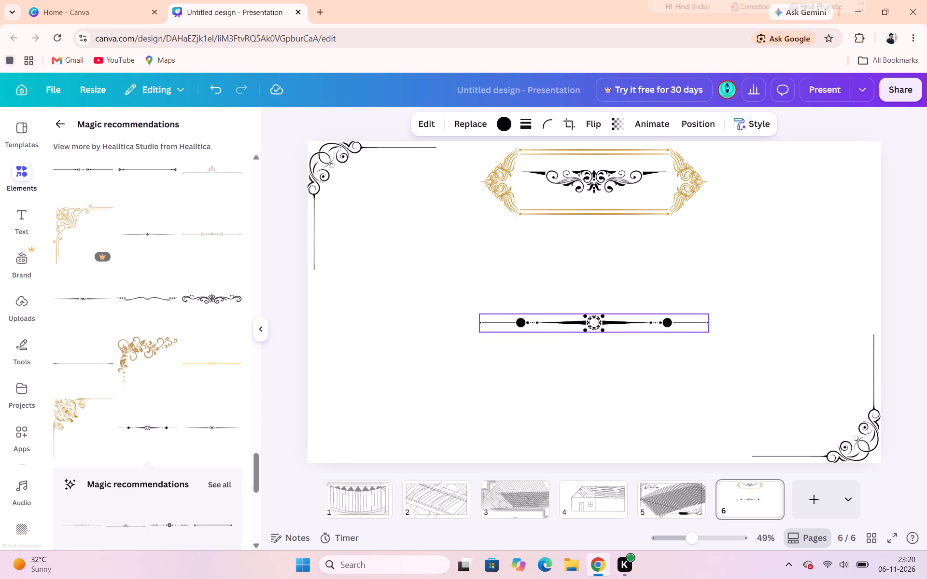
drag(606, 366, 614, 469)
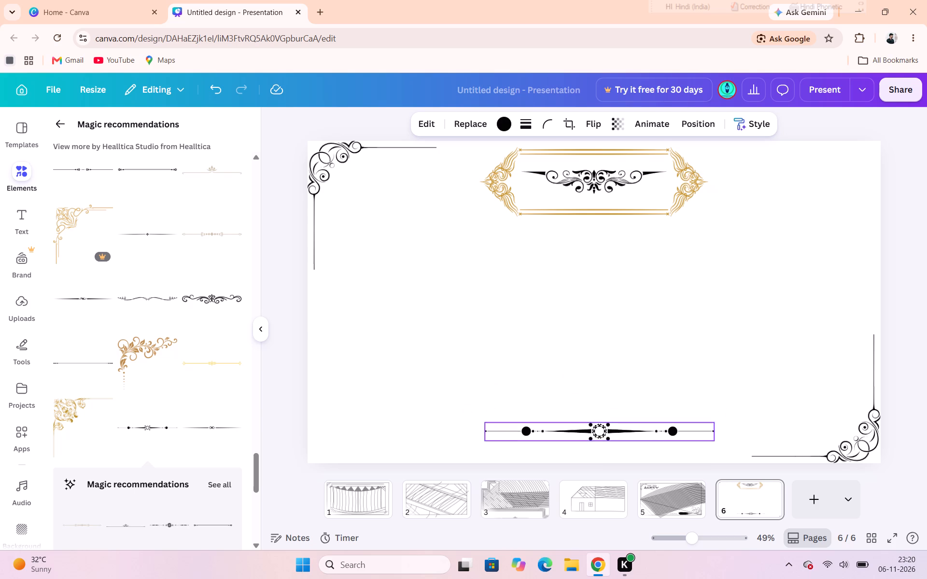
drag(614, 469, 601, 471)
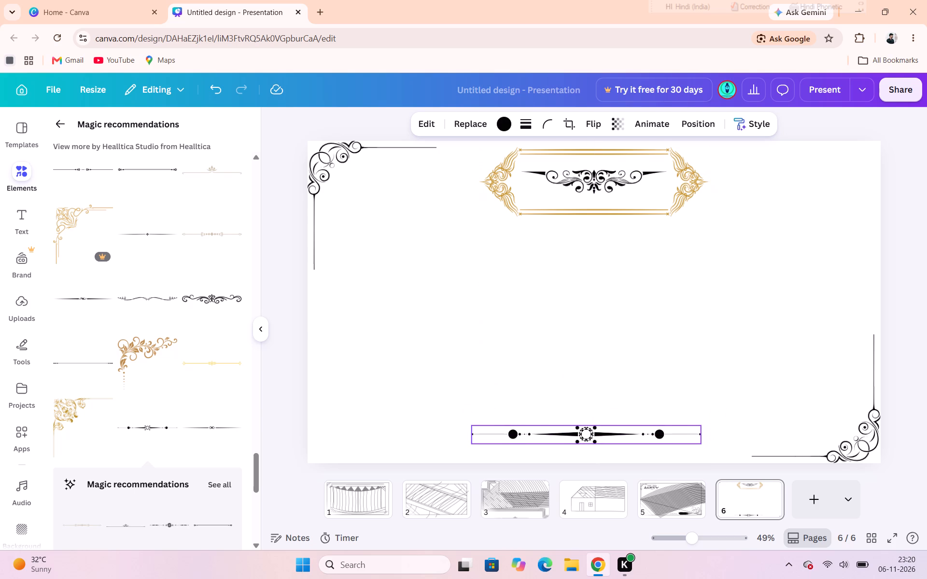
drag(601, 471, 604, 458)
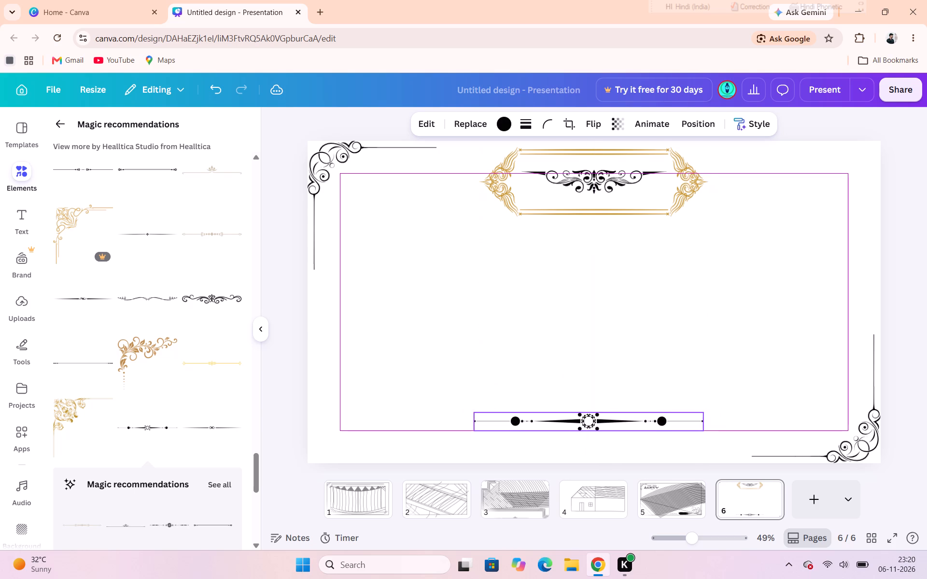
drag(604, 458, 606, 460)
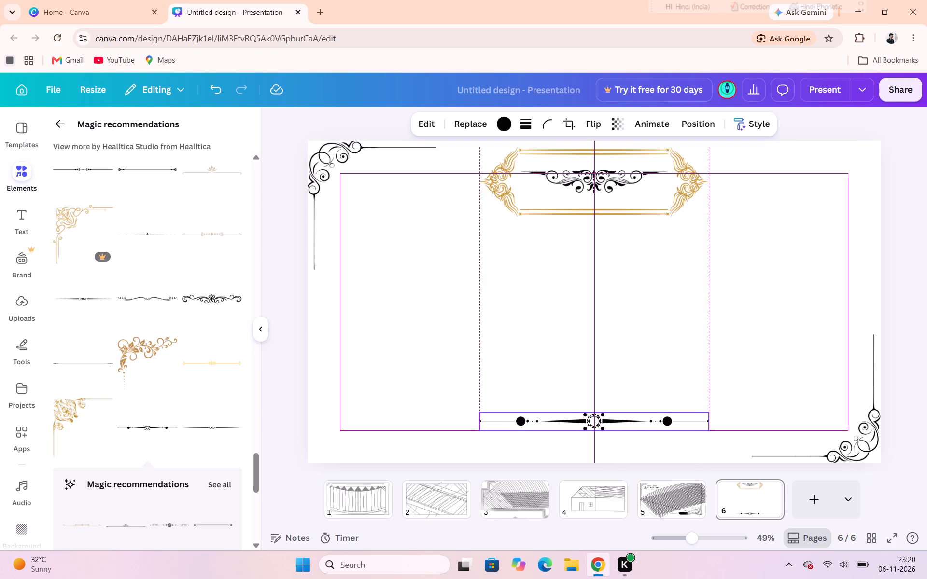
drag(606, 460, 606, 460)
click(767, 299)
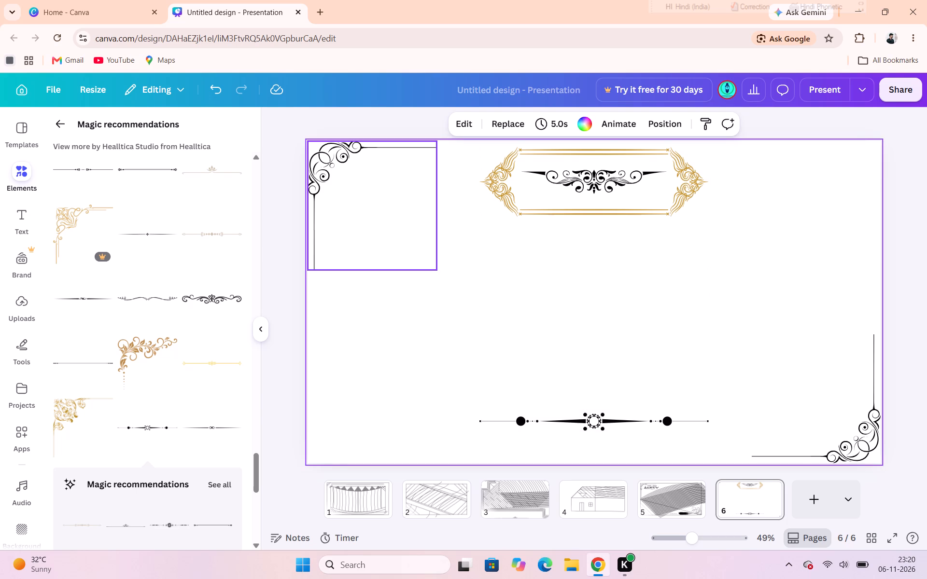
Add the black five-leaf flourish ornament to the middle of page 6, between the gold frame and the bottom divider.
scroll(144, 262, up, 3)
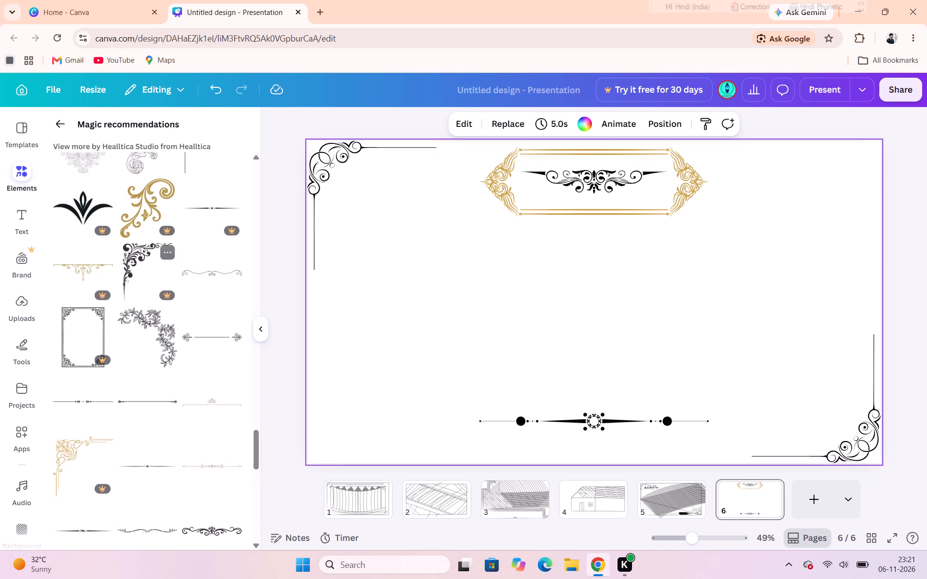
scroll(144, 262, up, 2)
click(84, 338)
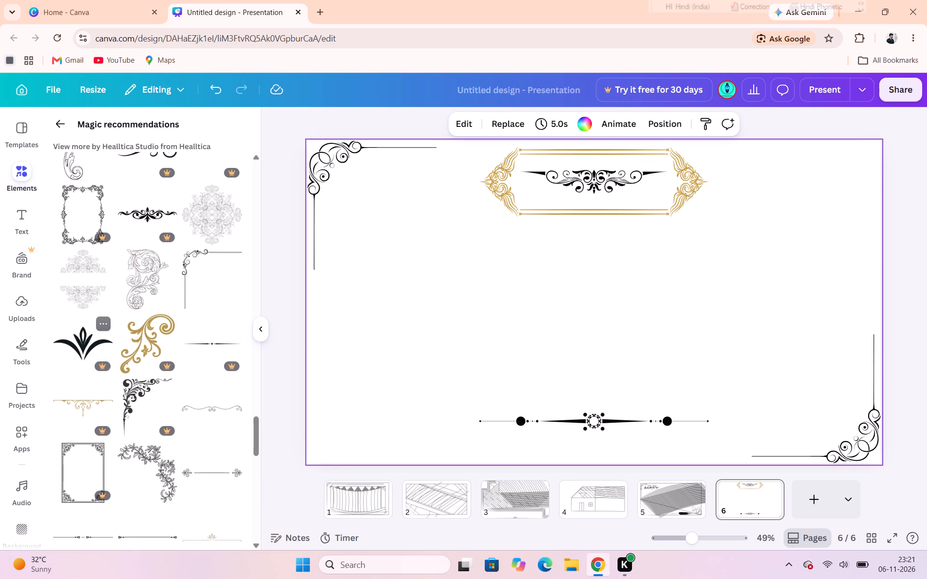
click(753, 310)
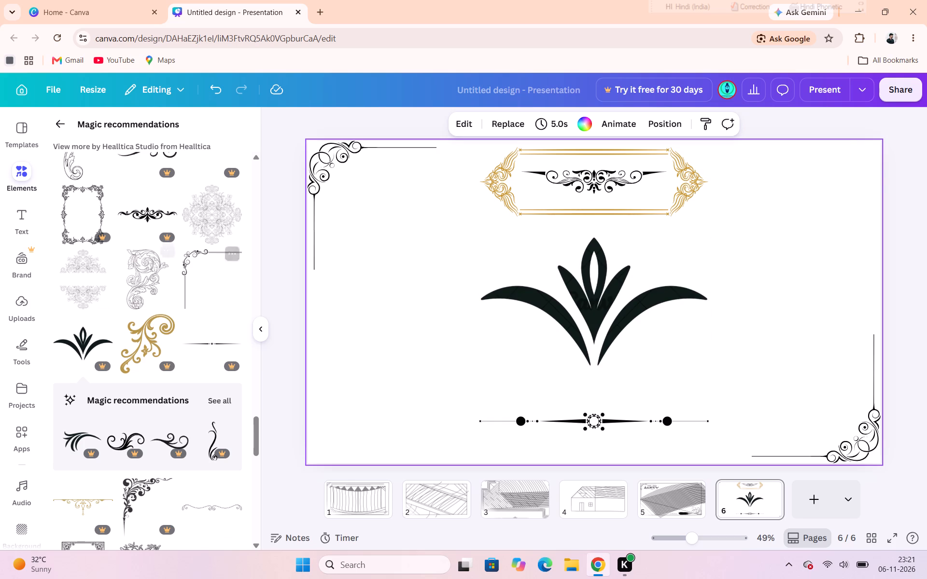
scroll(287, 287, up, 7)
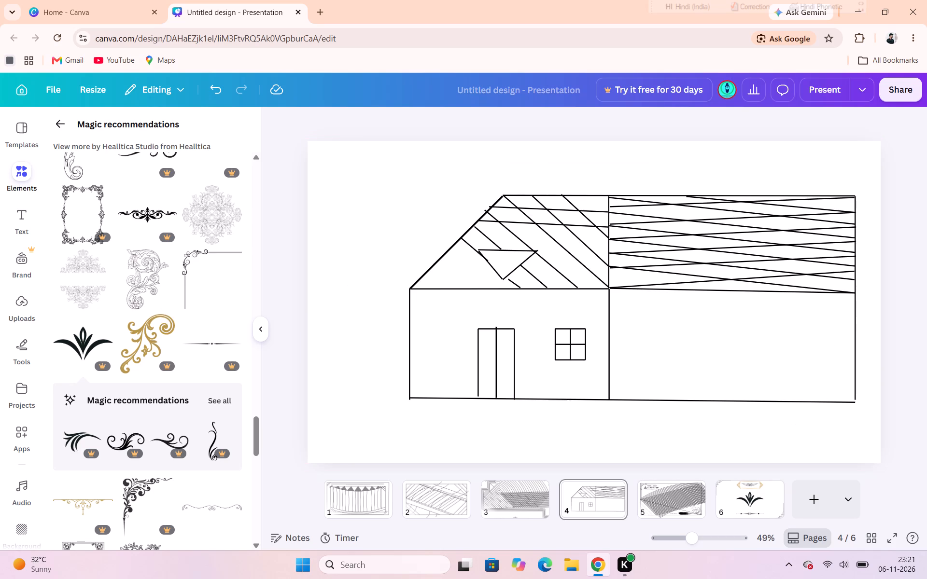
click(750, 498)
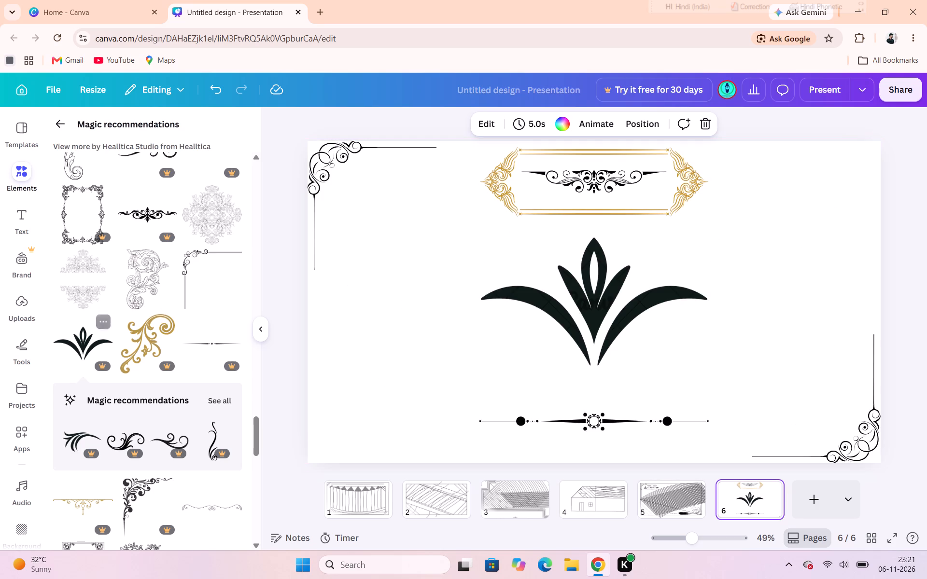
Draw a nearly horizontal black line about 746 long from beside the leaf ornament's base to the page's left edge.
click(29, 345)
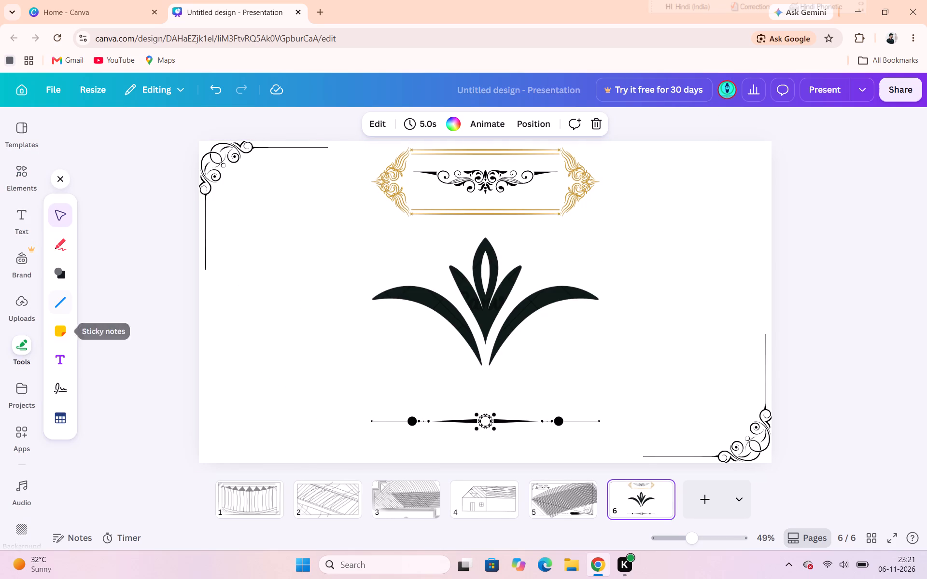
click(66, 294)
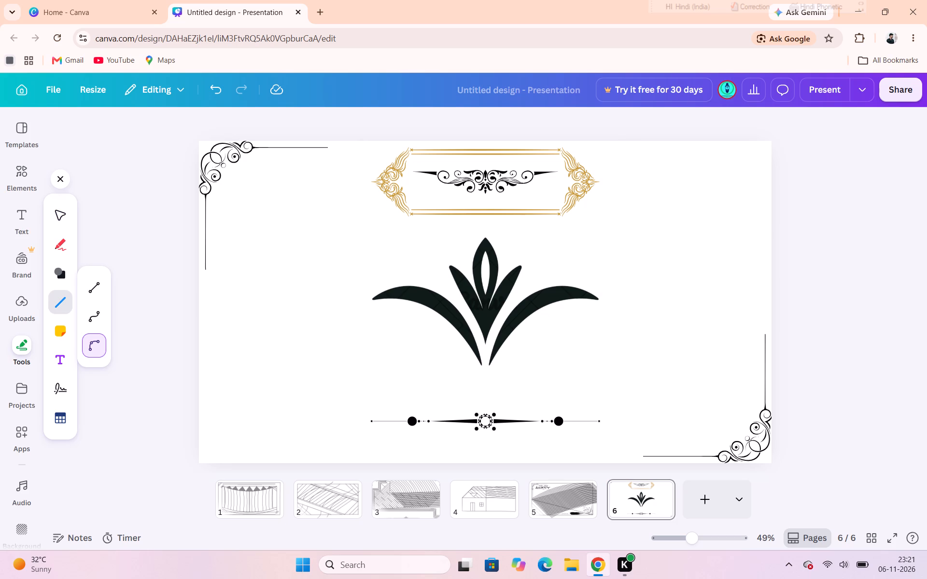
drag(421, 356, 189, 366)
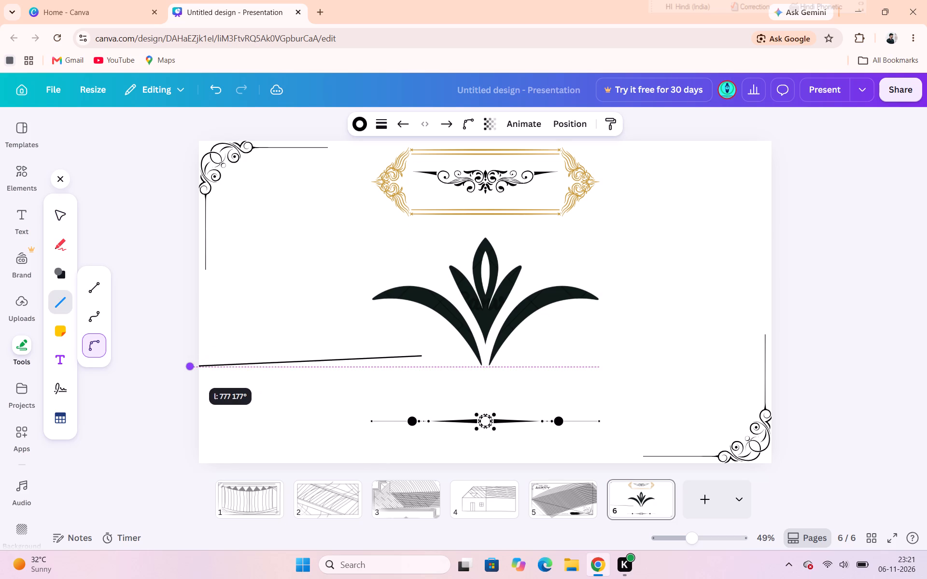
drag(189, 366, 202, 349)
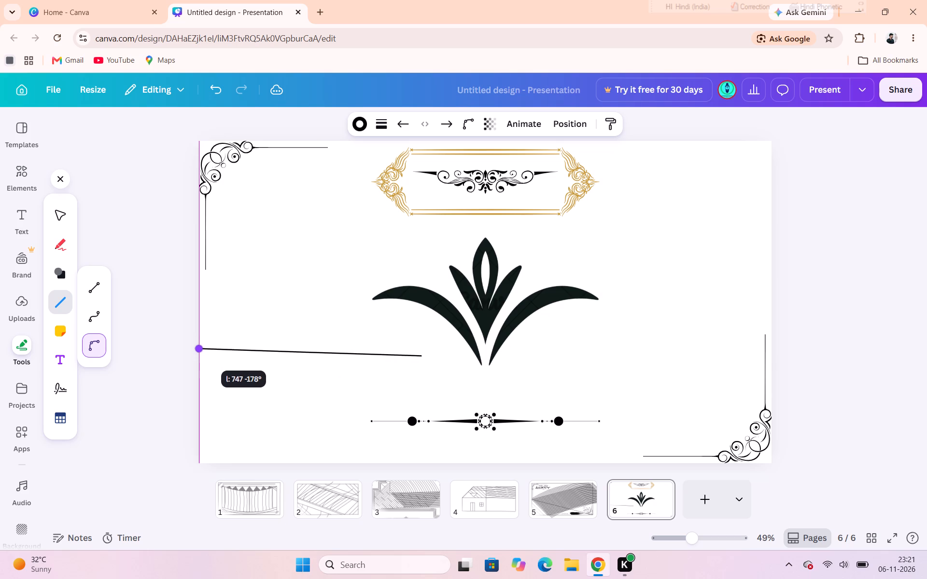
drag(202, 349, 202, 359)
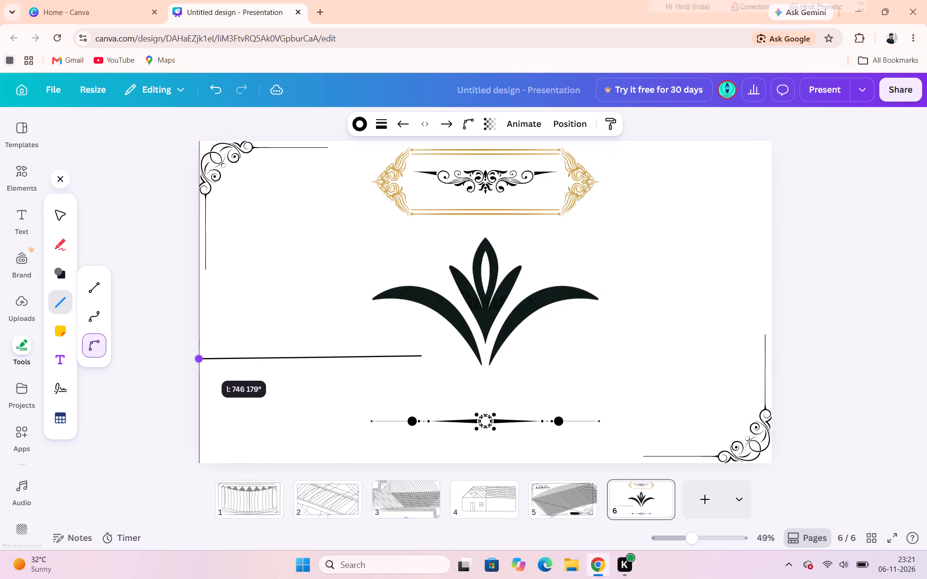
drag(202, 359, 203, 356)
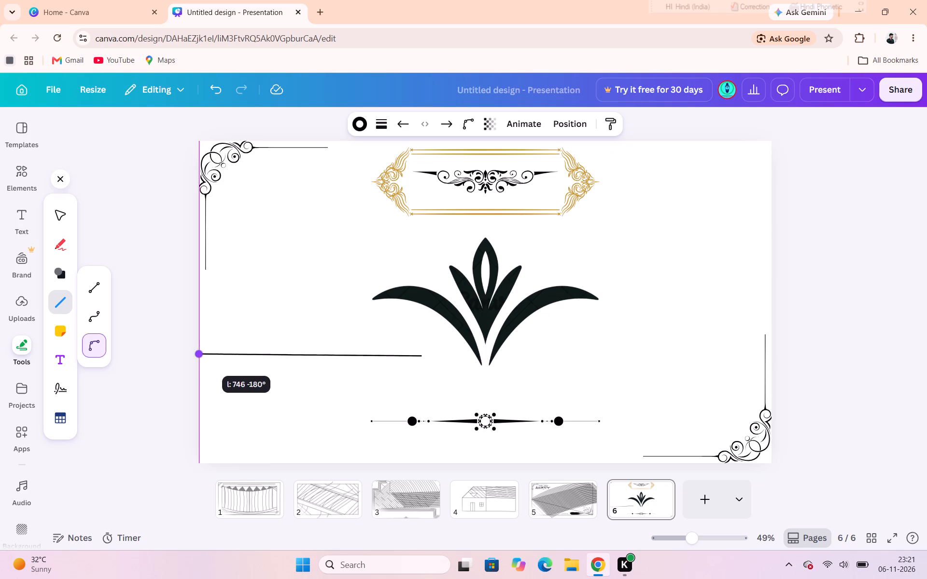
drag(203, 356, 195, 353)
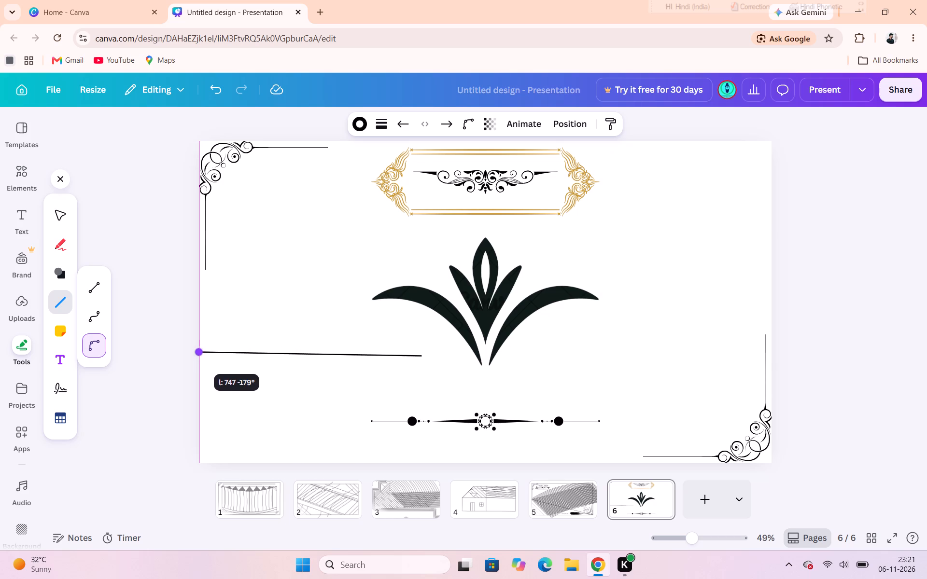
drag(195, 353, 198, 363)
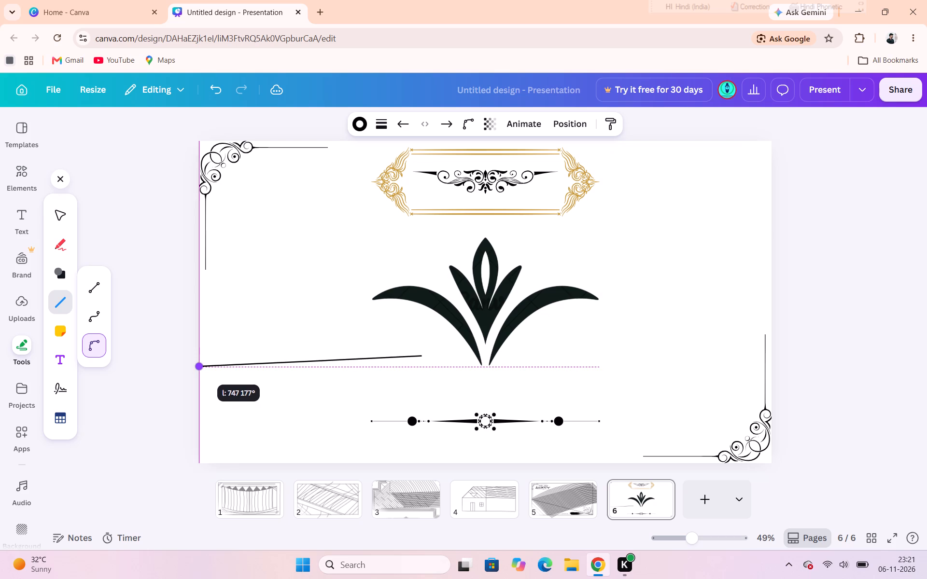
drag(198, 363, 195, 357)
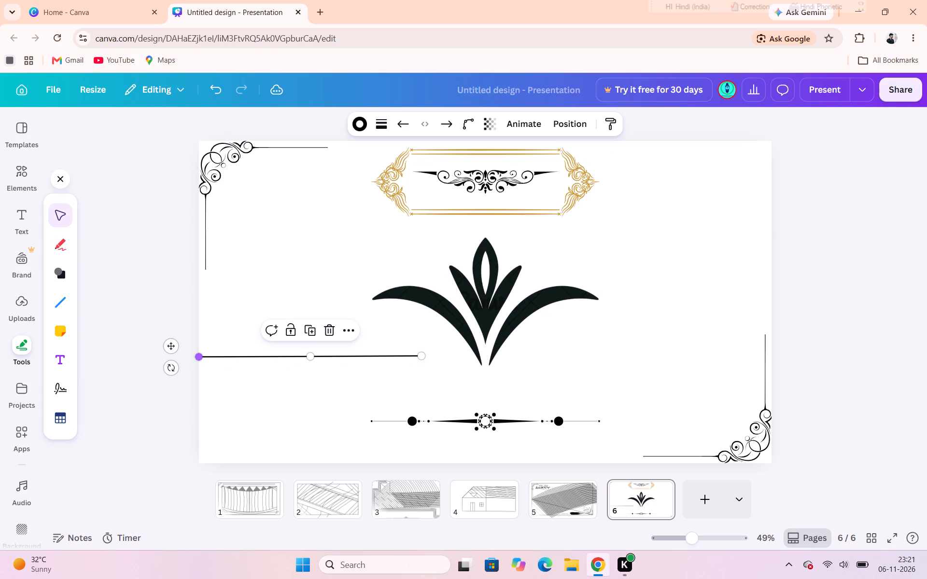
click(731, 323)
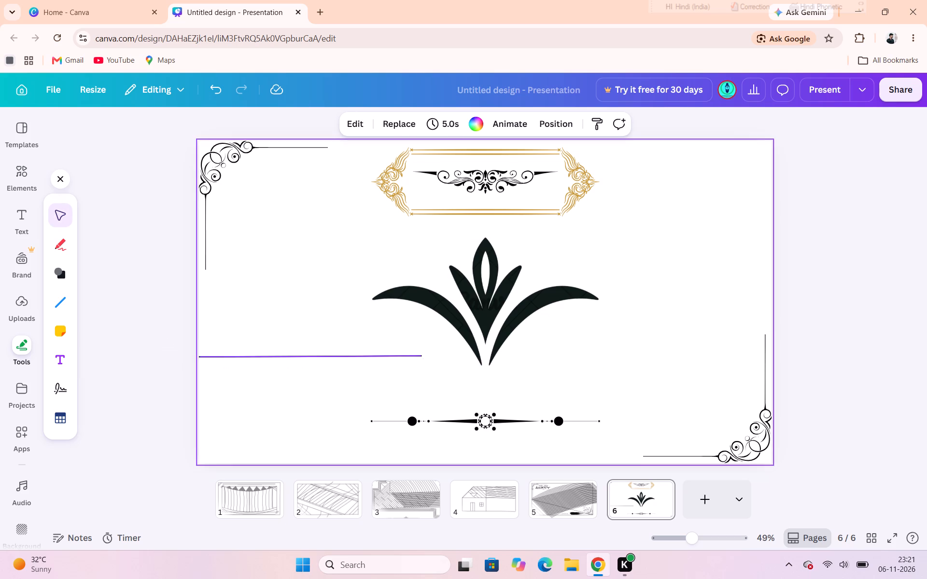
Duplicate the drawn line four times to form a stack of five closely spaced, offset lines.
click(340, 358)
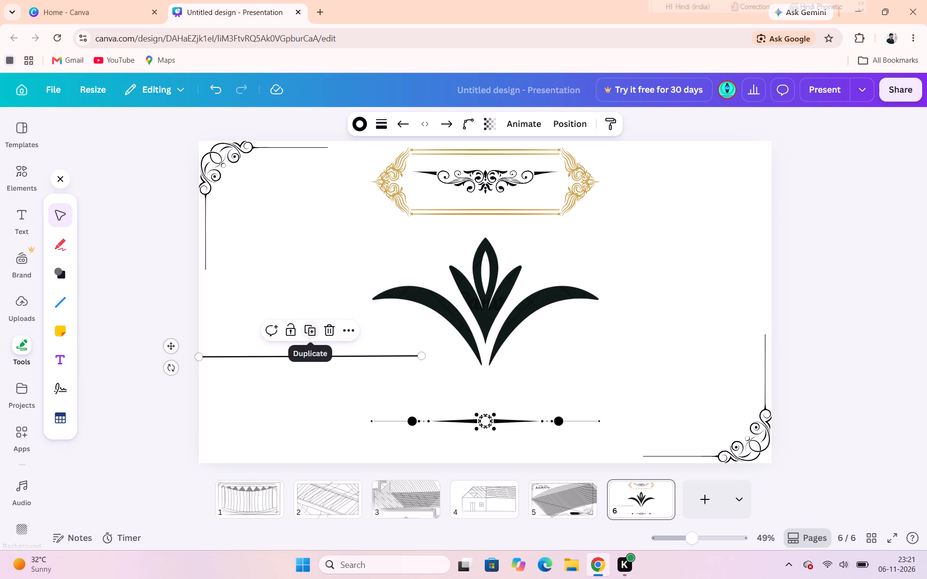
double_click(309, 329)
triple_click(309, 329)
triple_click(309, 329)
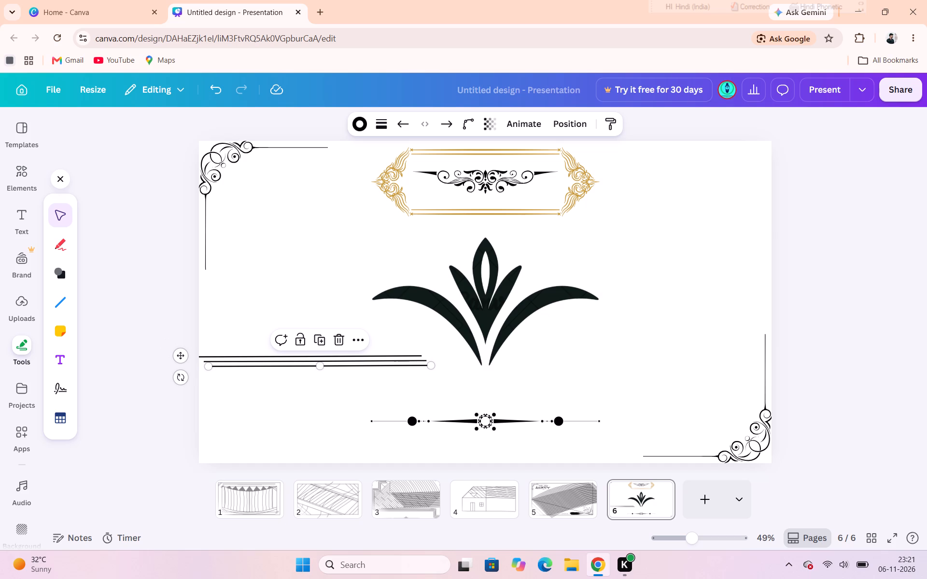
double_click(309, 329)
click(309, 329)
drag(309, 329, 323, 337)
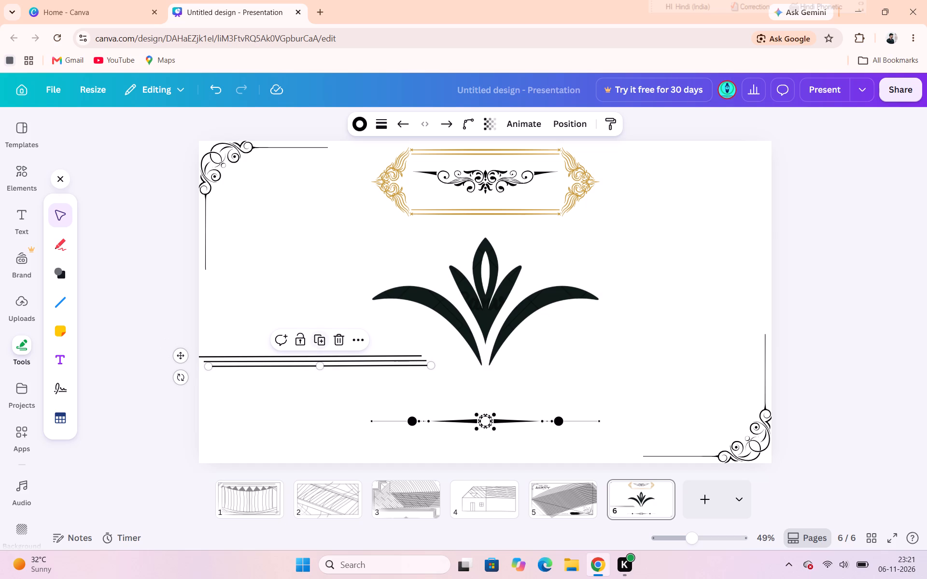
click(323, 337)
triple_click(323, 337)
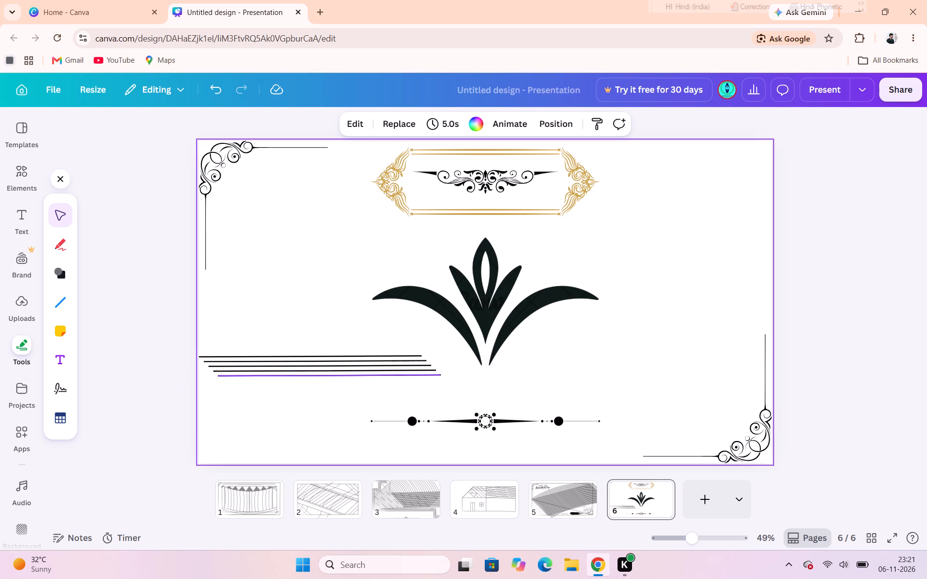
Move the lowest line copy across to the page's right edge, level with the topmost line of the stack.
click(326, 373)
click(326, 373)
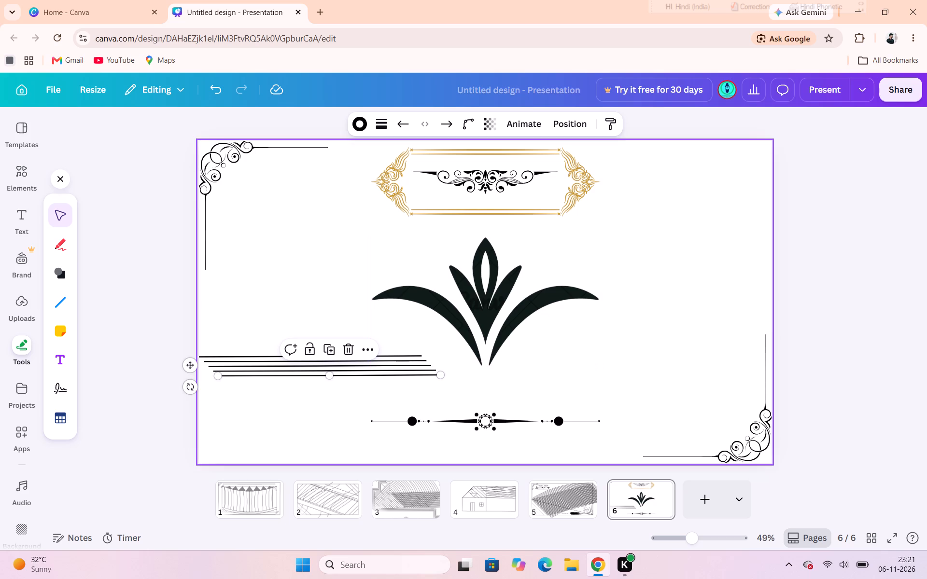
drag(370, 376, 583, 358)
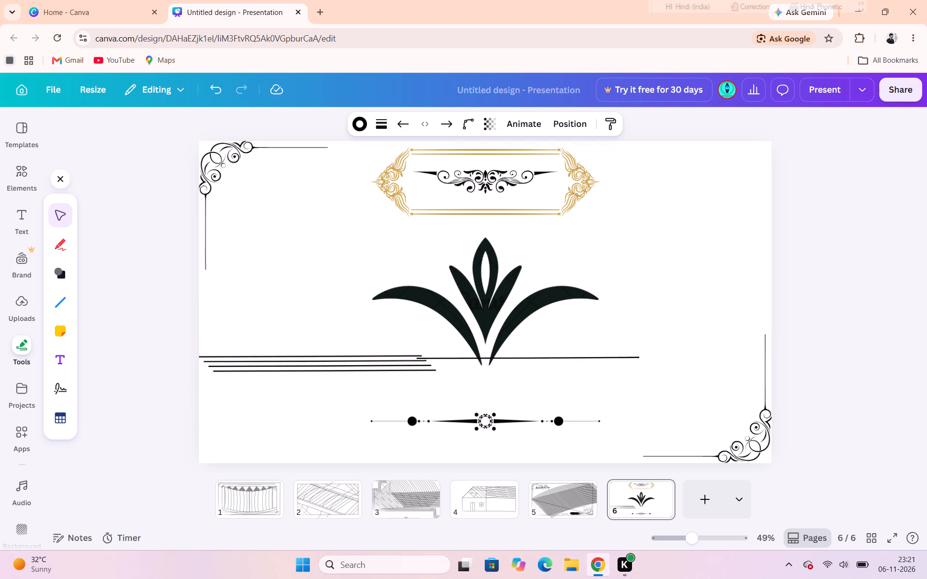
drag(583, 358, 634, 354)
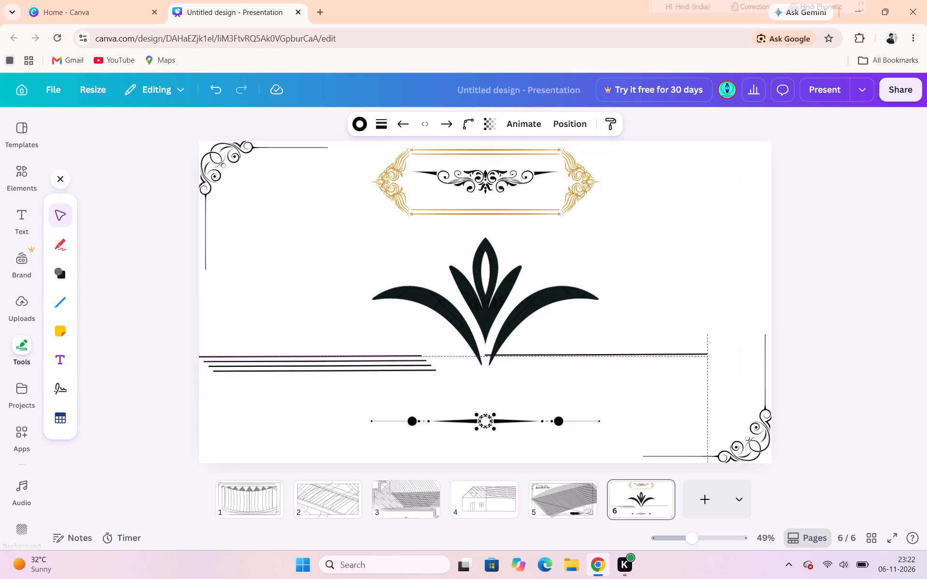
drag(634, 354, 726, 364)
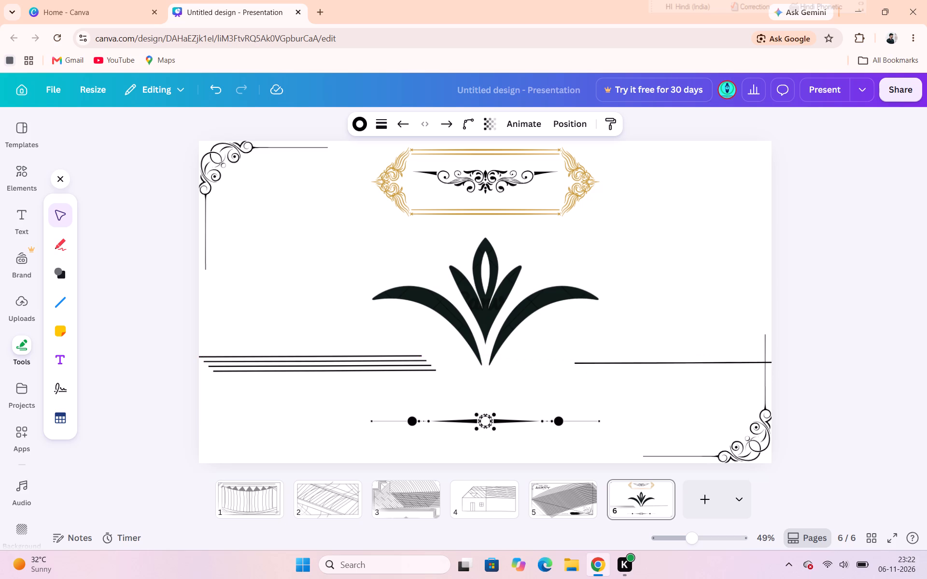
drag(726, 364, 713, 355)
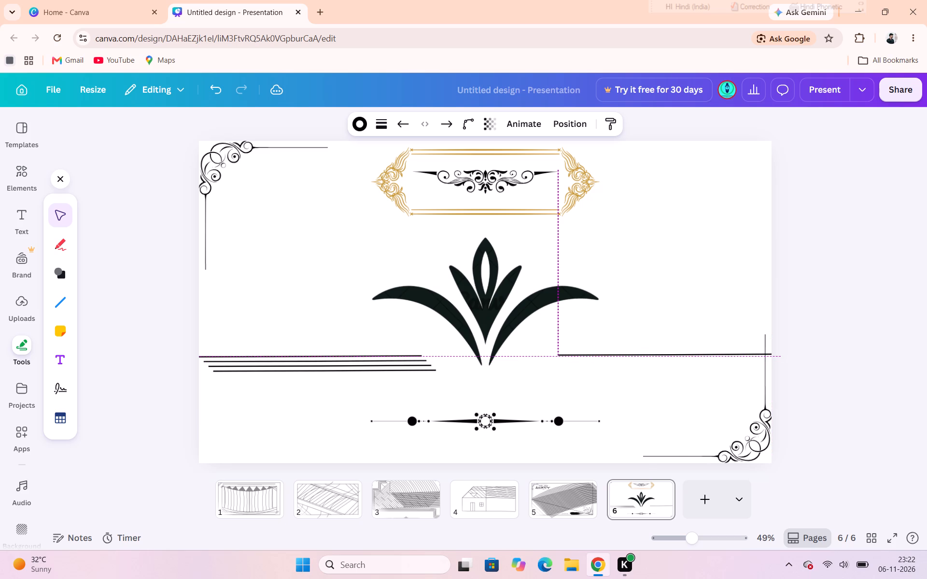
drag(713, 355, 698, 353)
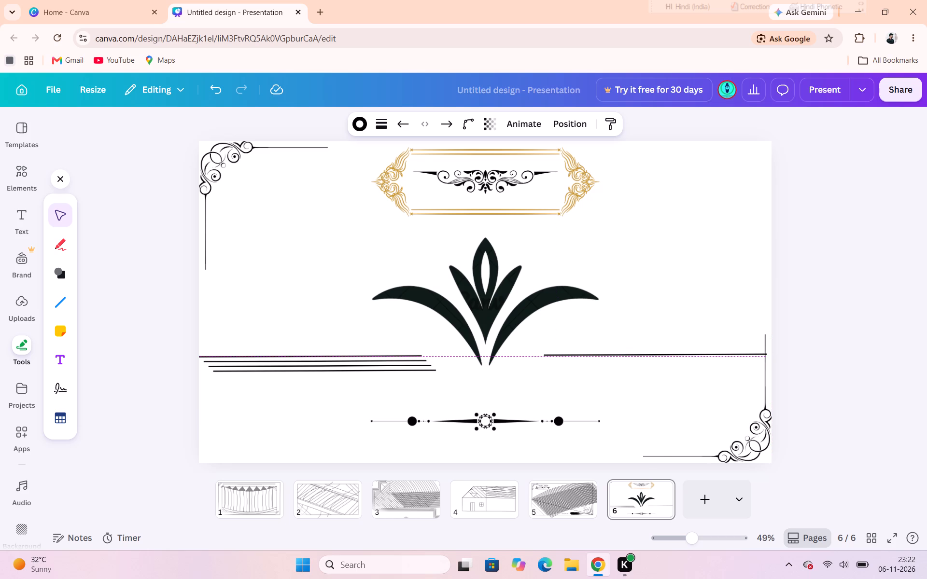
drag(698, 353, 700, 353)
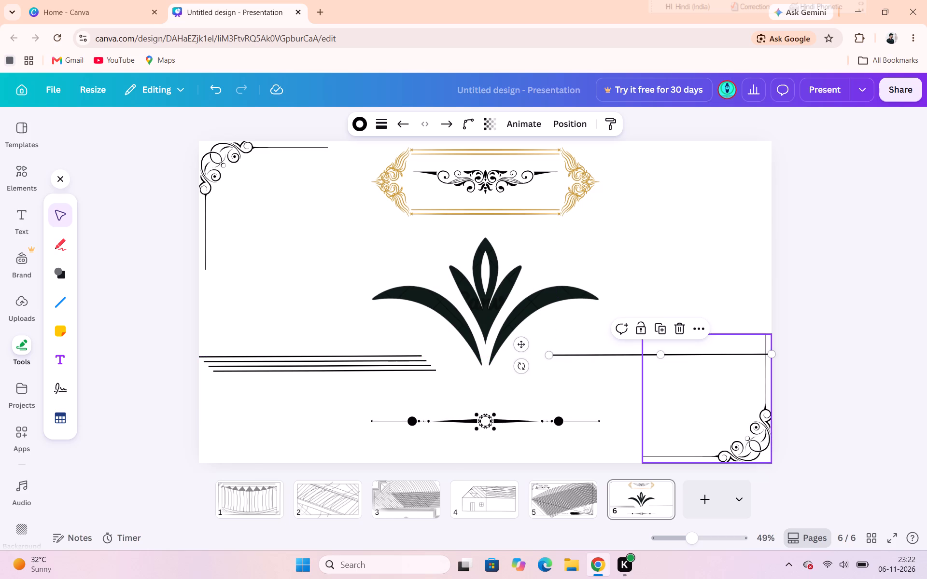
click(824, 346)
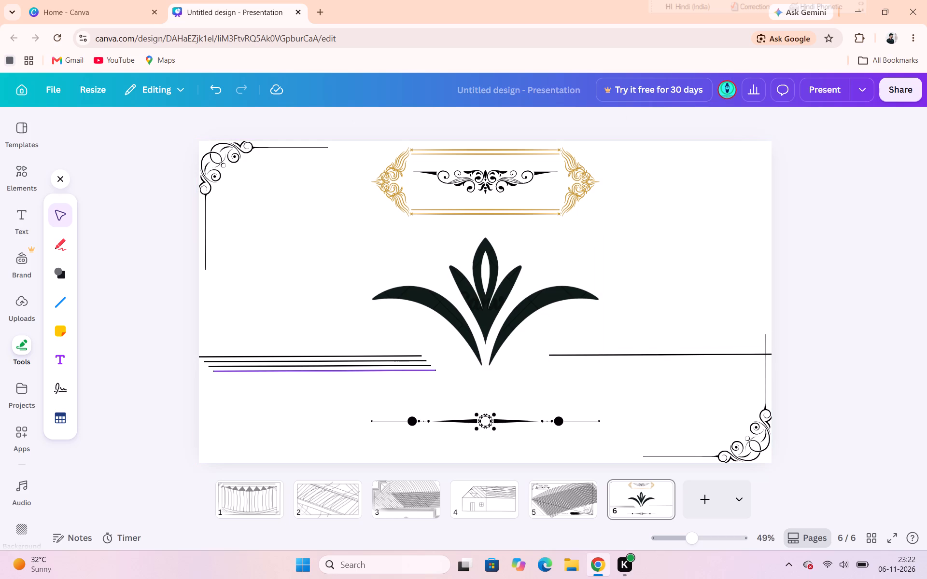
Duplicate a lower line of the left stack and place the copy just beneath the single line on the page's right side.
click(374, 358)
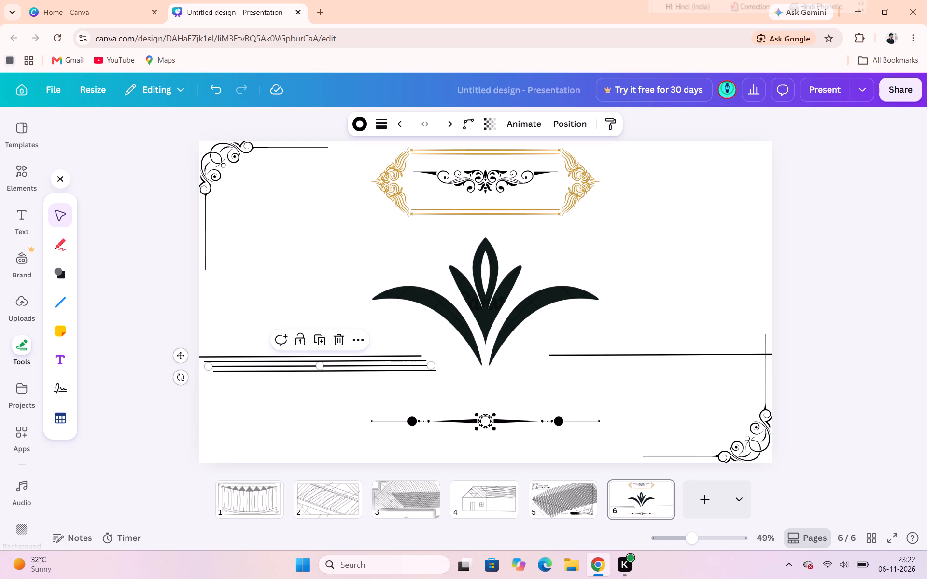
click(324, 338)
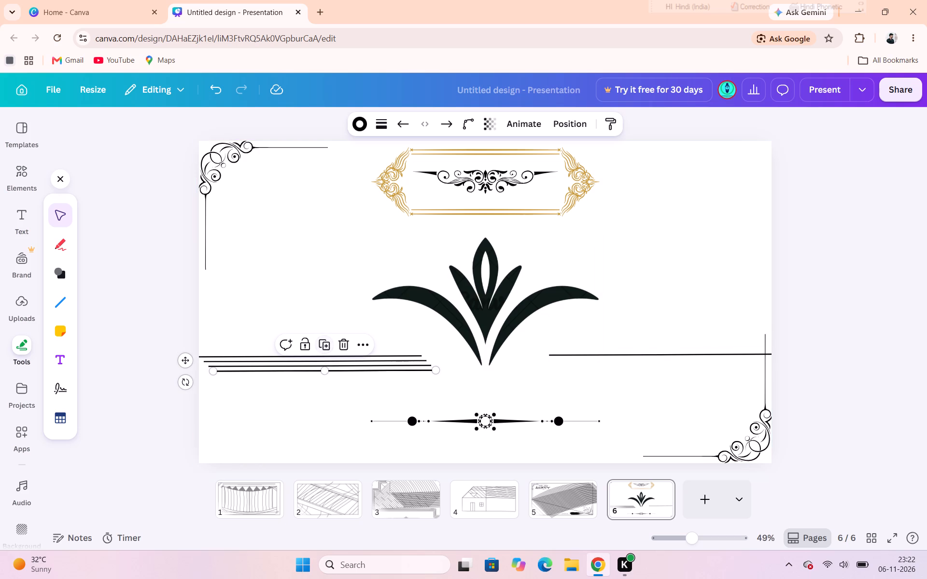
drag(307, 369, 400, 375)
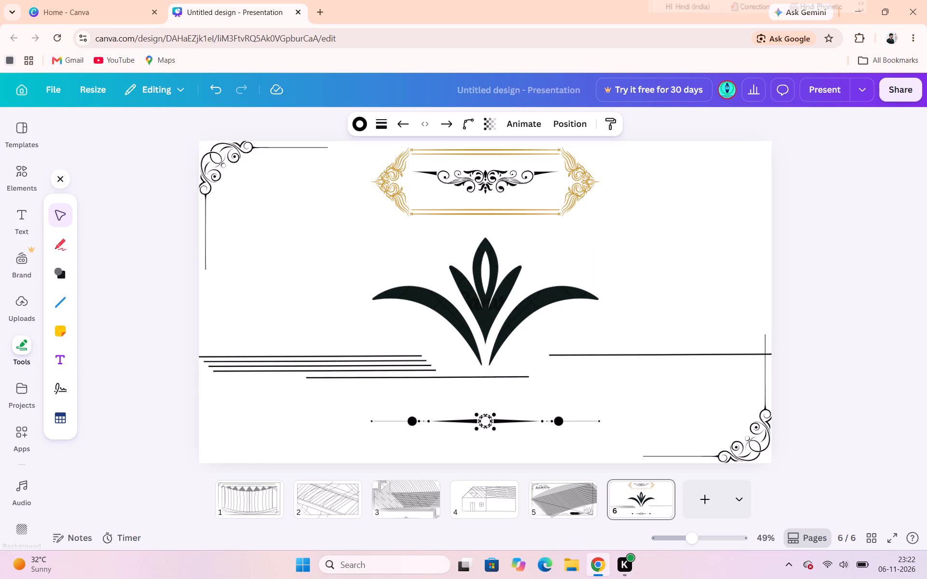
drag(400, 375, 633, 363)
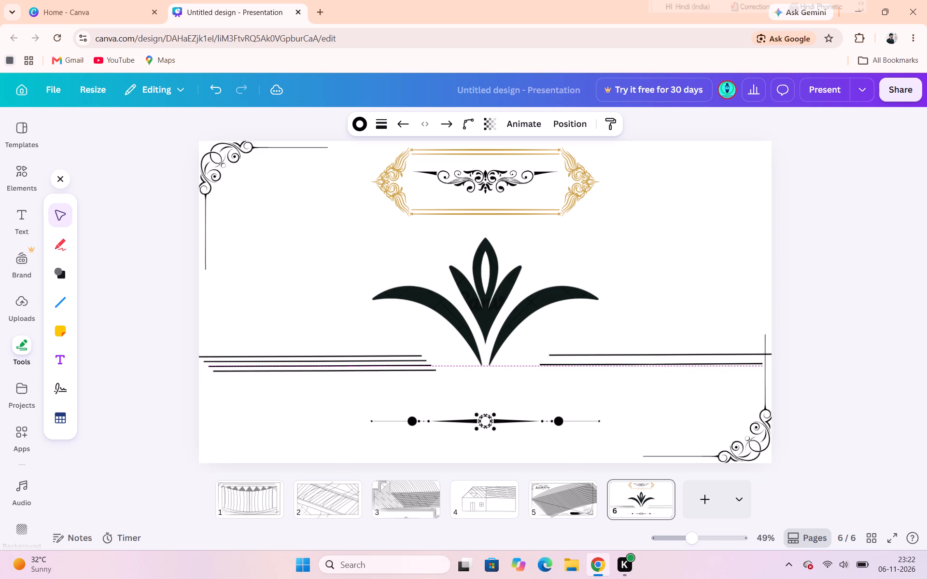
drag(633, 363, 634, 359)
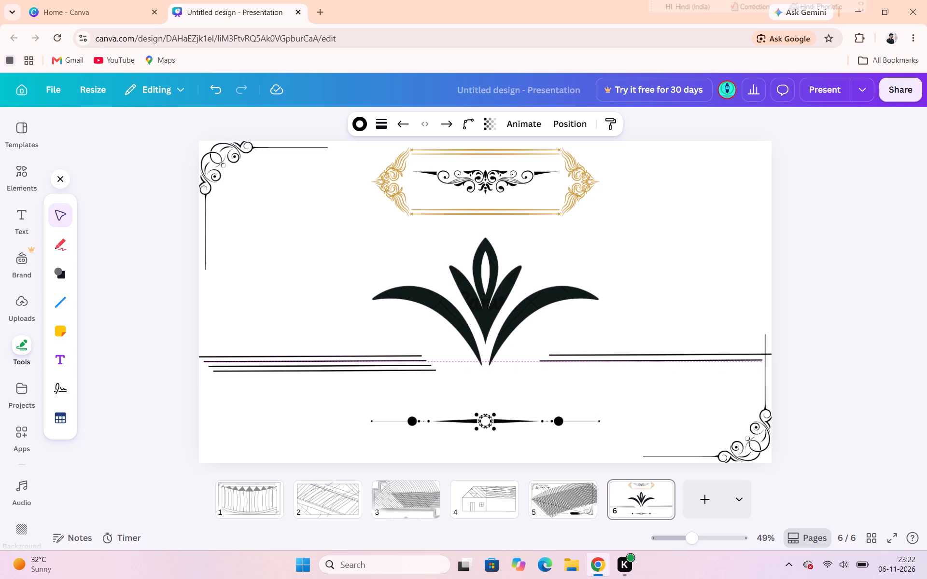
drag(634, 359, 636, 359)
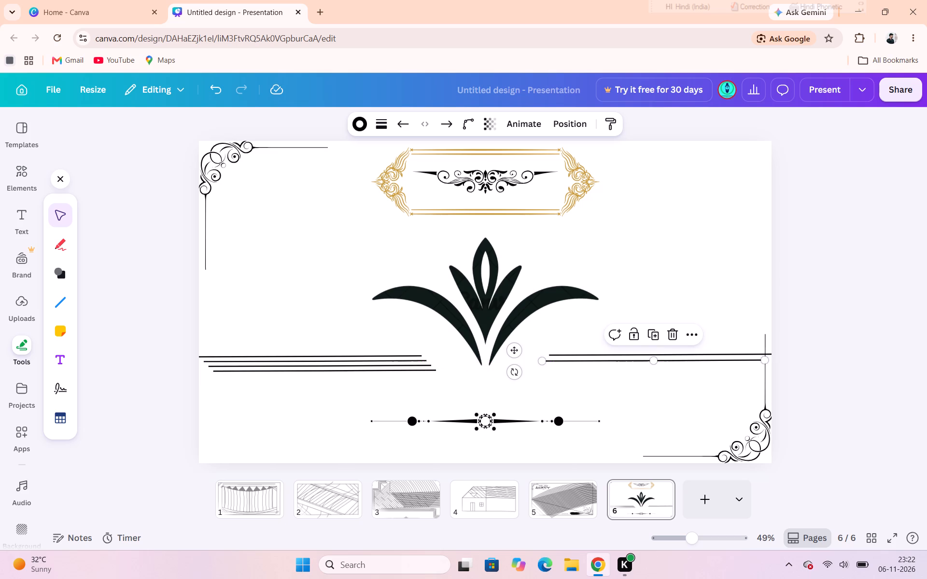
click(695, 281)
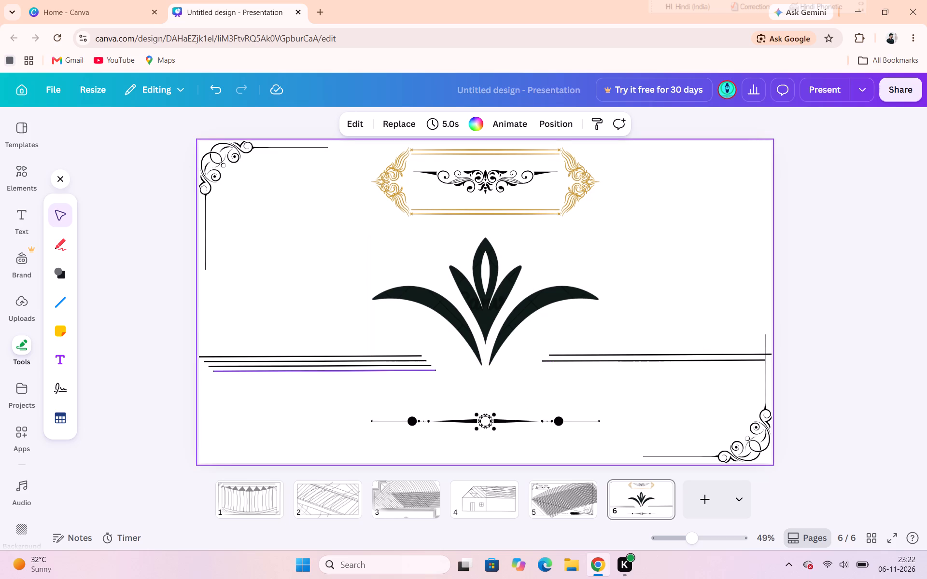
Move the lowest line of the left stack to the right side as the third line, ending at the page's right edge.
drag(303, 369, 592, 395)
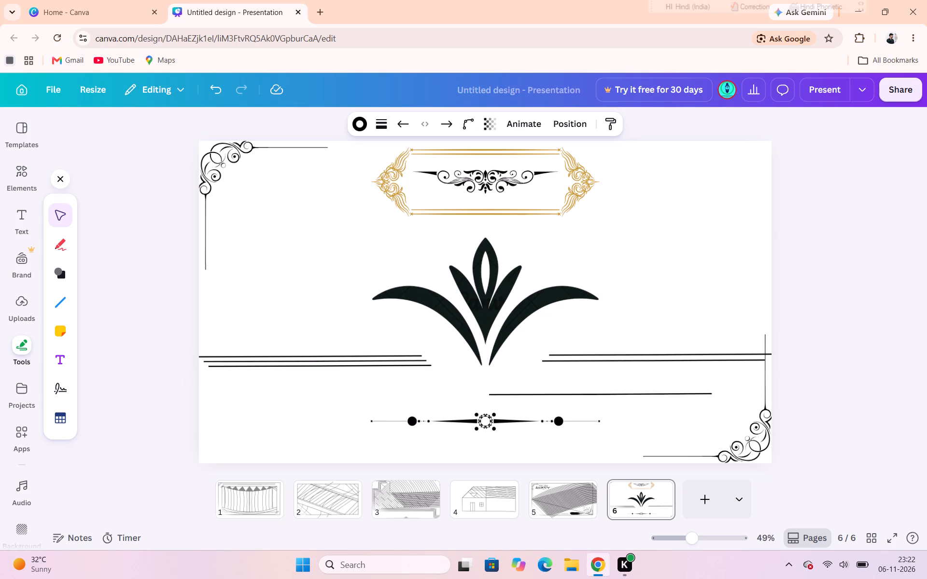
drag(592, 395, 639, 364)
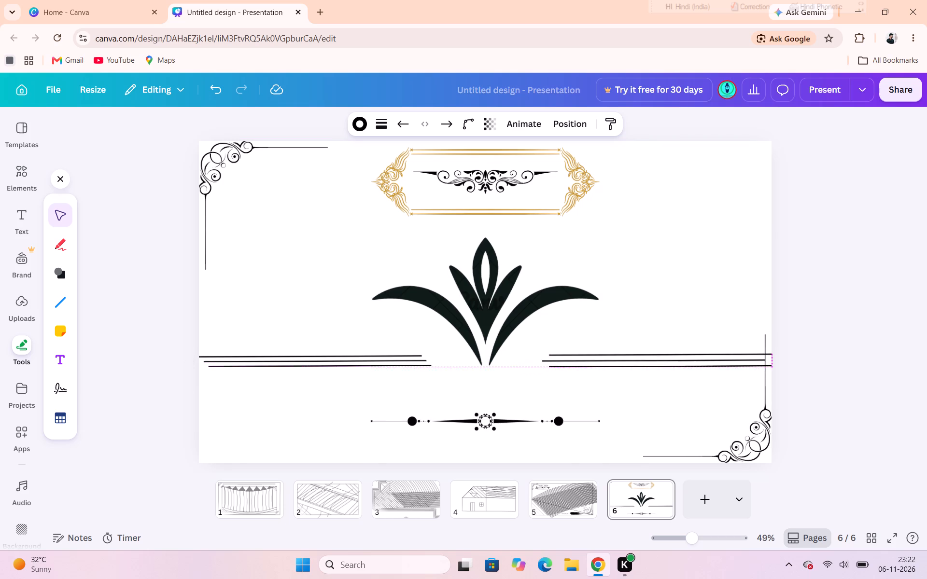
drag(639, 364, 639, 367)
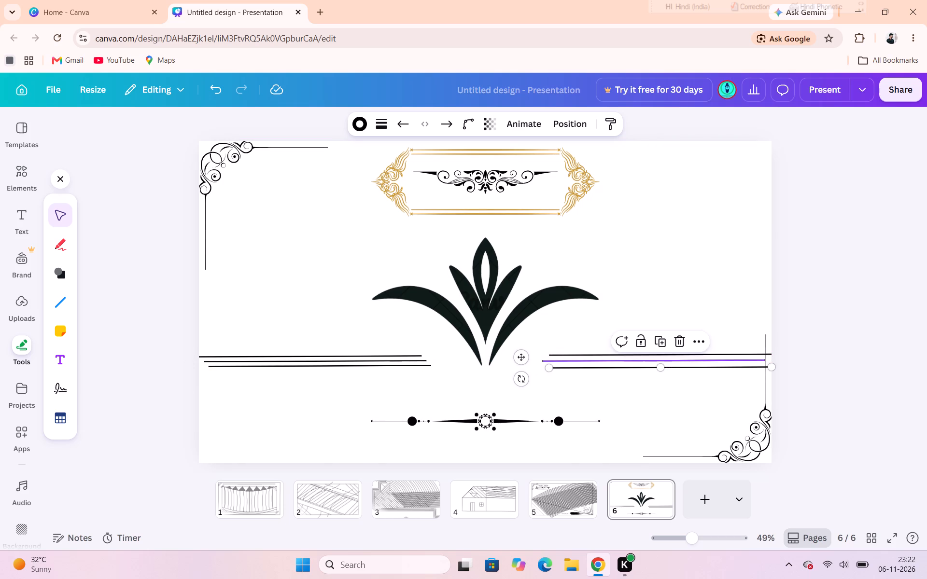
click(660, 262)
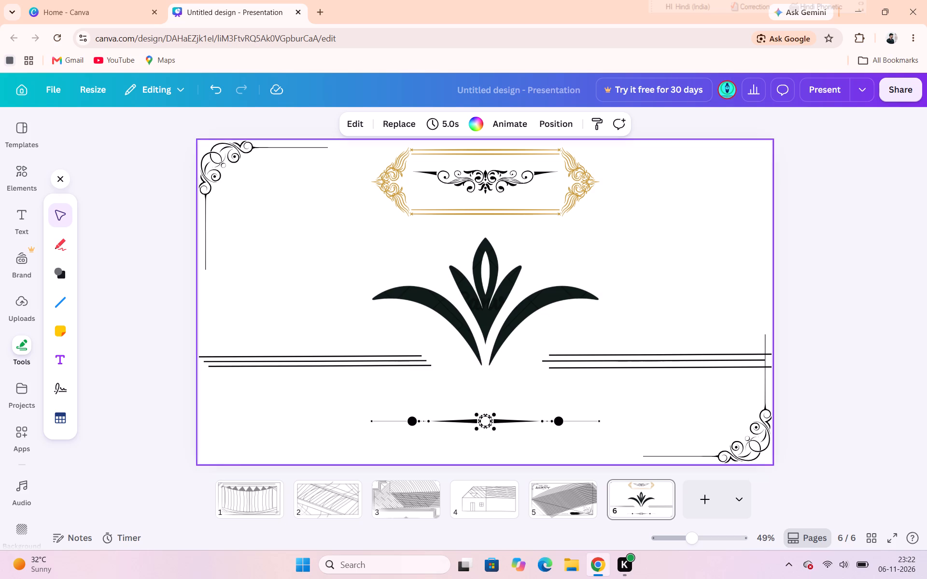
Duplicate the lowest line of the left stack ten times, extending the closely spaced, offset lines downward to the bottom divider.
click(314, 368)
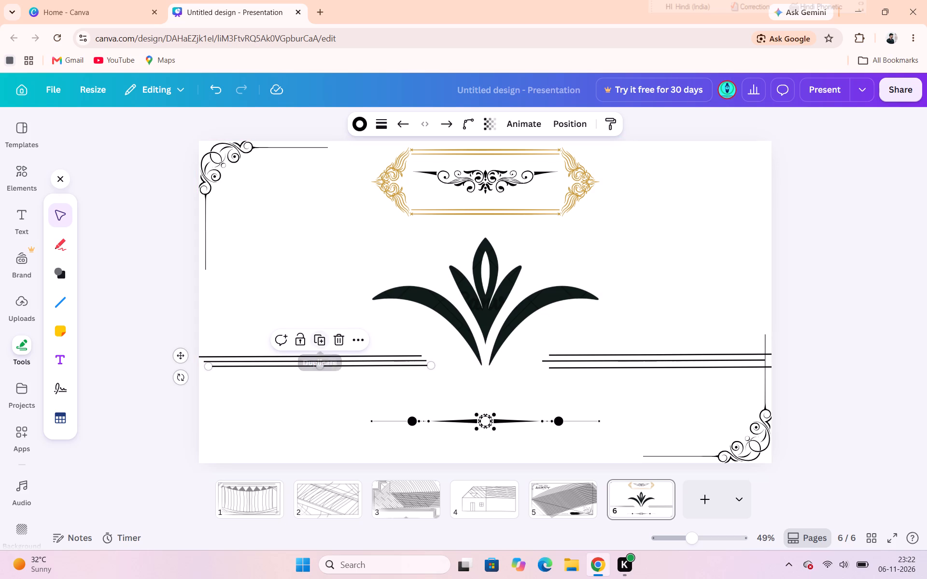
click(322, 341)
click(322, 341)
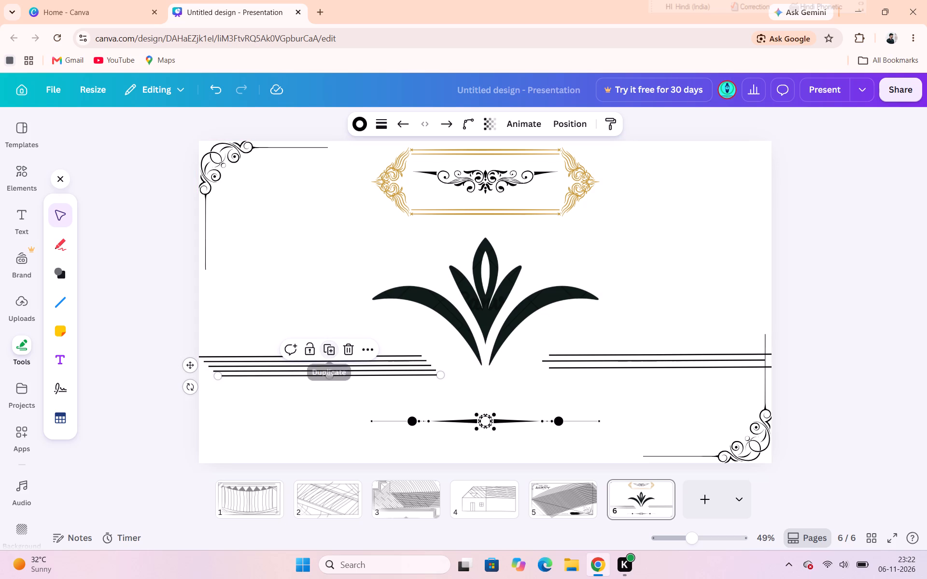
click(327, 346)
click(327, 346)
triple_click(333, 358)
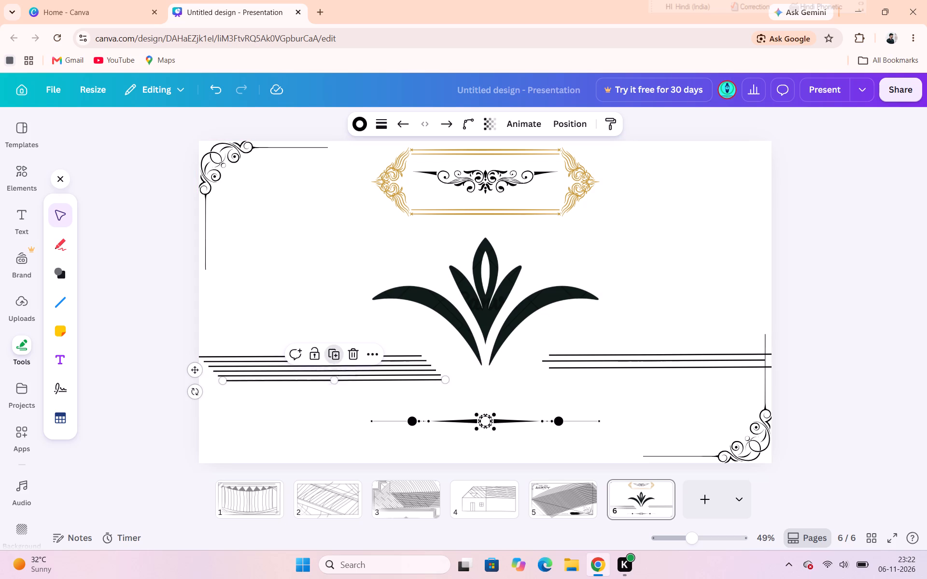
double_click(344, 366)
drag(344, 366, 355, 376)
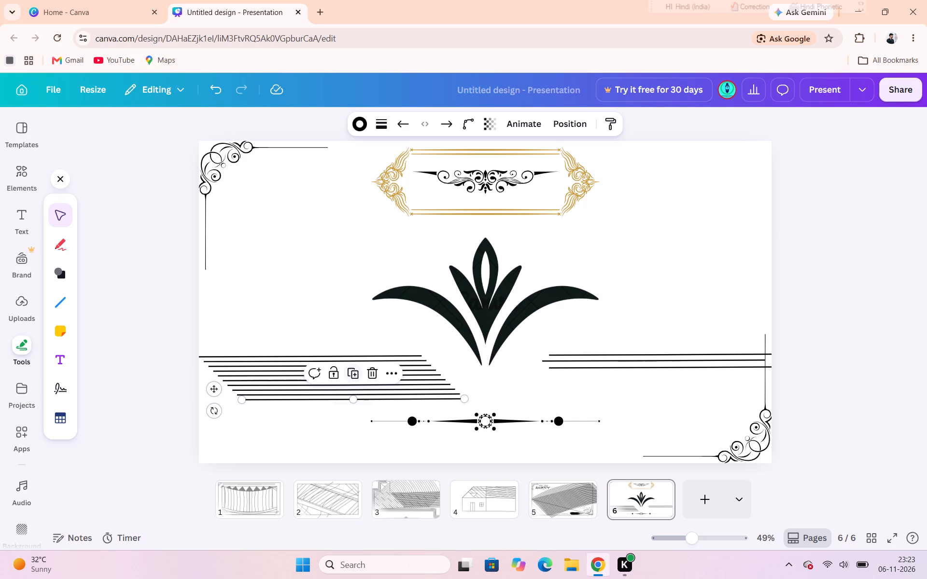
drag(355, 376, 355, 376)
triple_click(355, 376)
click(355, 376)
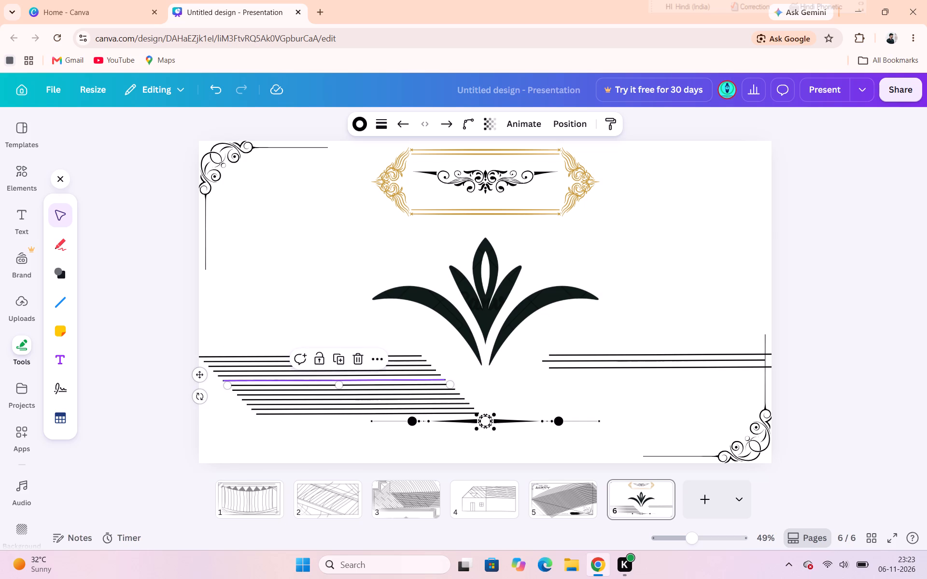
click(354, 356)
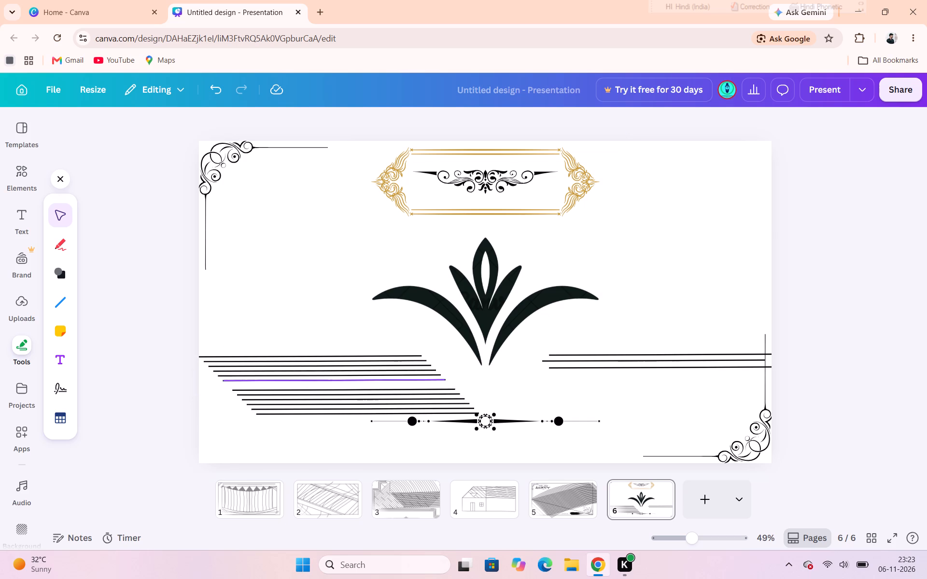
Undo the stray line deletion and the last two duplicates, taking the left stack back to eleven lines.
click(205, 94)
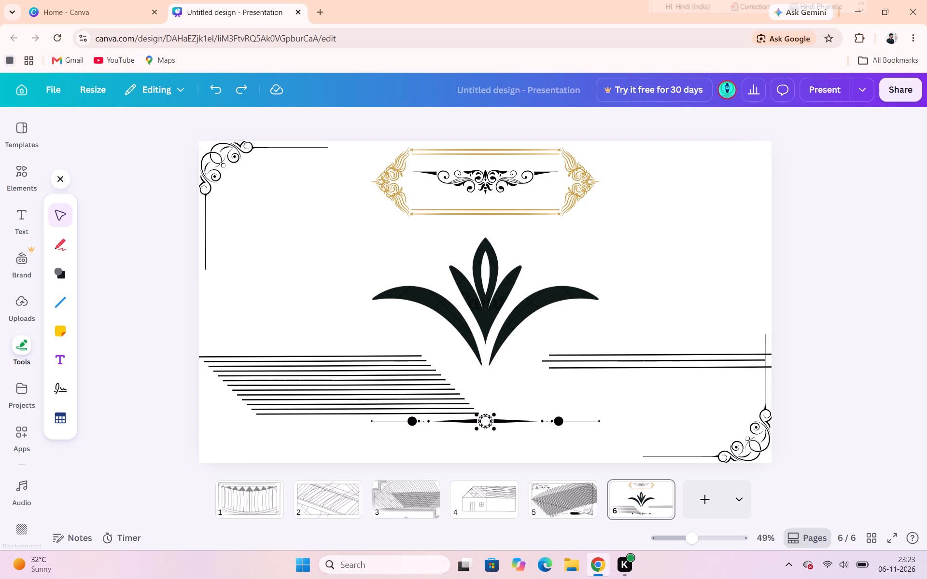
click(217, 94)
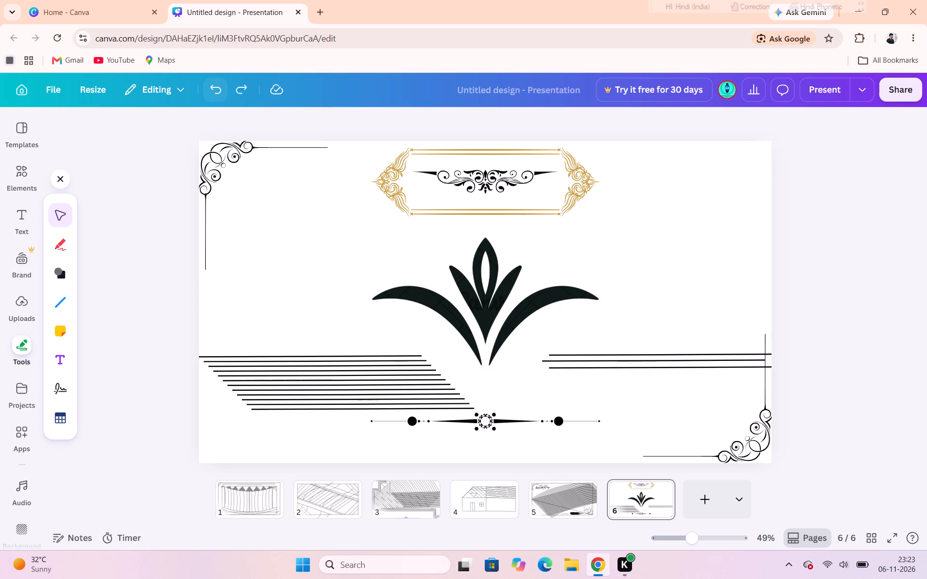
click(217, 94)
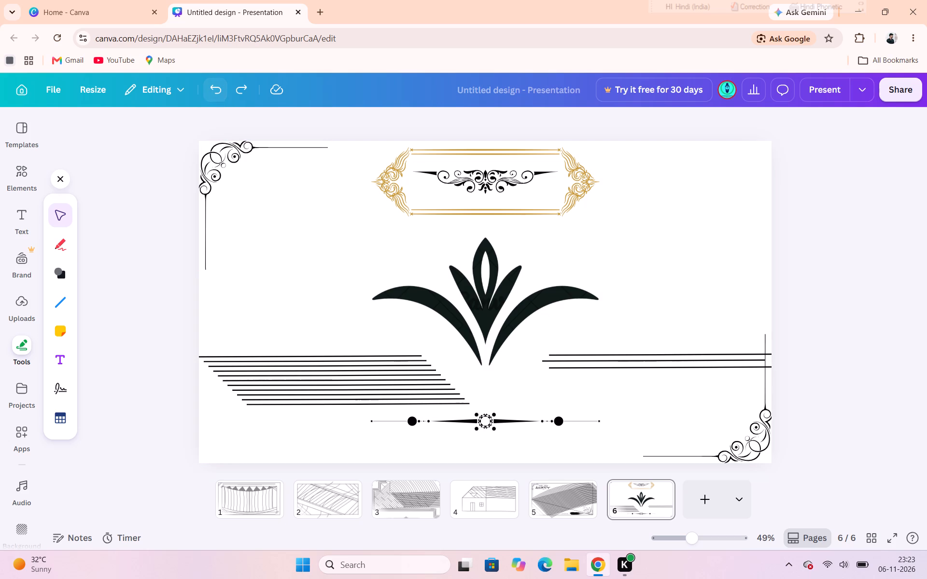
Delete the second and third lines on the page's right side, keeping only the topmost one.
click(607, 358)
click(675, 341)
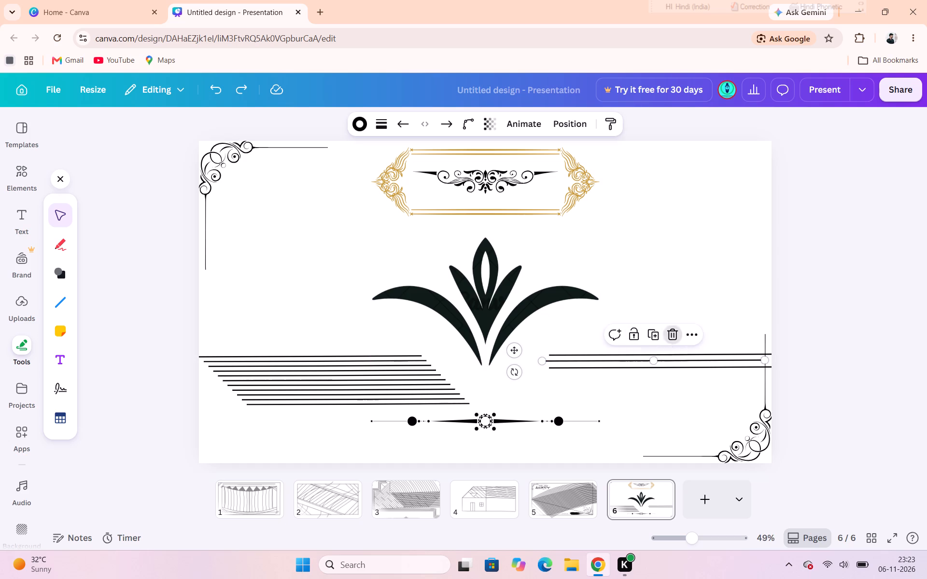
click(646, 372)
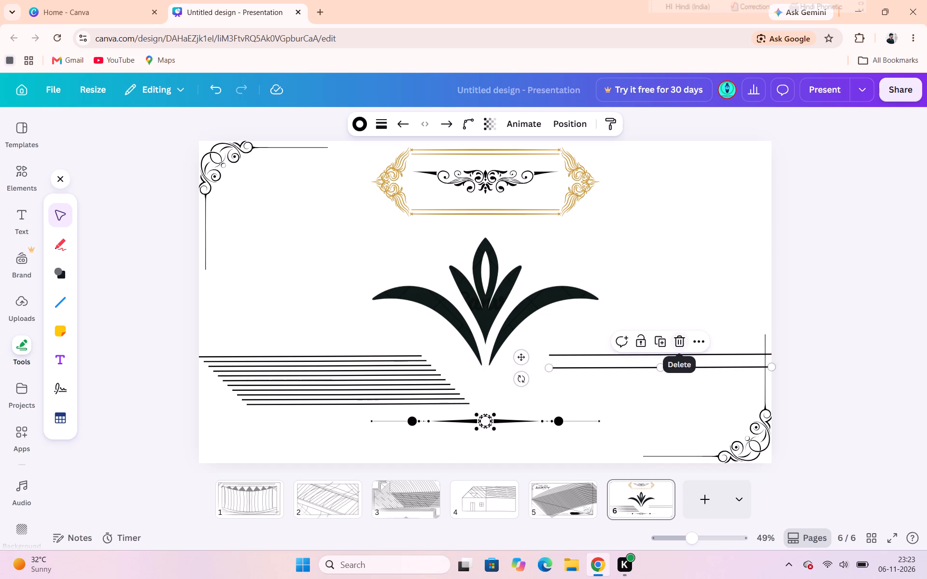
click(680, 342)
Duplicate the remaining right-side line ten times to form a stack of eleven closely spaced, offset lines matching the left stack.
click(669, 350)
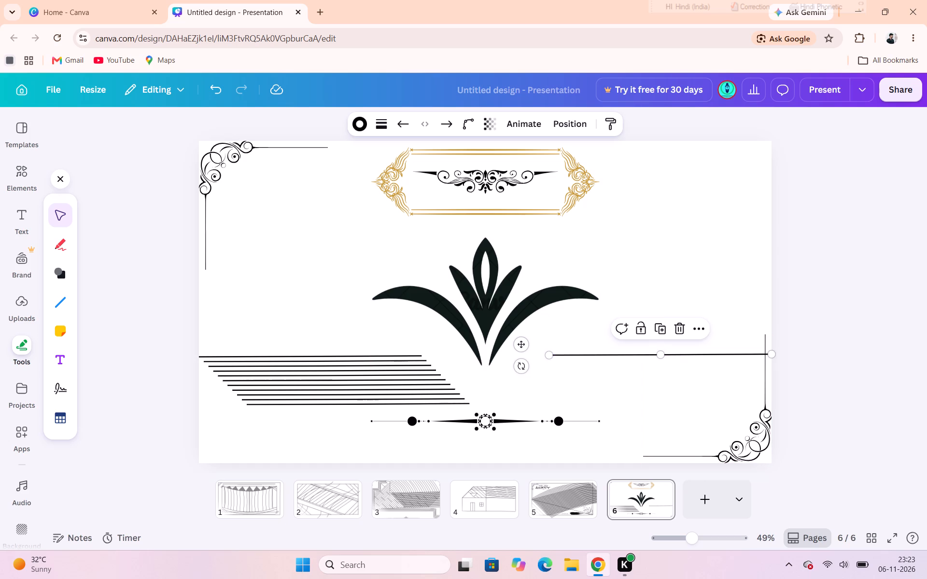
click(669, 350)
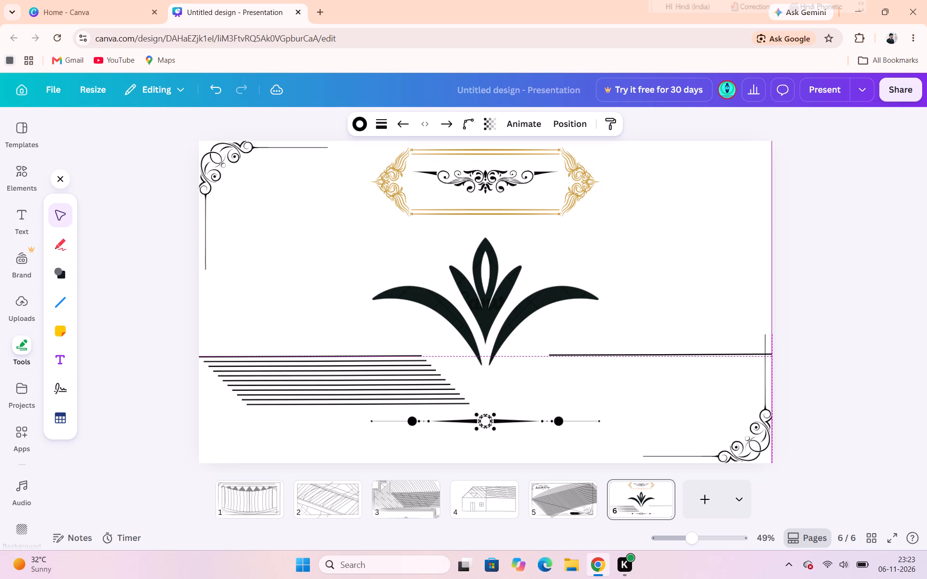
click(666, 333)
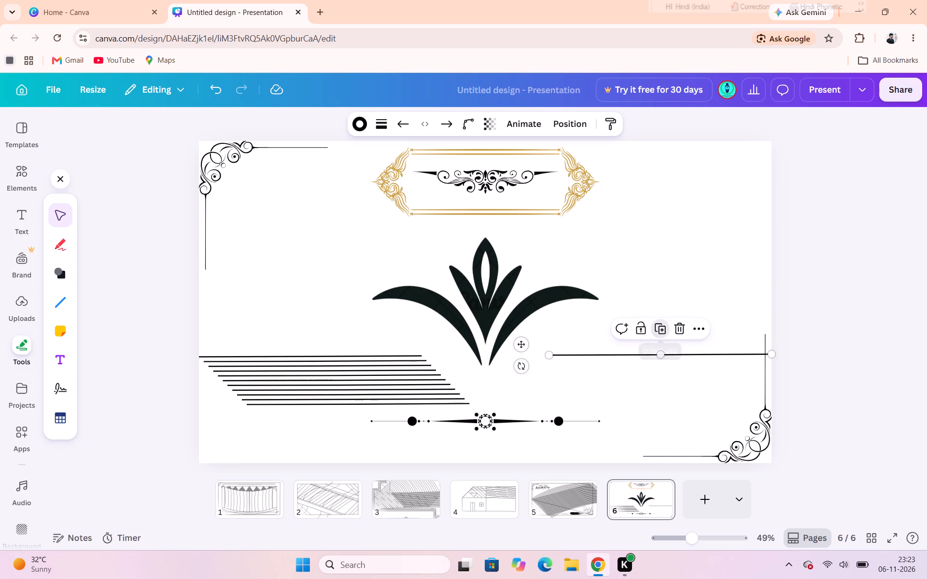
click(666, 340)
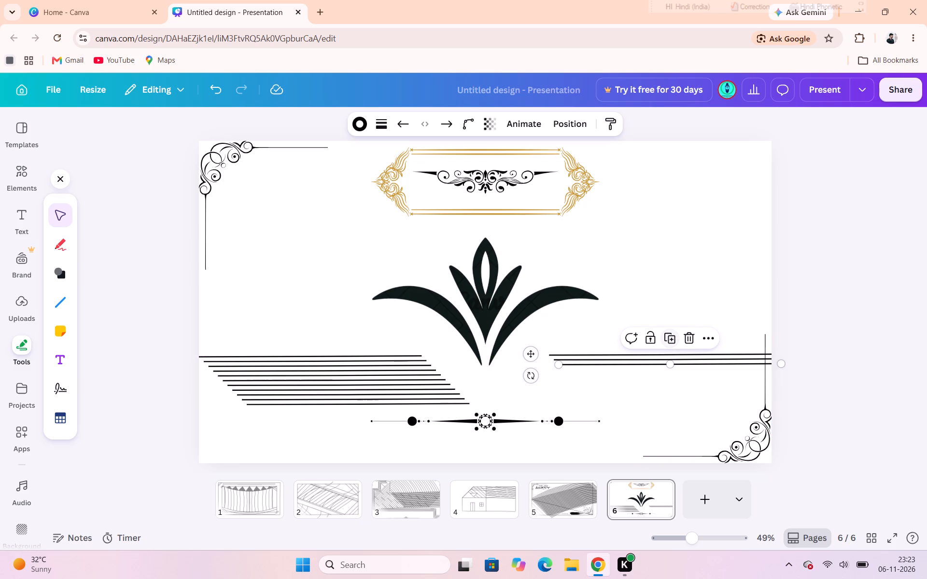
click(667, 346)
click(667, 346)
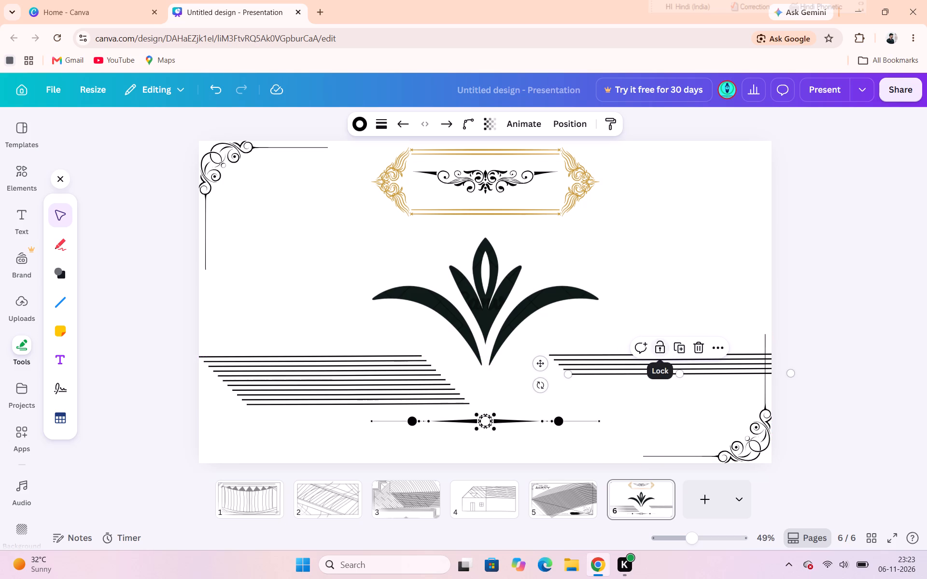
click(676, 357)
click(676, 357)
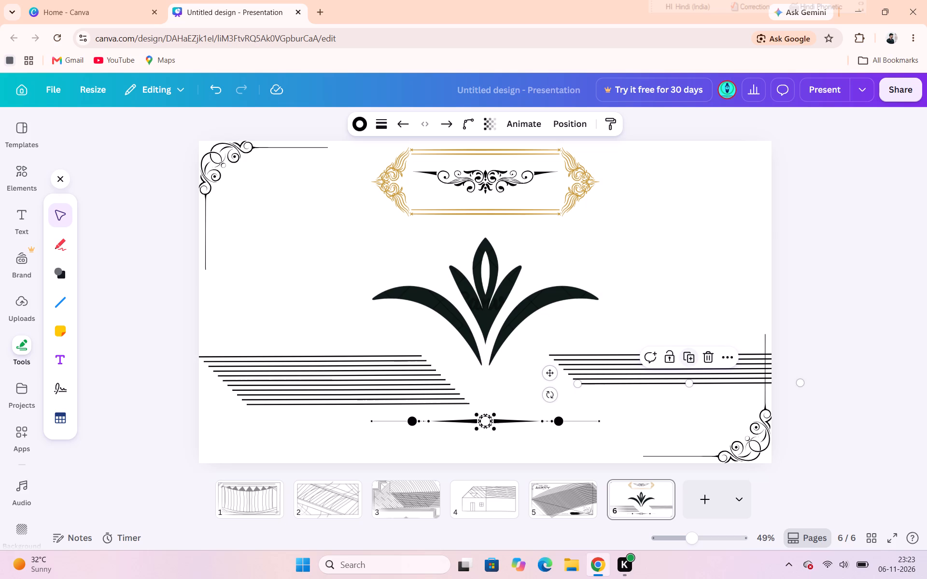
click(685, 357)
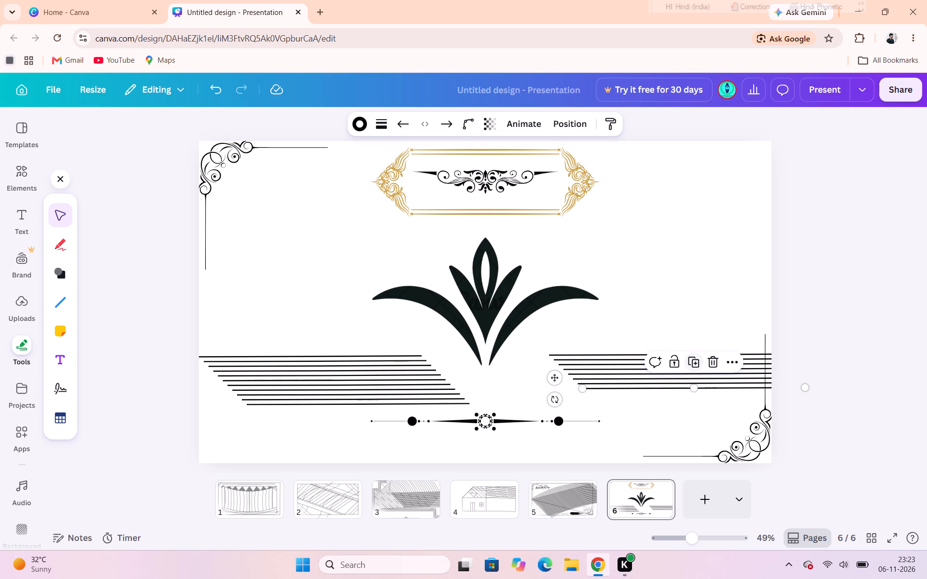
click(701, 362)
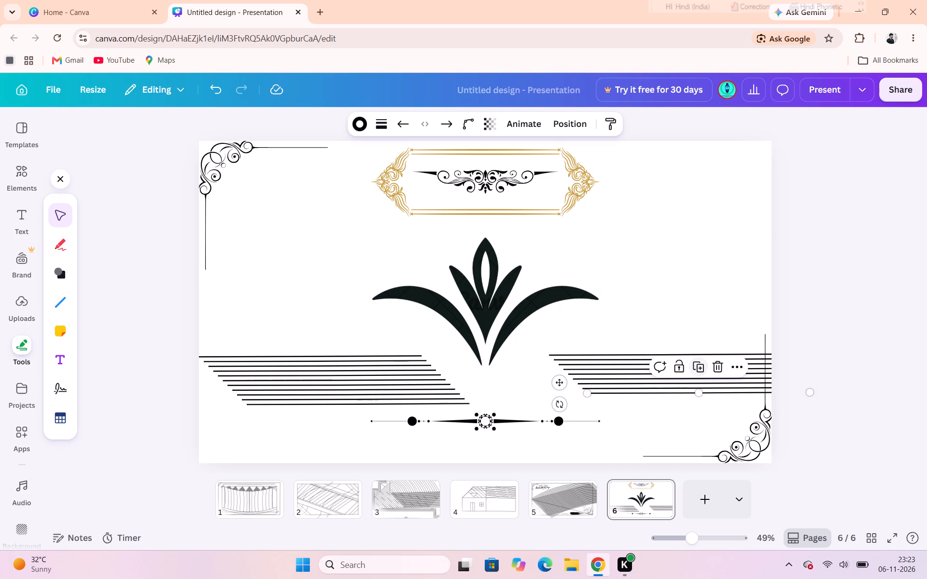
click(701, 362)
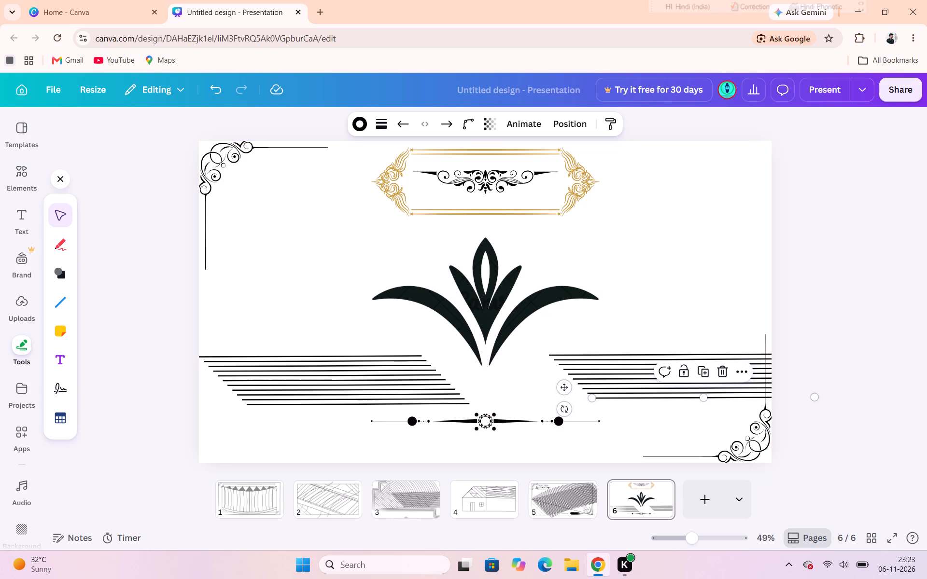
click(704, 372)
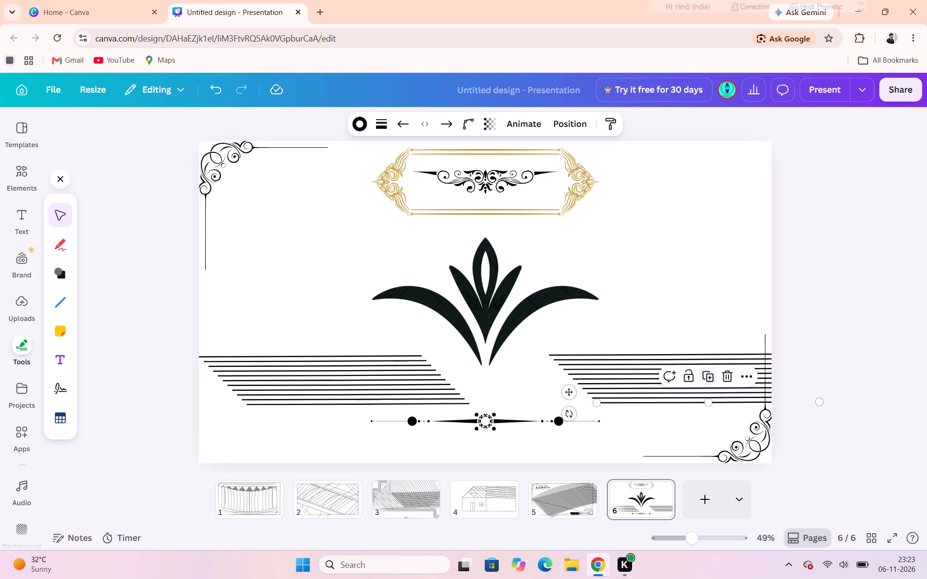
click(737, 297)
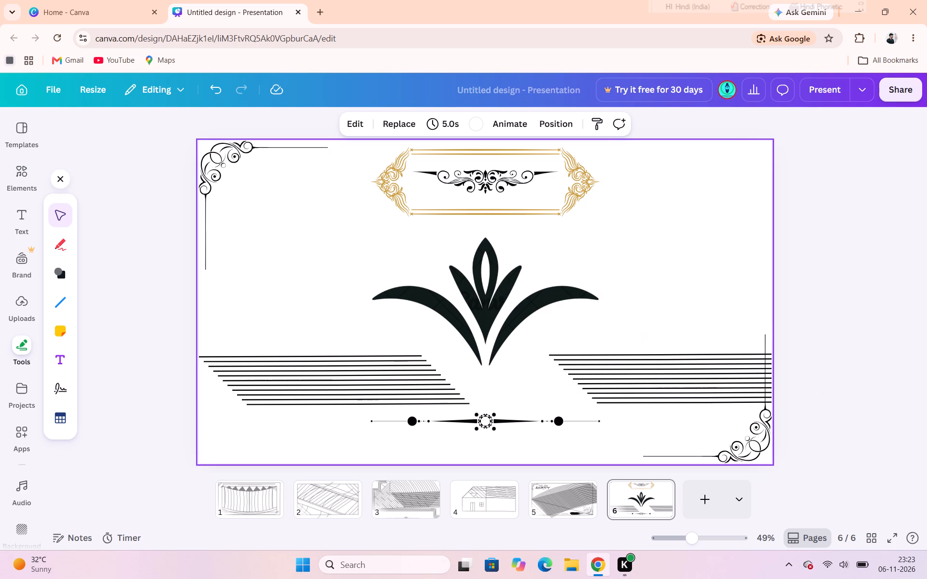
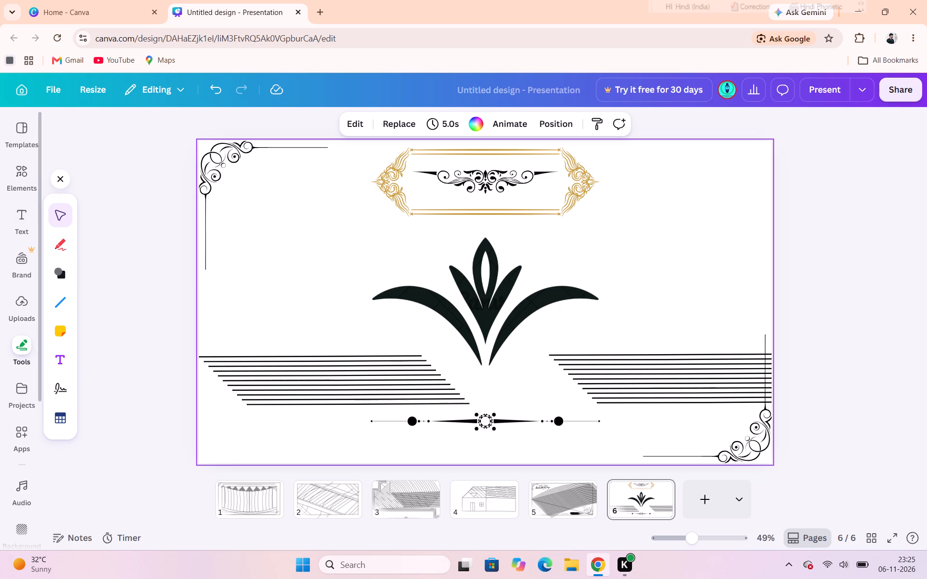
Browse the Magic recommendations ornaments among the elements for another decoration for page 6.
click(53, 305)
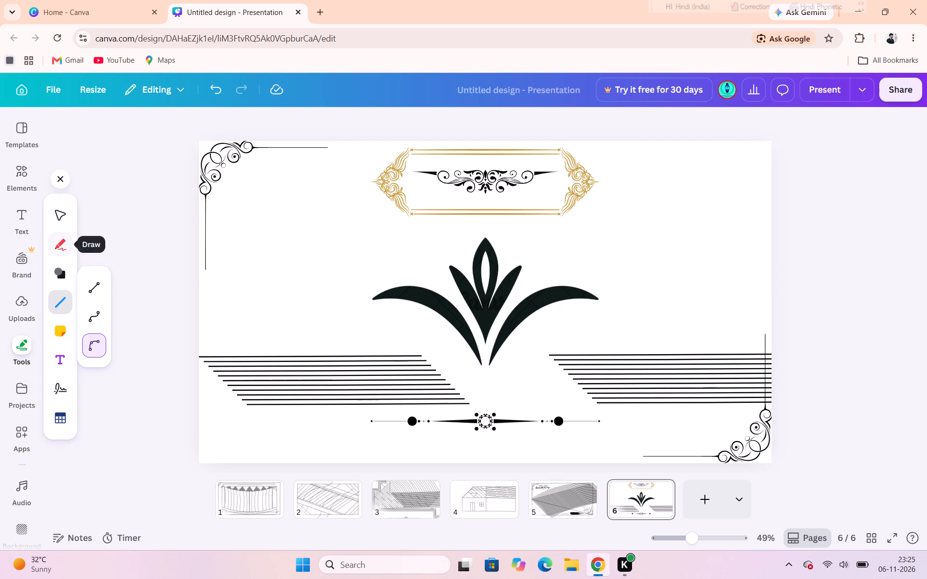
click(33, 179)
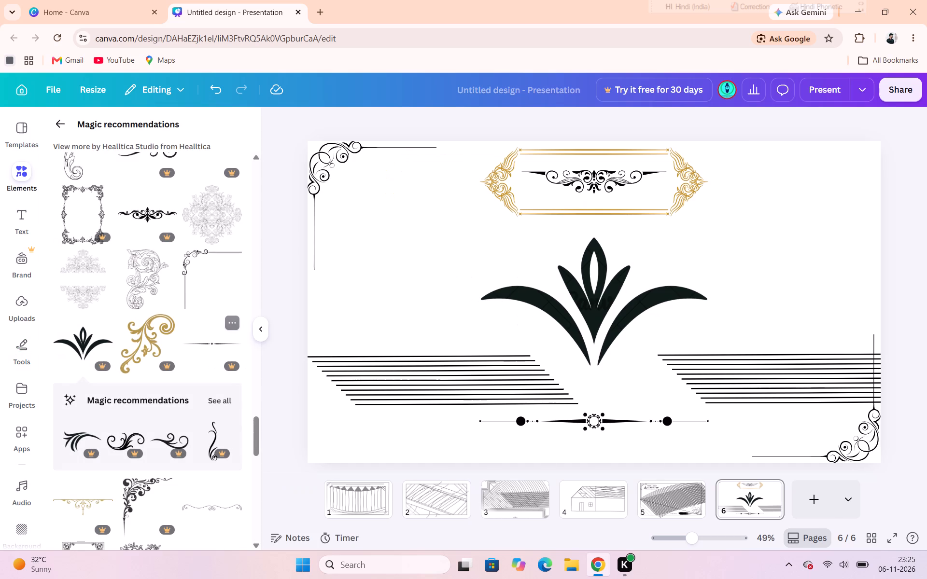
scroll(192, 373, up, 5)
scroll(170, 314, up, 11)
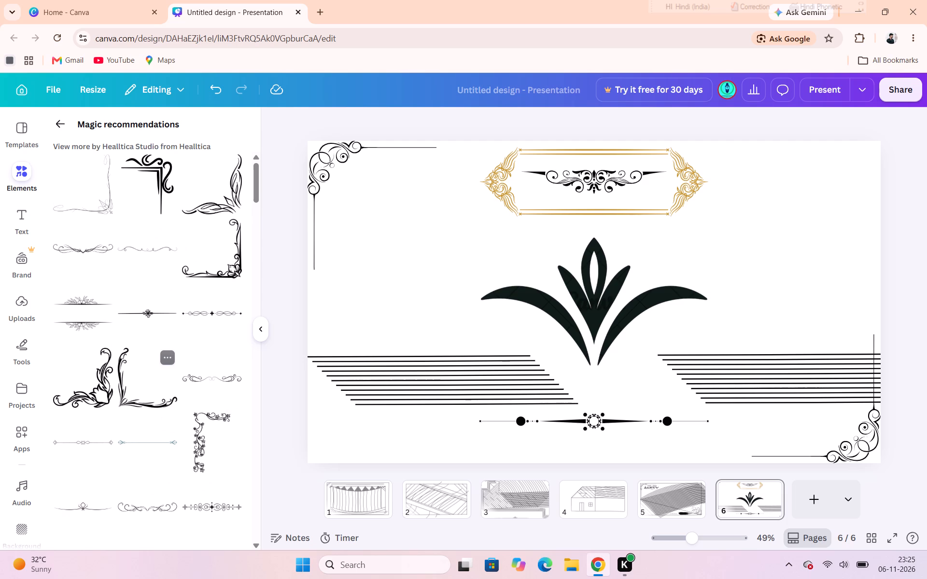
scroll(131, 375, up, 1)
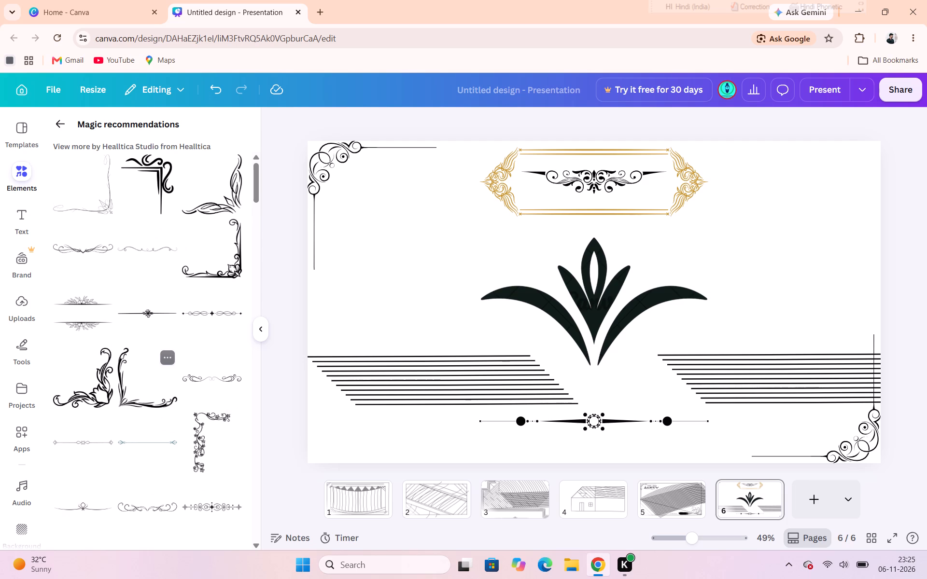
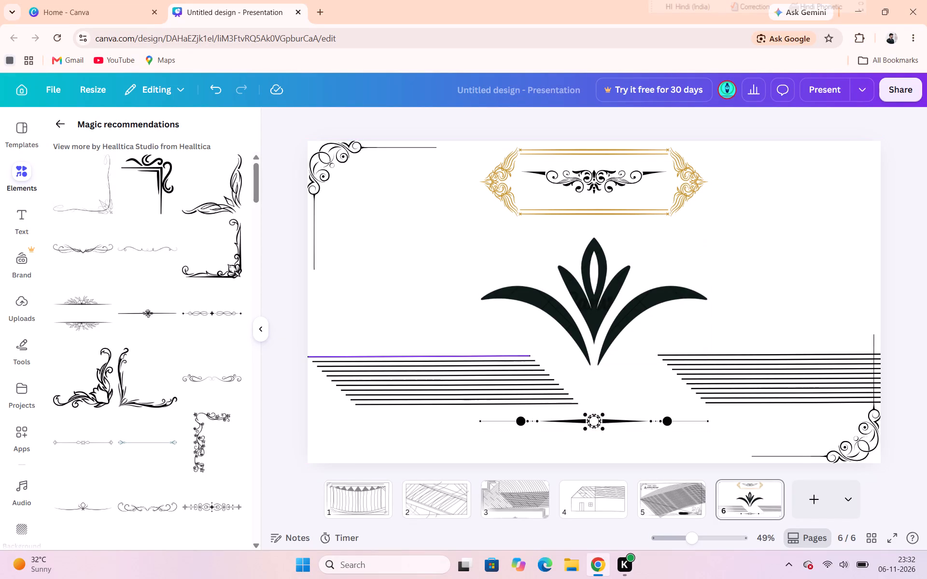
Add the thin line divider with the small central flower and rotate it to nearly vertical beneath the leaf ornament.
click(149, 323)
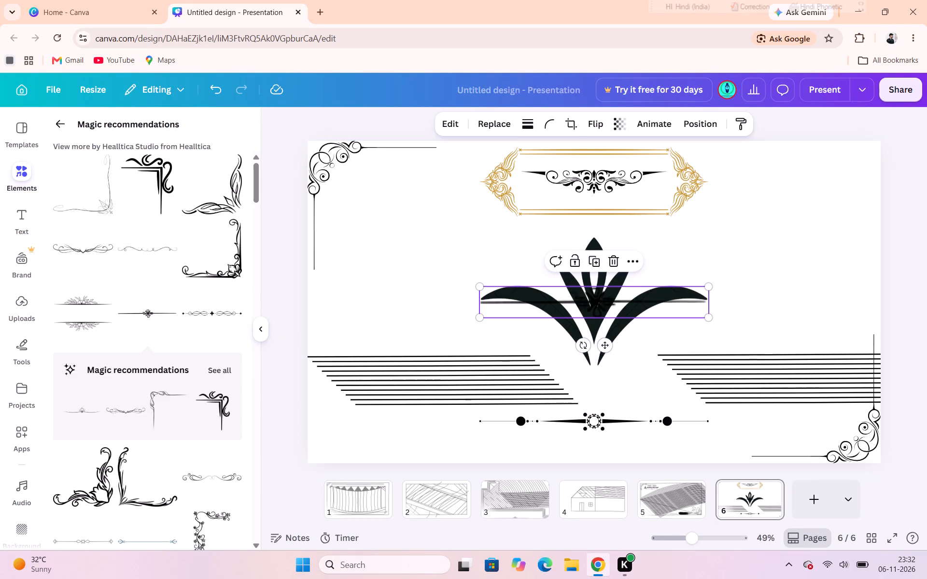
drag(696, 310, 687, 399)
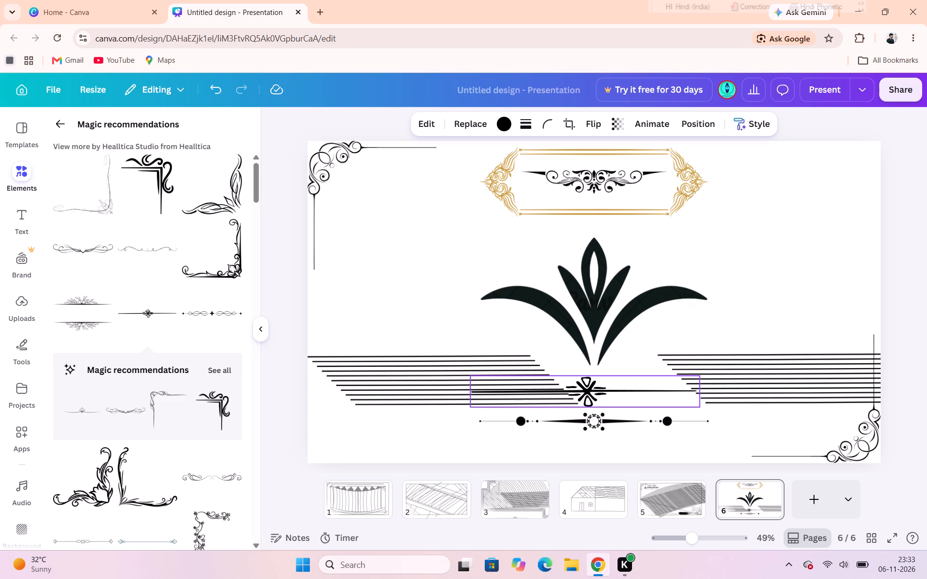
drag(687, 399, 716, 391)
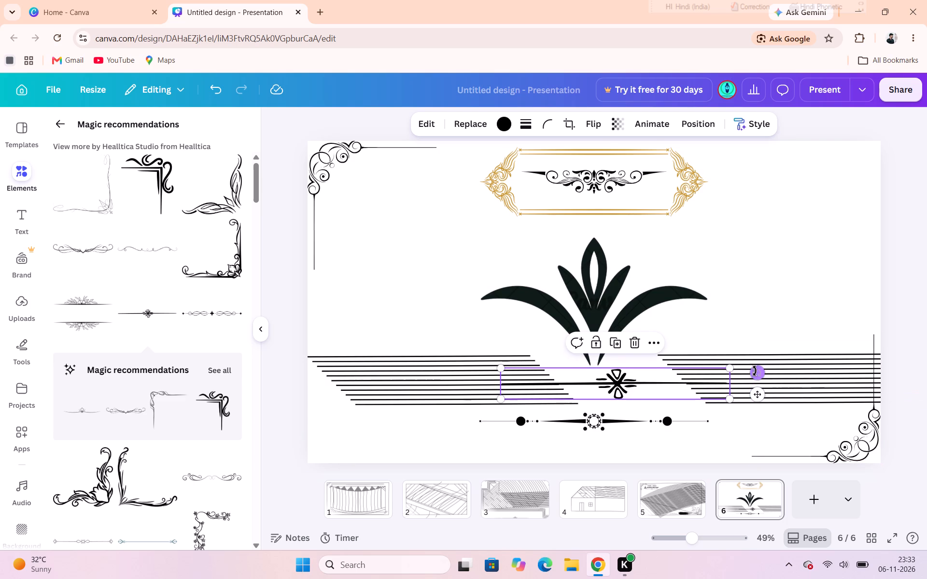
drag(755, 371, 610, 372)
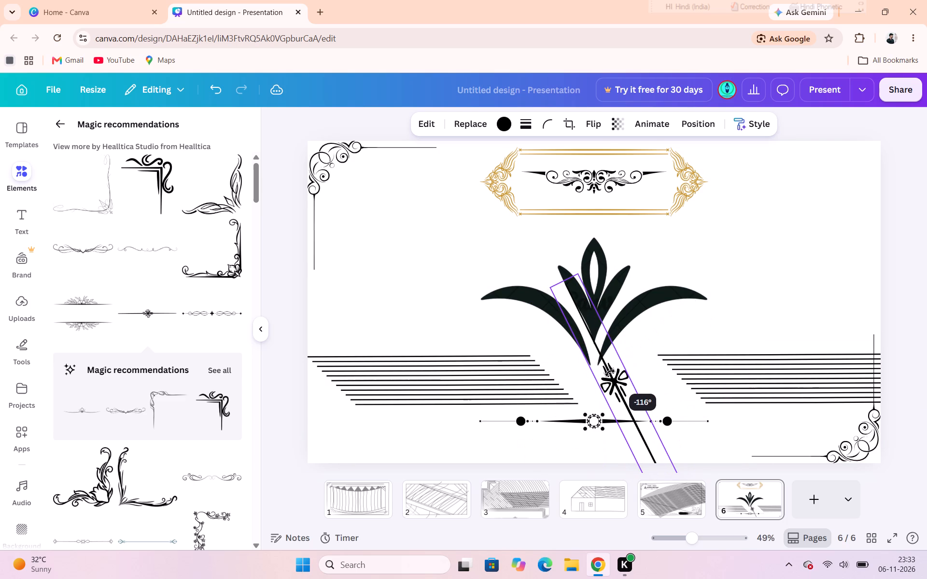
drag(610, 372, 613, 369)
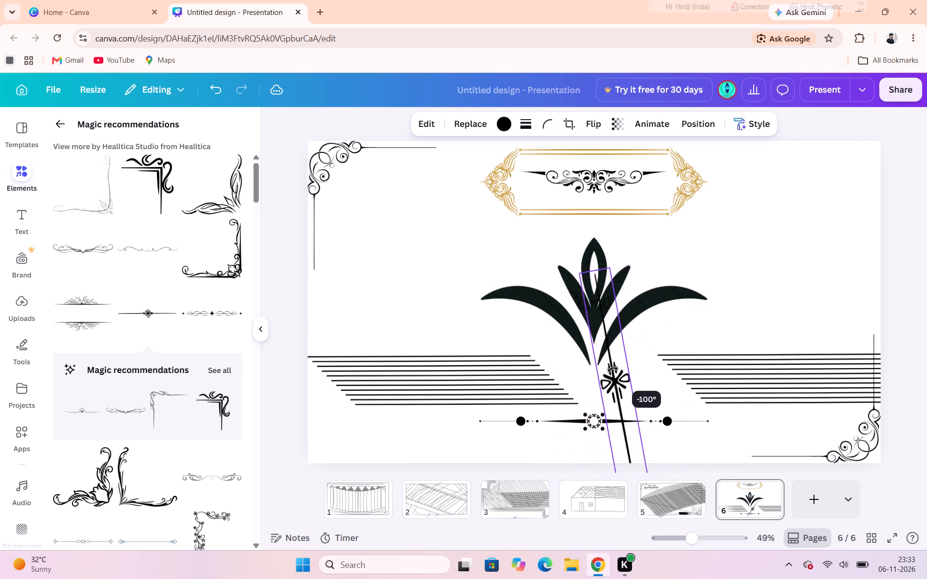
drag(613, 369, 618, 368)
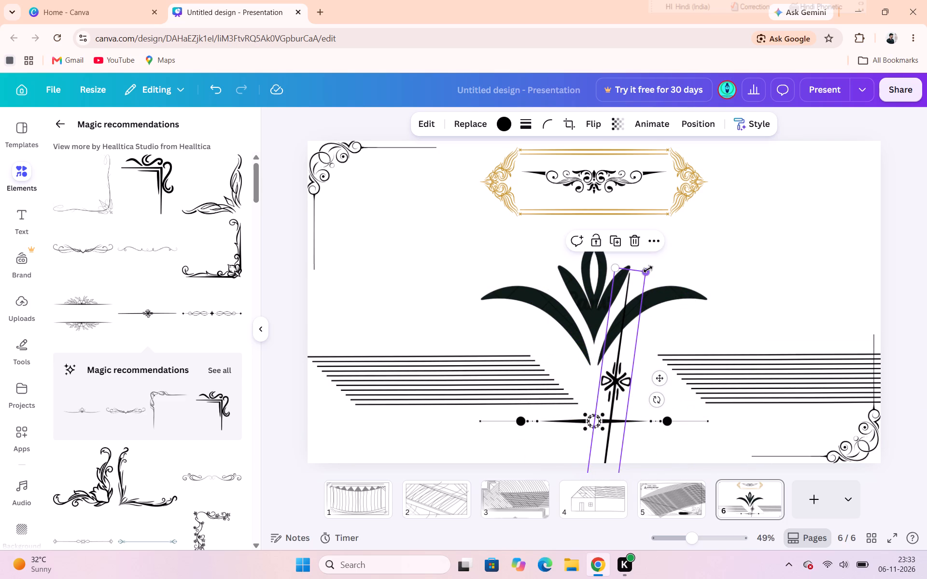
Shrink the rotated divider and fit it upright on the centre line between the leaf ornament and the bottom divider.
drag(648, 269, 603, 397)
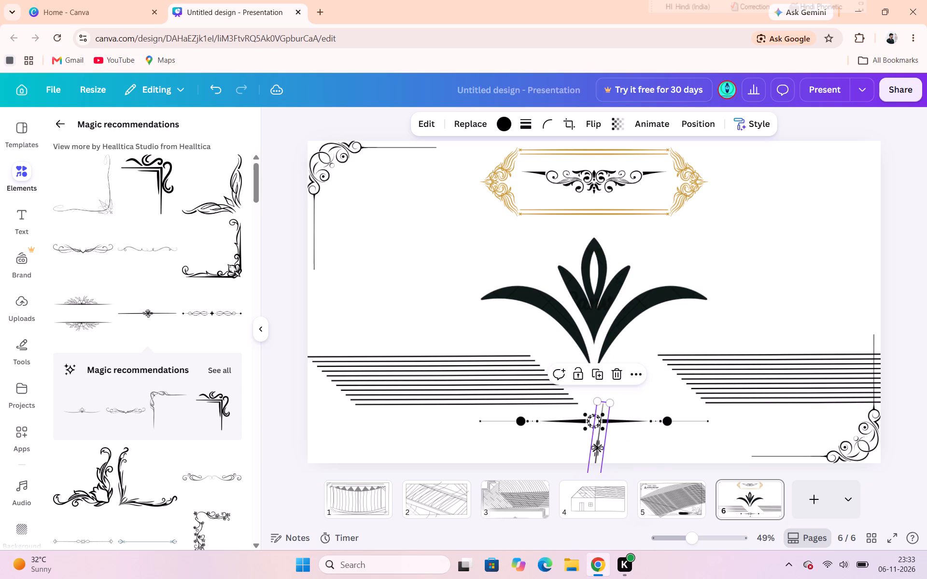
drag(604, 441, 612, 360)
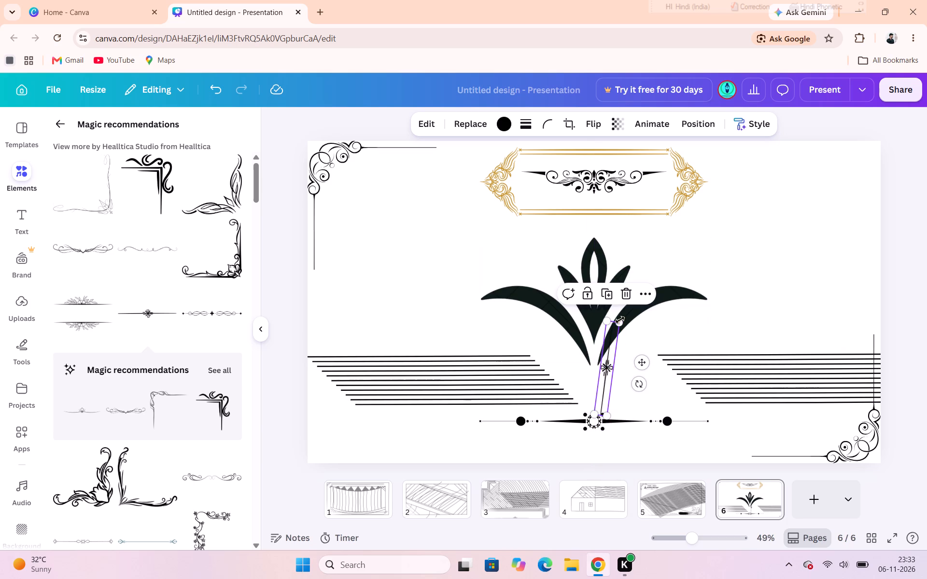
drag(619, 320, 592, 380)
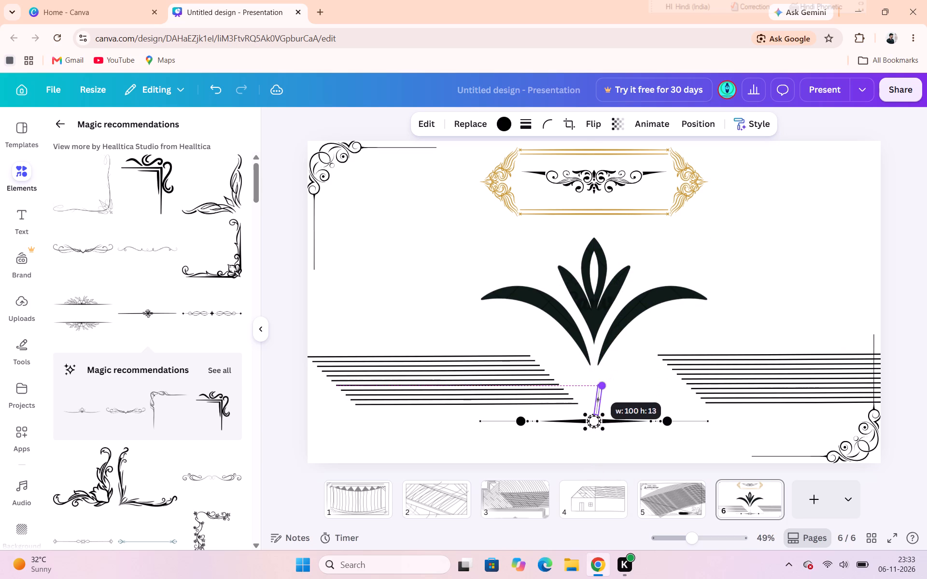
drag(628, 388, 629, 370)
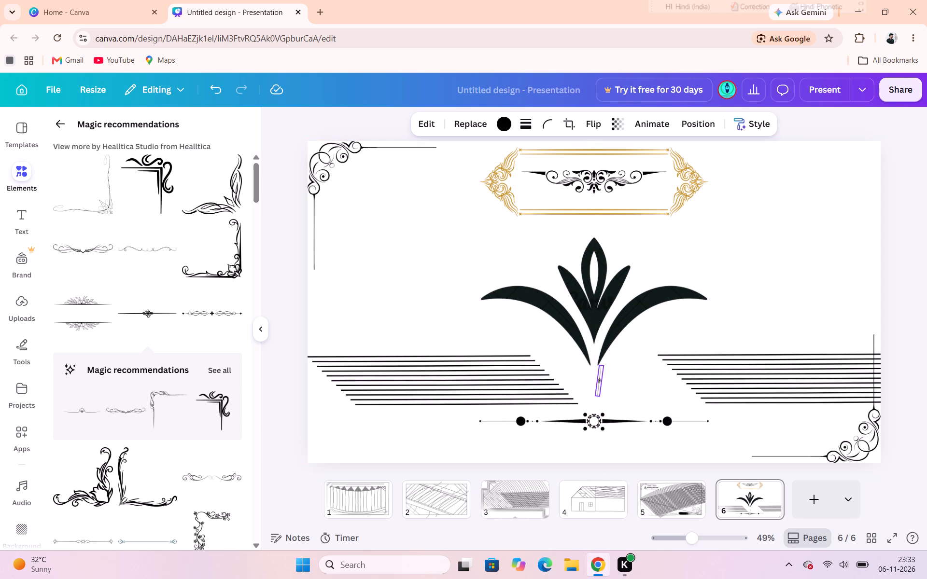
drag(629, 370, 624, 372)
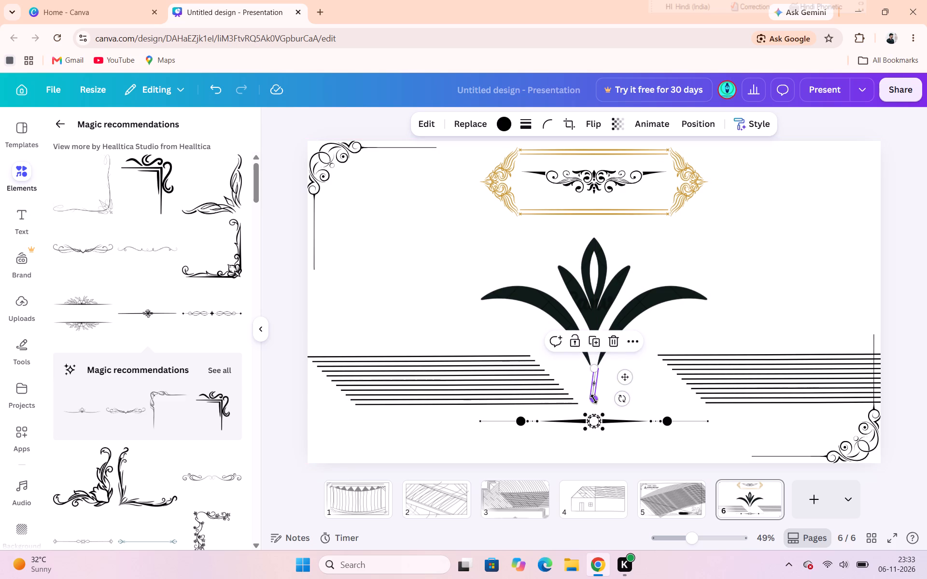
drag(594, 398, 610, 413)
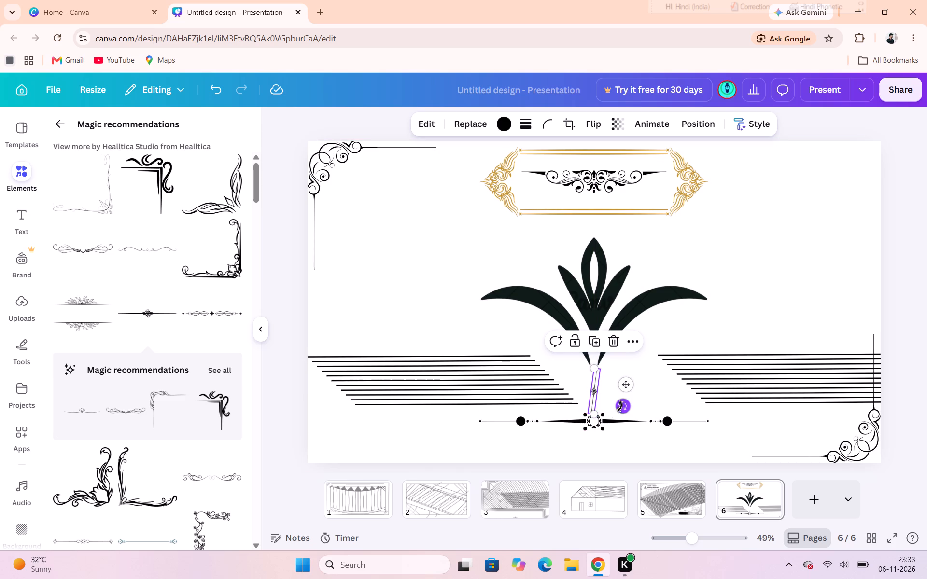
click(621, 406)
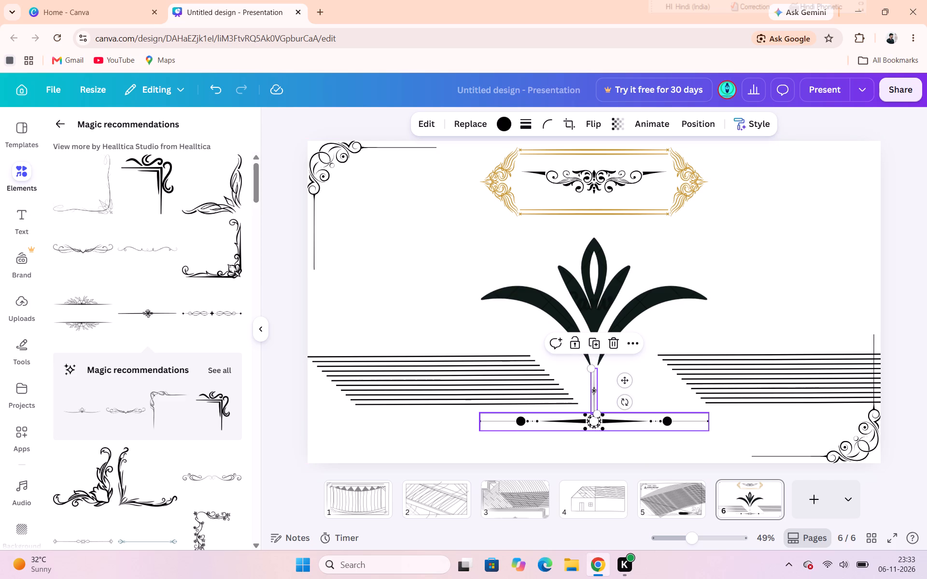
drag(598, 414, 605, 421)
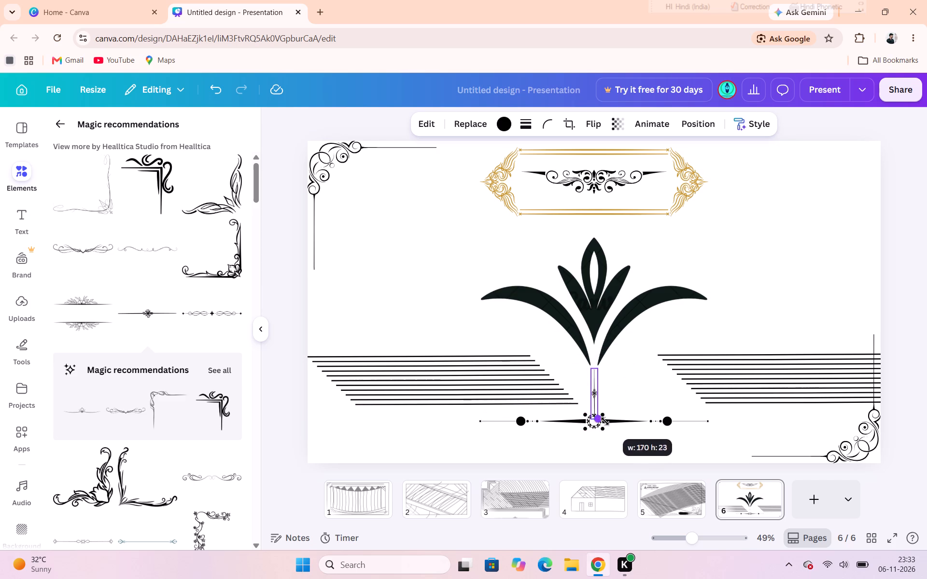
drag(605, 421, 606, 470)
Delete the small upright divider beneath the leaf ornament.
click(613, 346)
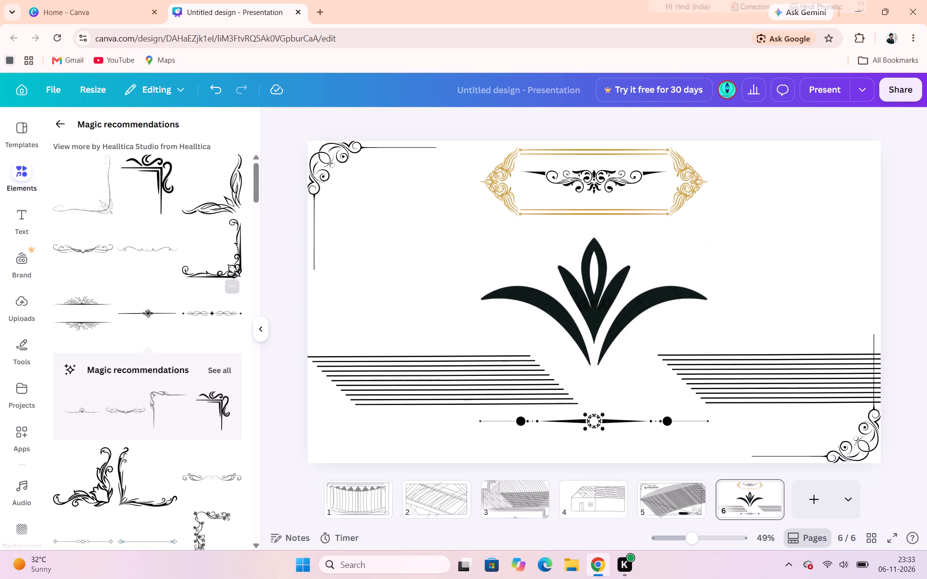
Add the divider with two mirrored leafy branches from the recommendations and place it across the base of the leaf ornament.
scroll(213, 306, up, 7)
scroll(213, 306, down, 2)
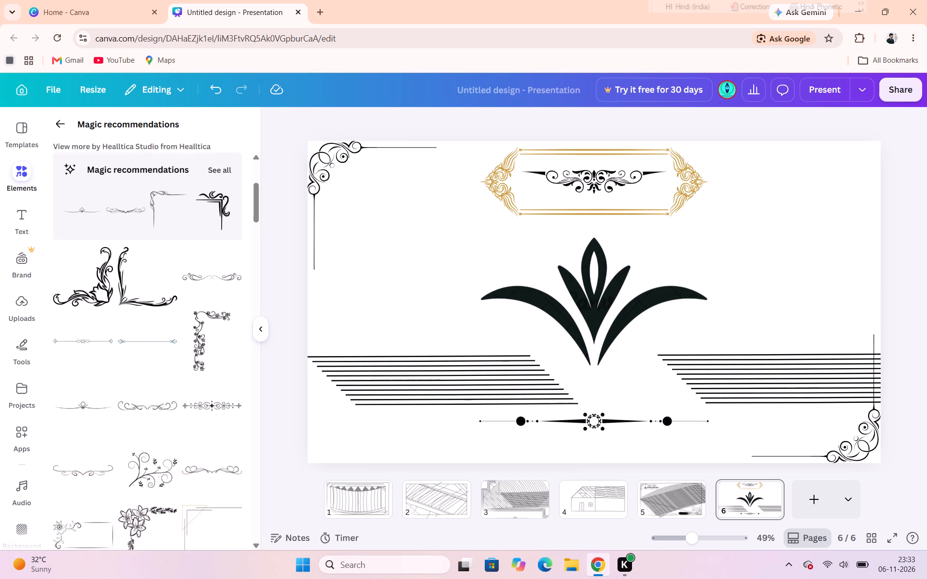
scroll(213, 306, down, 3)
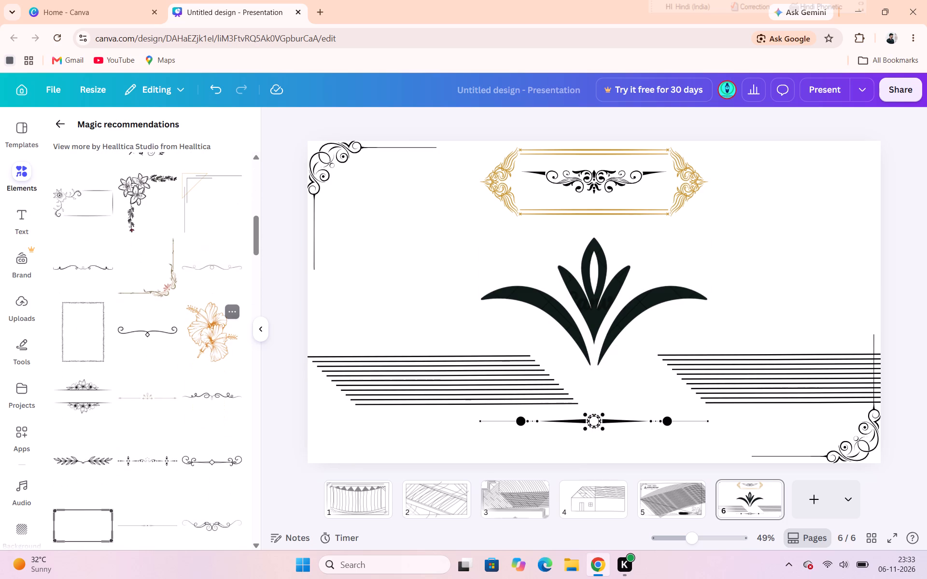
scroll(213, 306, down, 2)
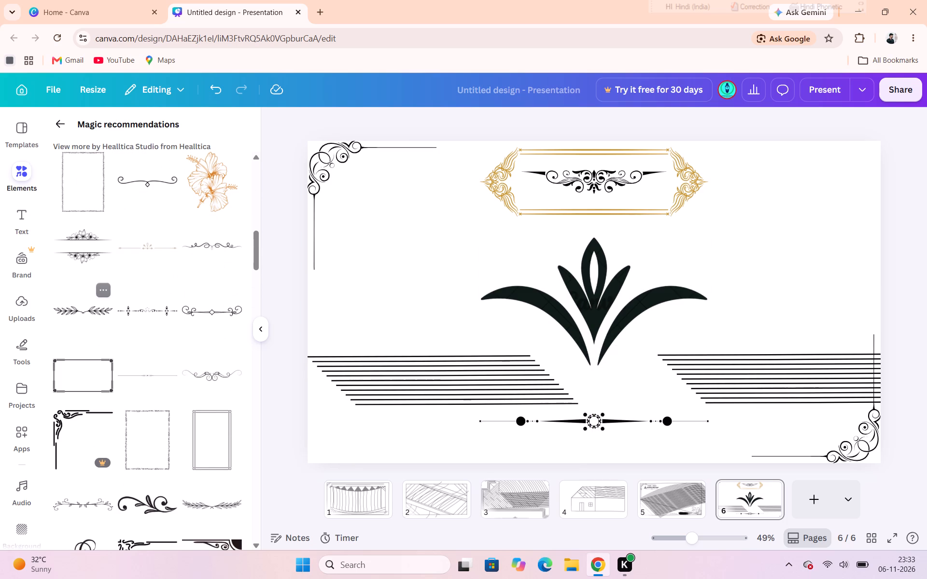
click(99, 305)
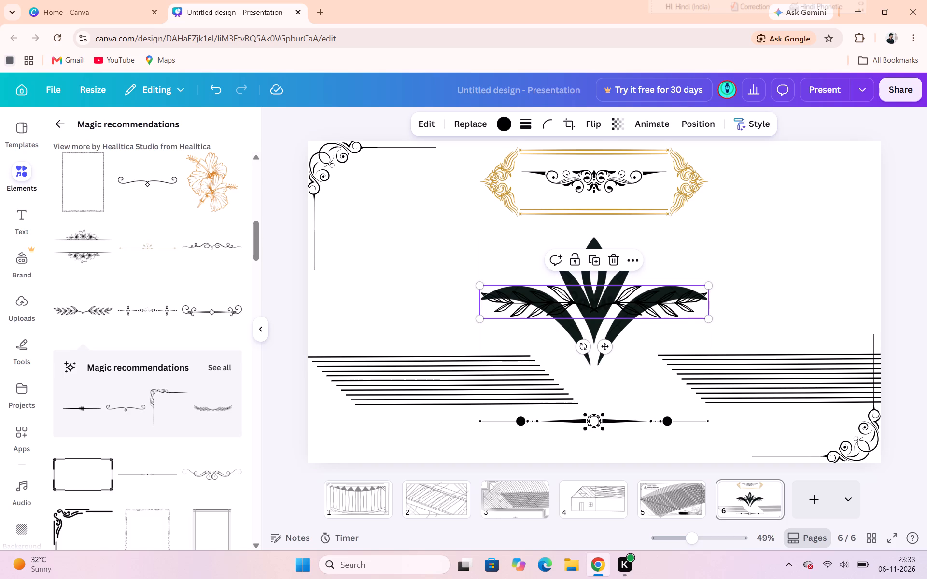
drag(621, 315, 622, 376)
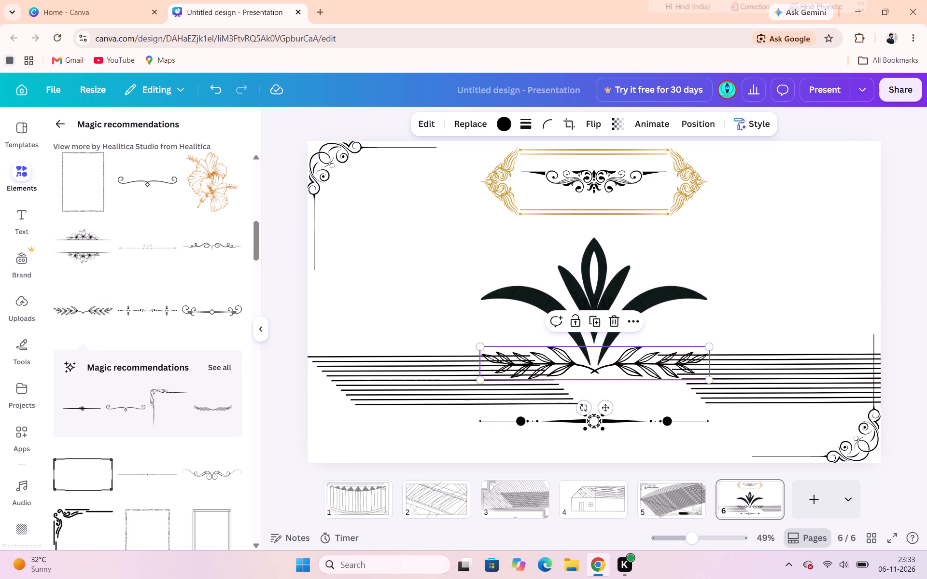
Shrink the leafy-branch divider to less than half its width and centre it just under the leaf ornament's base.
drag(711, 379, 671, 365)
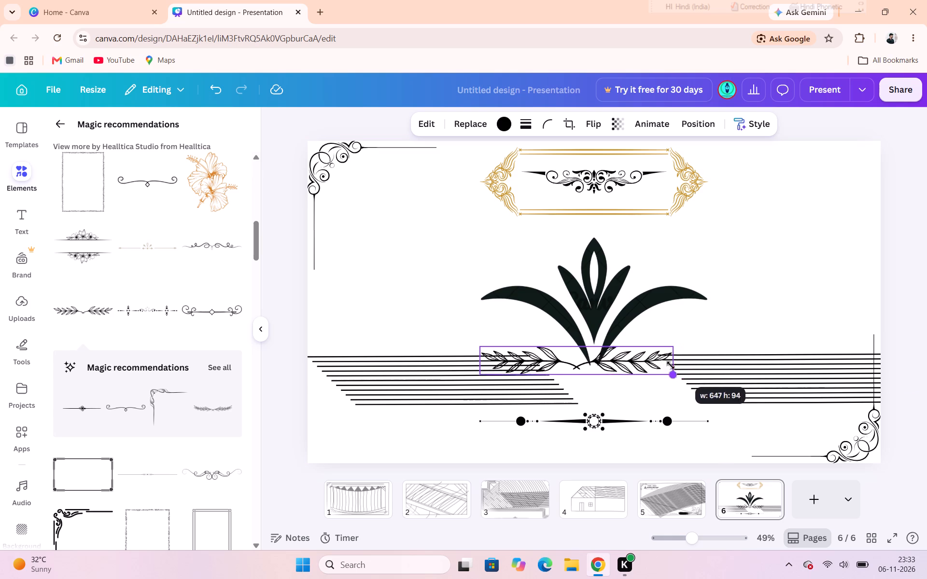
drag(671, 365, 641, 361)
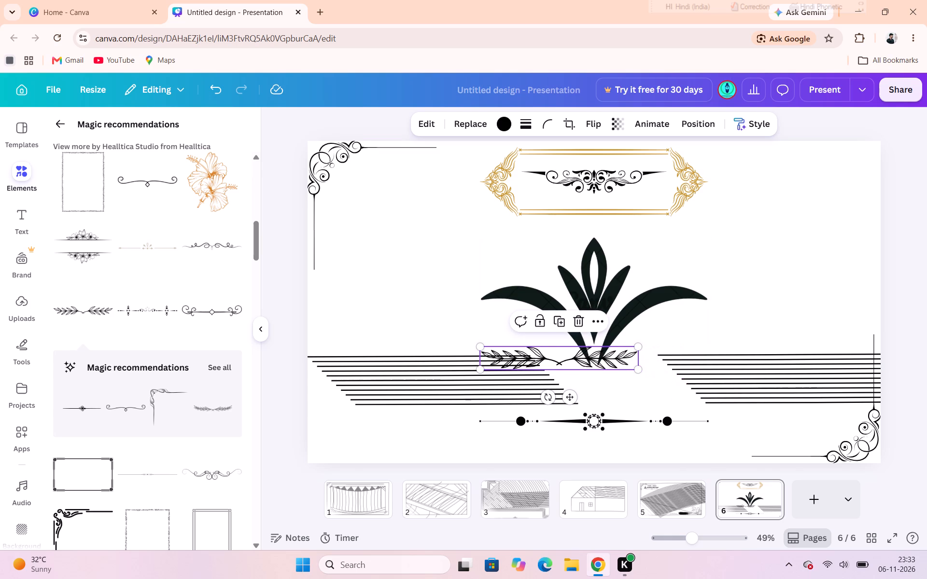
drag(567, 398, 603, 405)
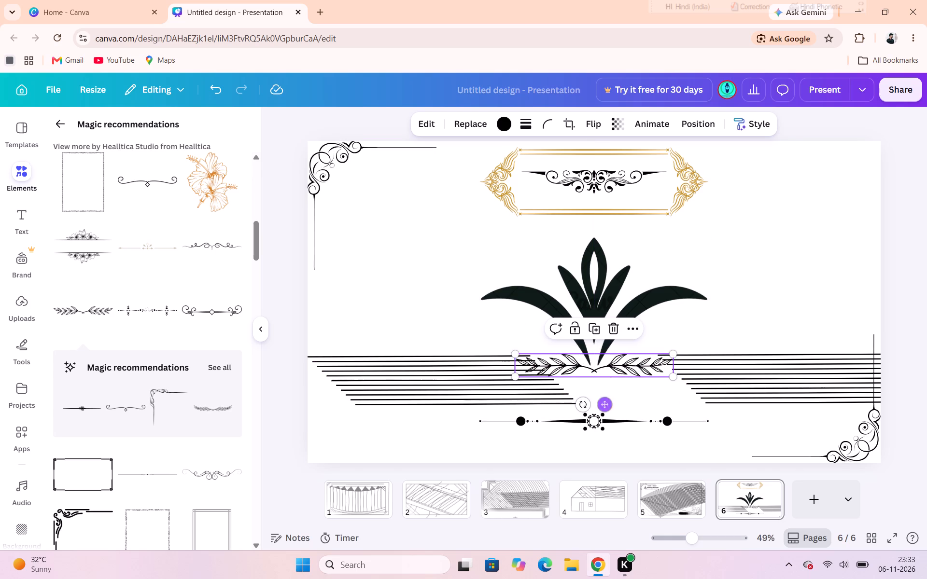
click(672, 349)
drag(673, 351, 621, 361)
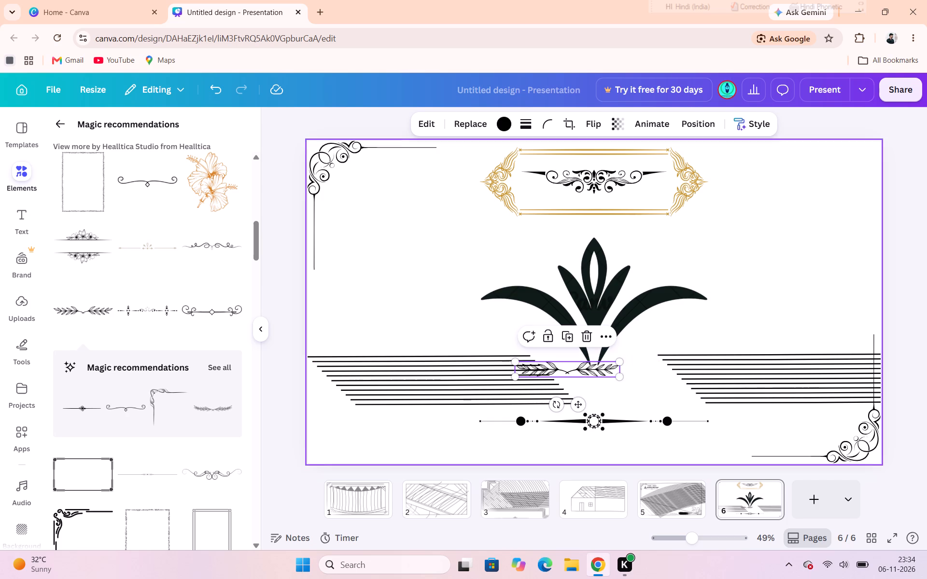
drag(576, 404, 602, 400)
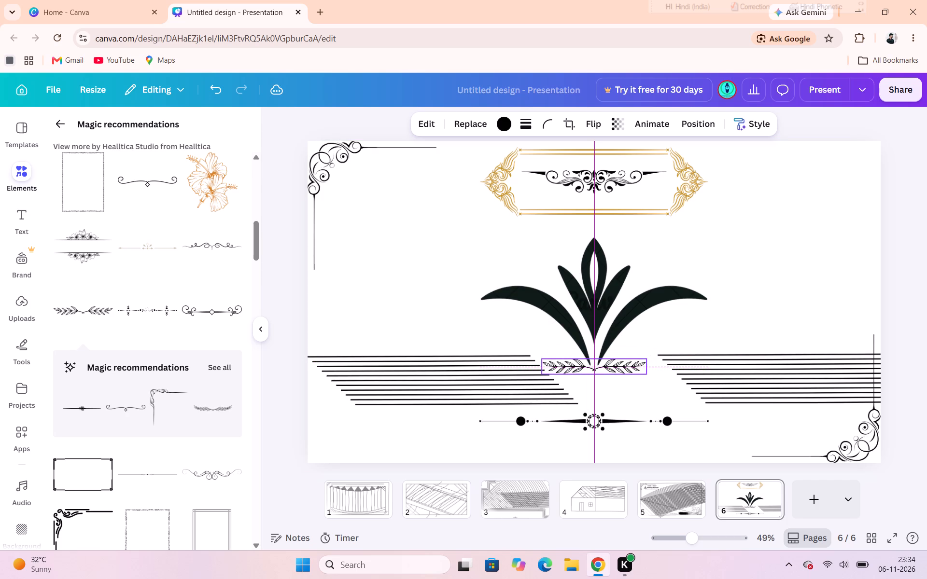
drag(602, 400, 602, 406)
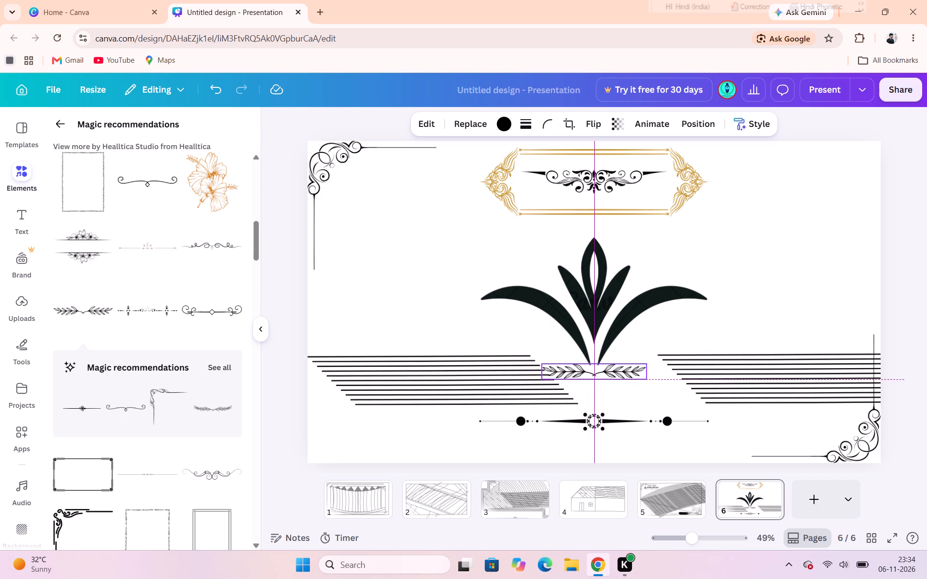
drag(602, 406, 601, 405)
click(721, 265)
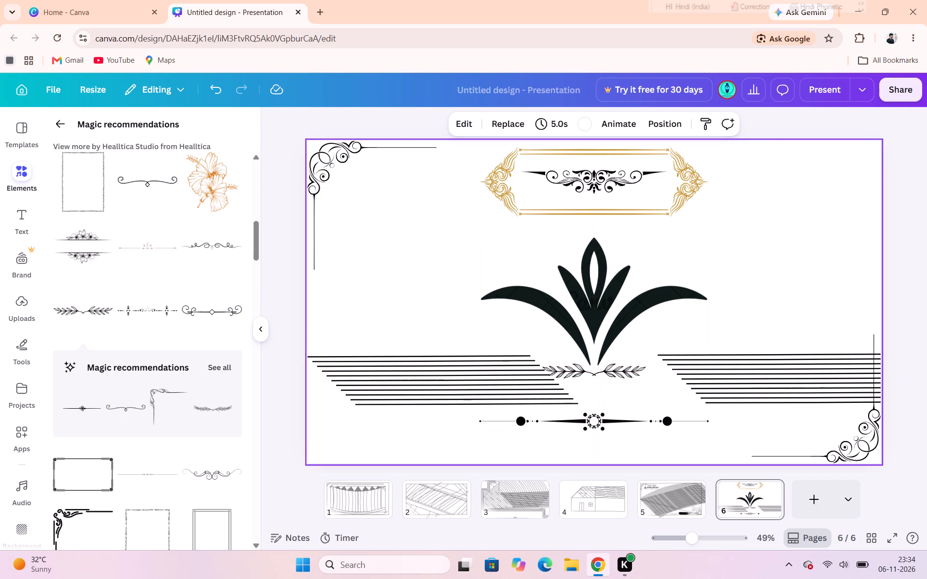
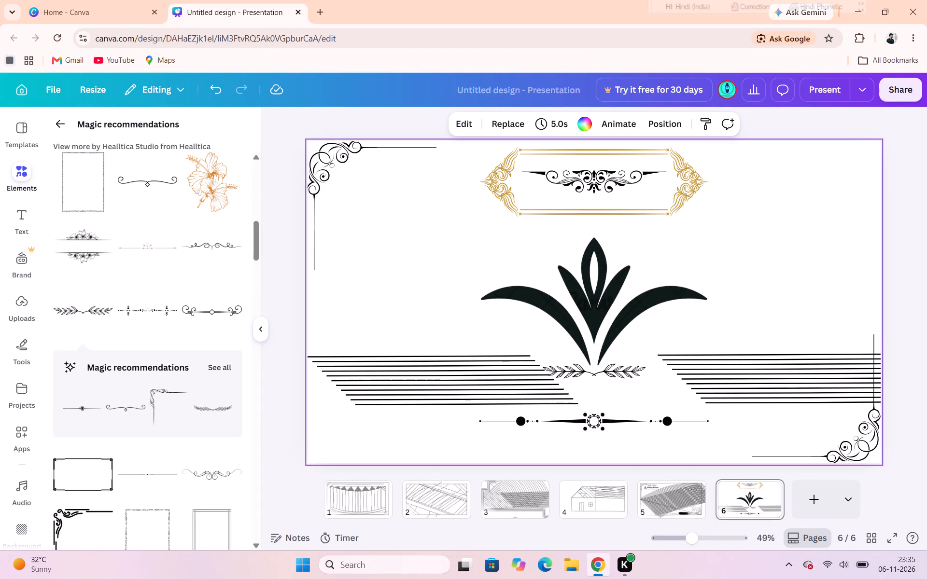
Bring up the drawing tools to continue decorating page 6.
click(18, 357)
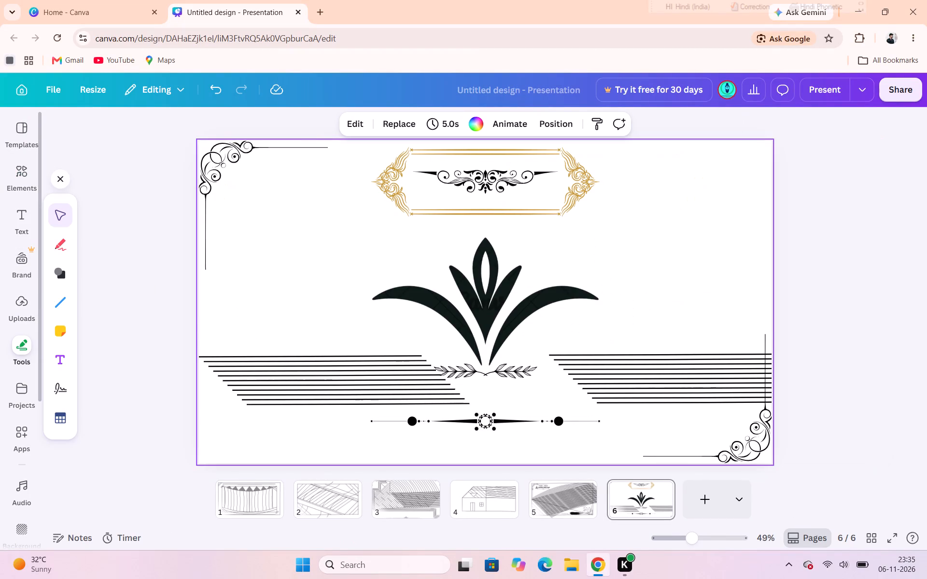
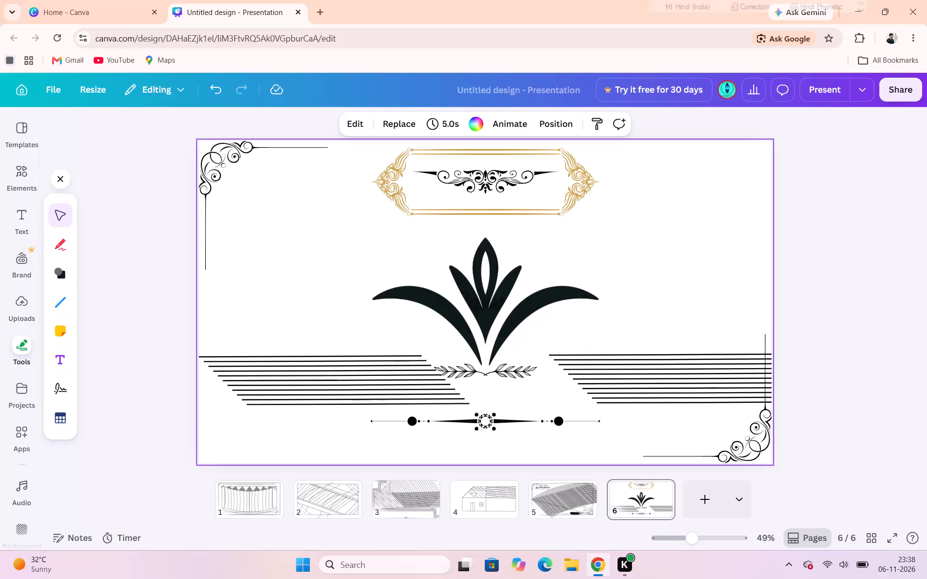
Draw a nearly horizontal black line about 1,748 long across page 6, just below the gold frame.
click(61, 361)
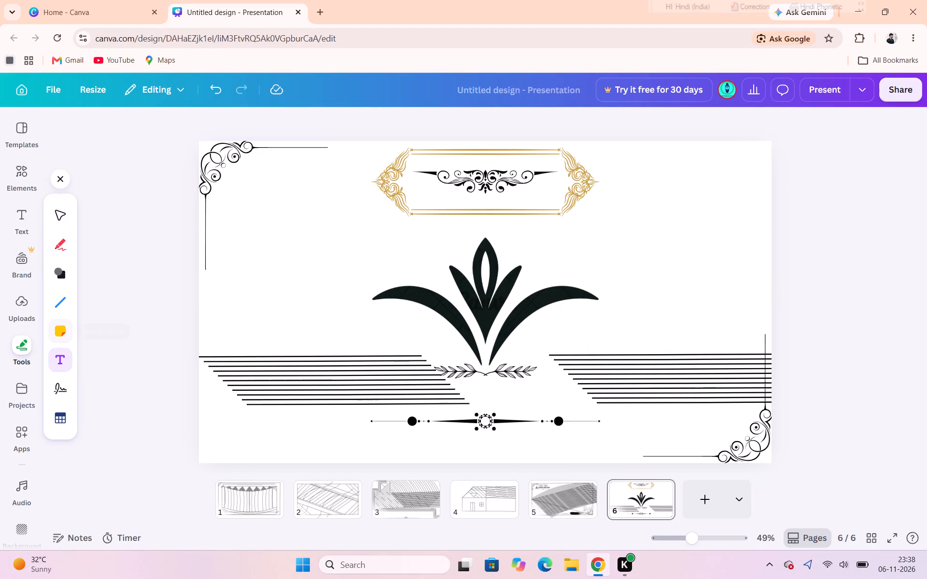
click(59, 305)
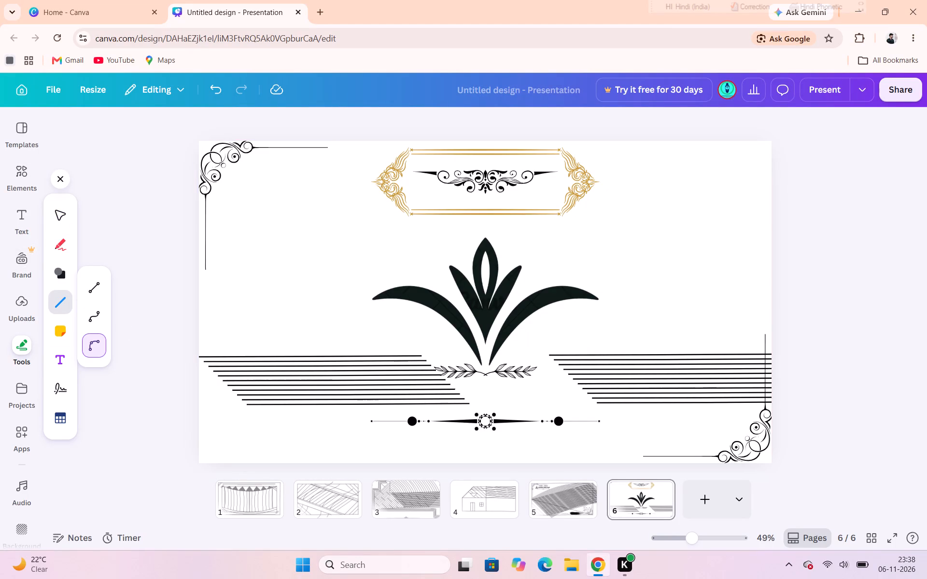
drag(218, 233, 760, 229)
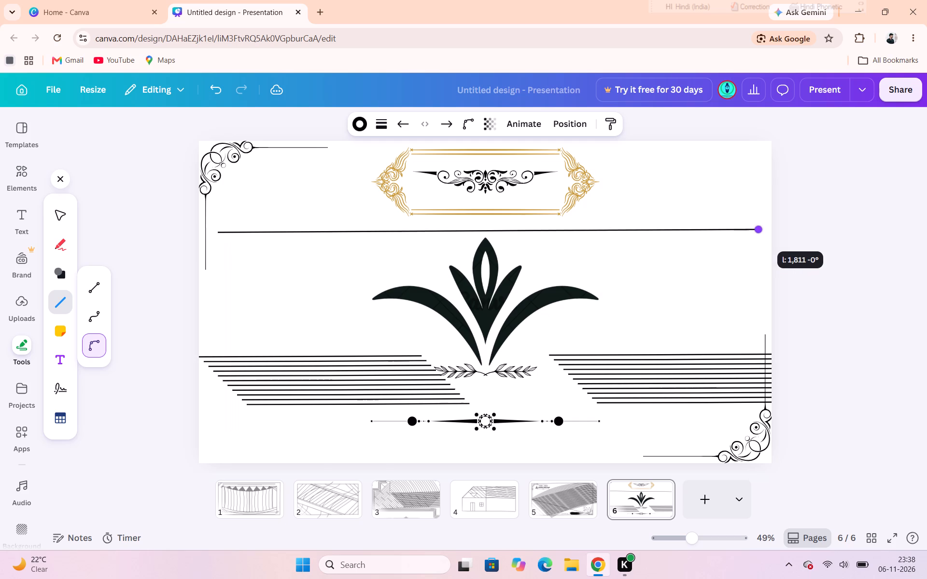
drag(760, 229, 738, 236)
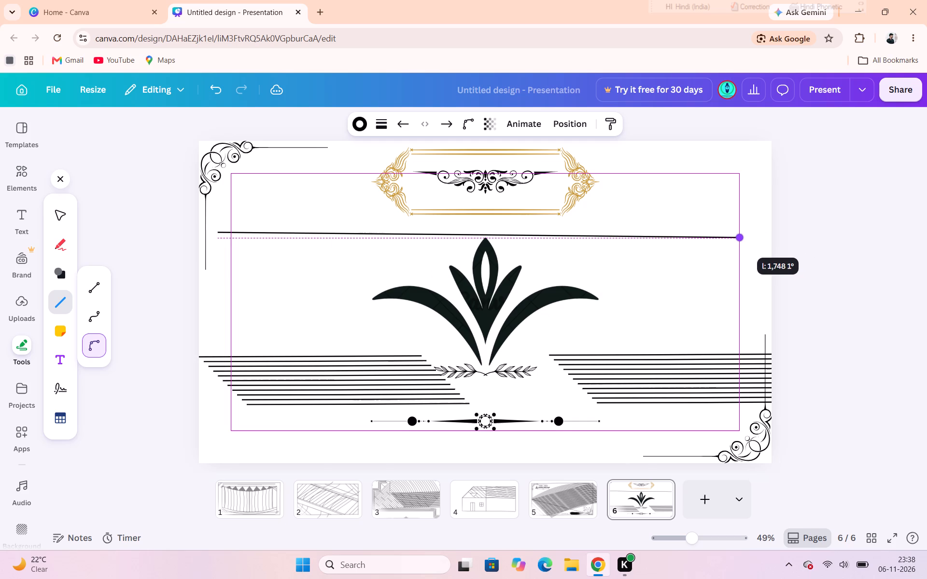
drag(738, 236, 736, 235)
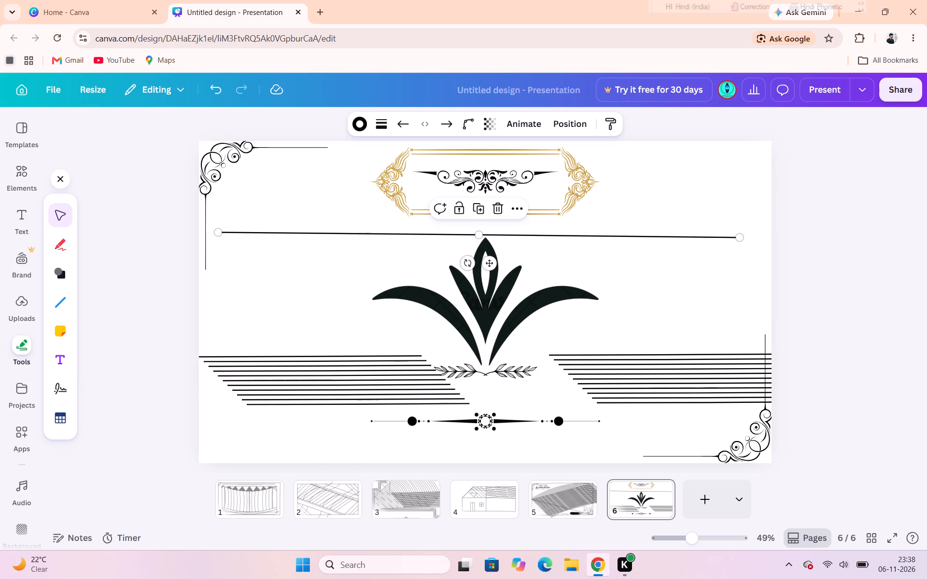
Move the new line into the gap between the gold frame and the leaf ornament, and shorten it to about 1,625.
click(400, 229)
drag(299, 234, 333, 241)
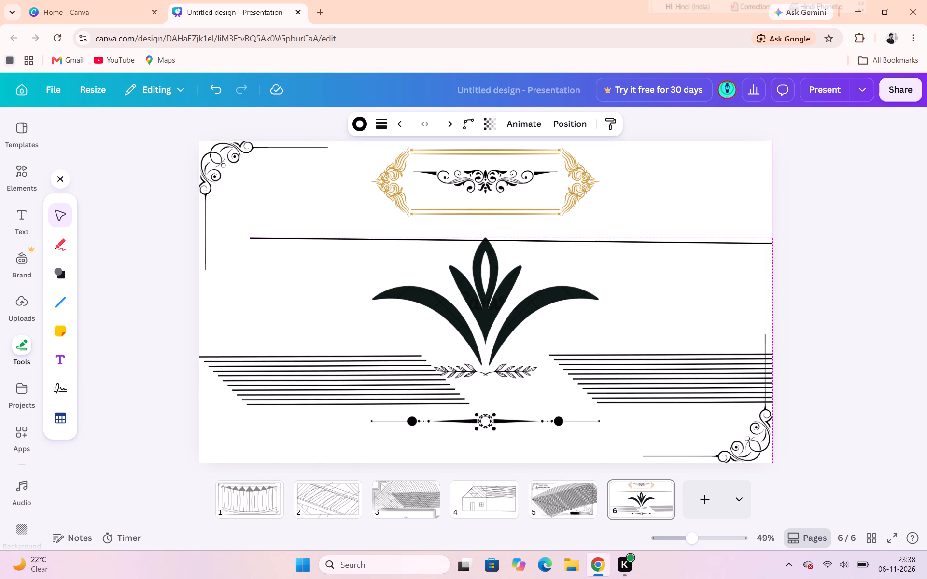
drag(333, 241, 313, 226)
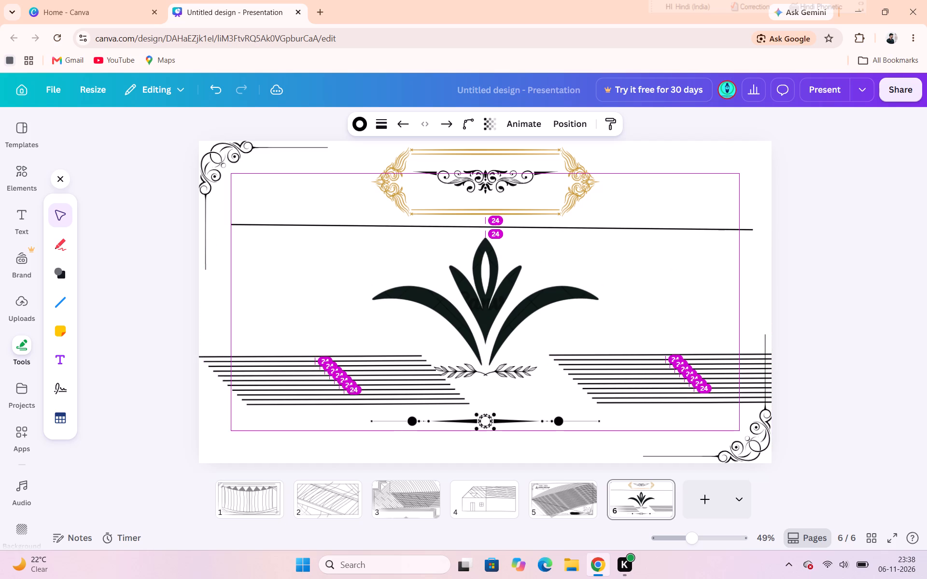
drag(313, 226, 312, 227)
drag(754, 229, 735, 228)
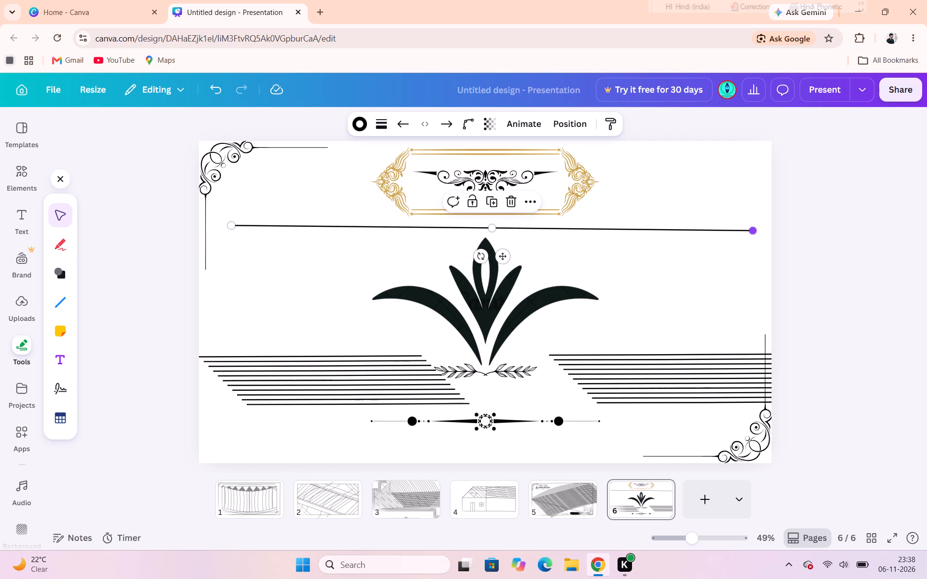
drag(735, 228, 726, 235)
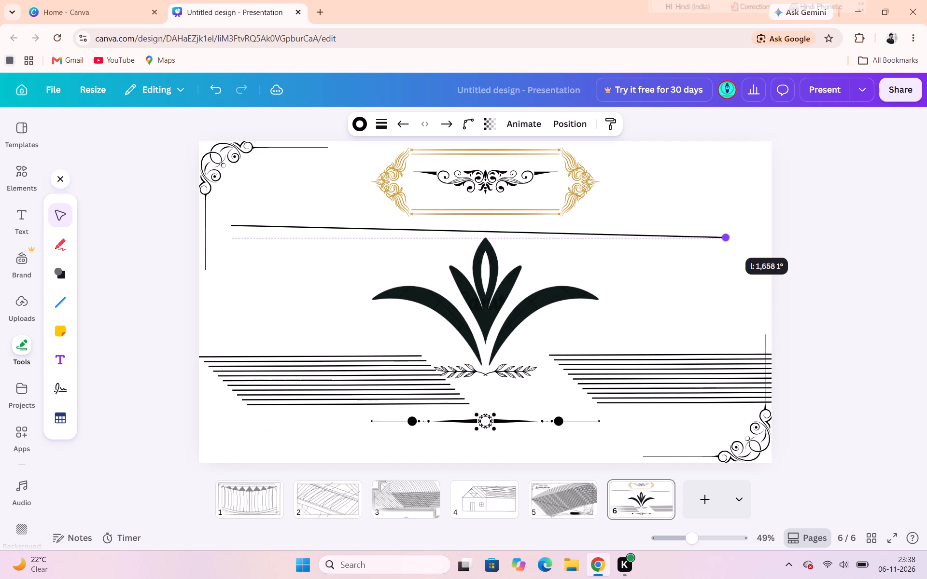
drag(726, 235, 714, 227)
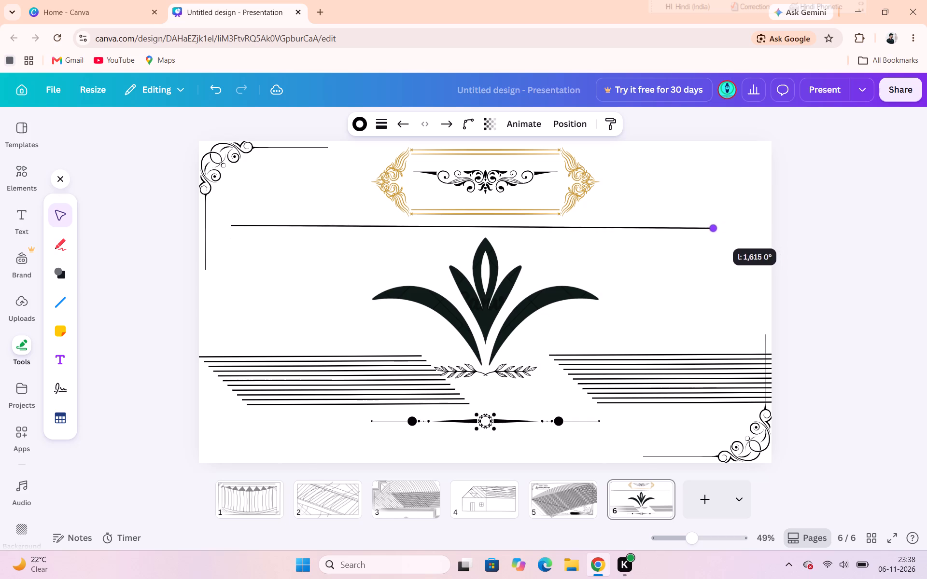
drag(714, 227, 723, 230)
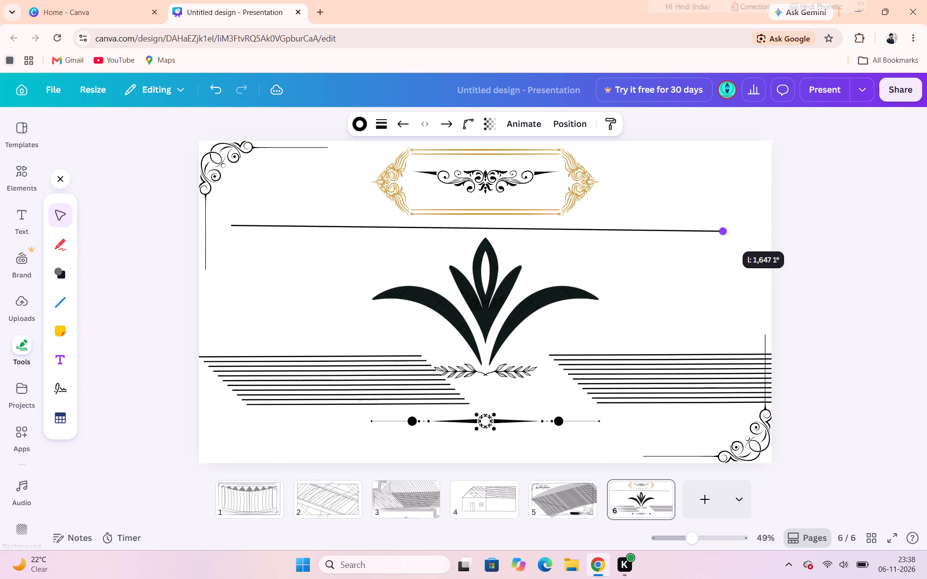
drag(723, 230, 725, 224)
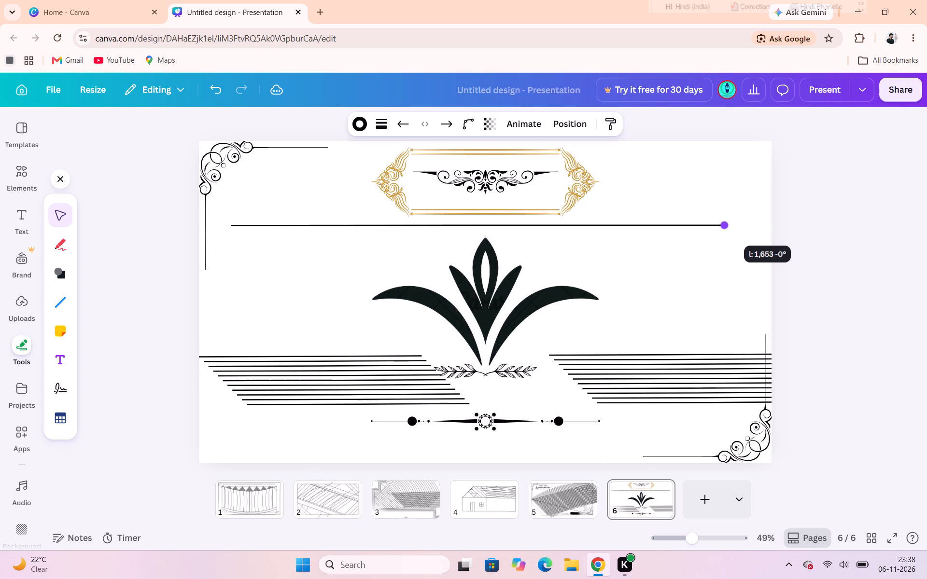
drag(725, 224, 716, 226)
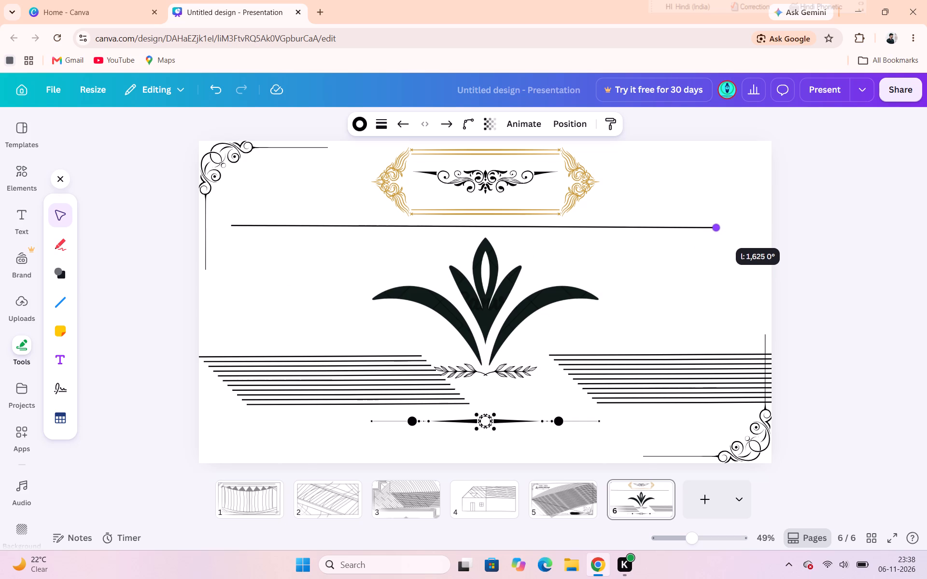
drag(716, 226, 717, 226)
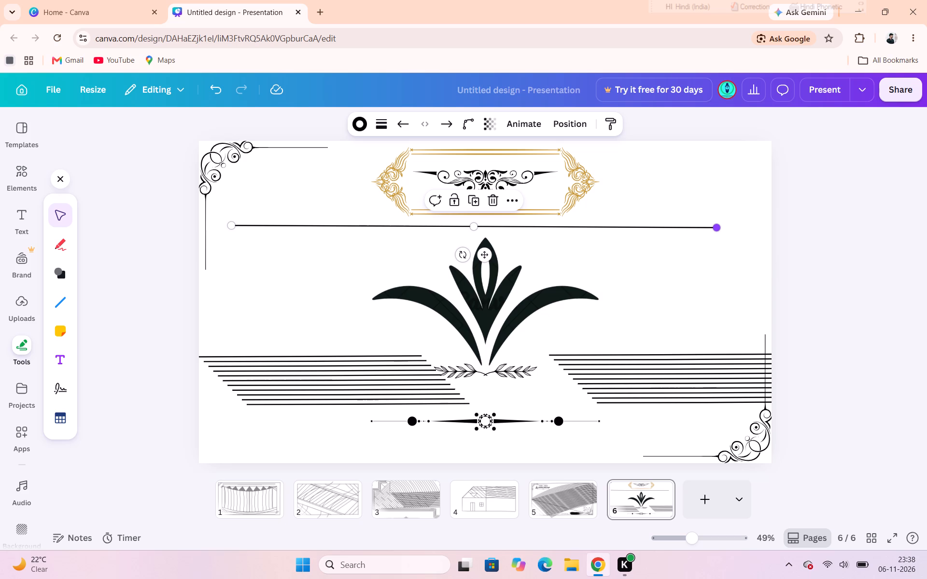
Duplicate the horizontal line twice to form three closely spaced parallel lines above the leaf ornament.
click(516, 226)
click(462, 224)
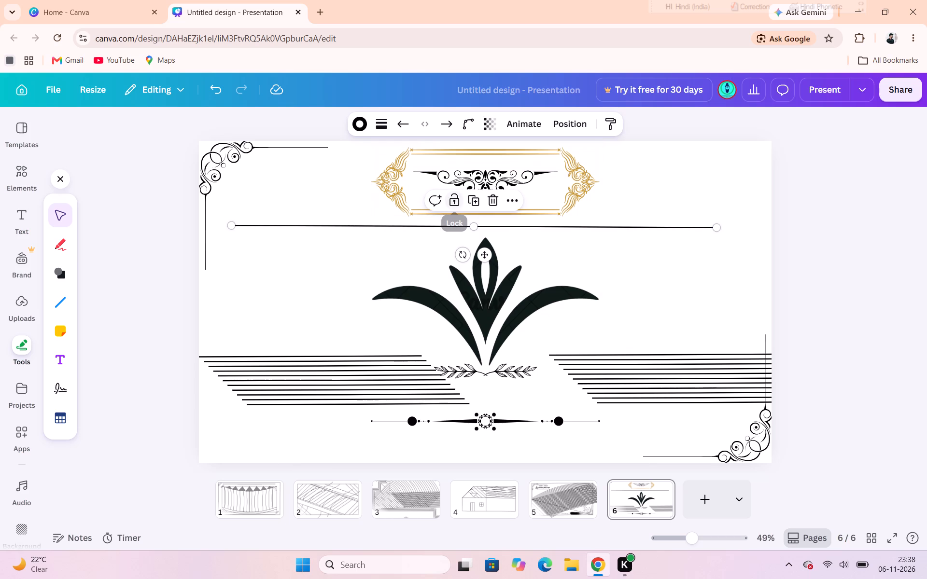
click(469, 201)
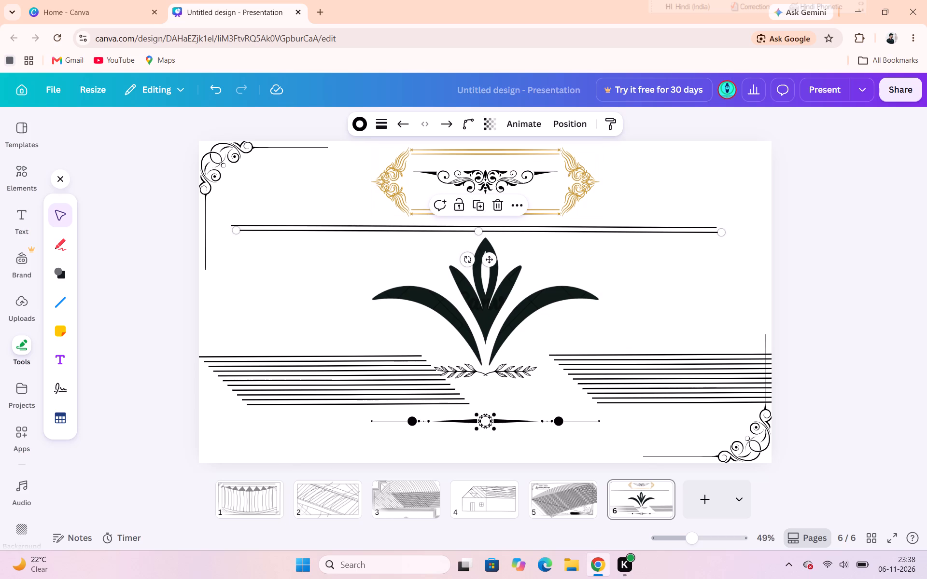
click(478, 199)
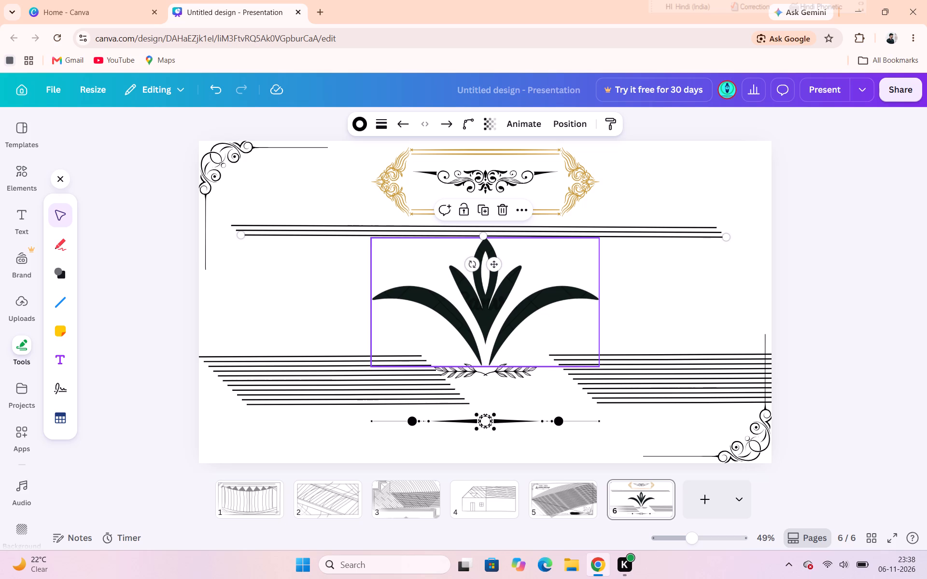
Draw a straight vertical line about 399 long from the left end of the lowest horizontal line down to the left line stack.
drag(66, 307, 60, 310)
click(60, 310)
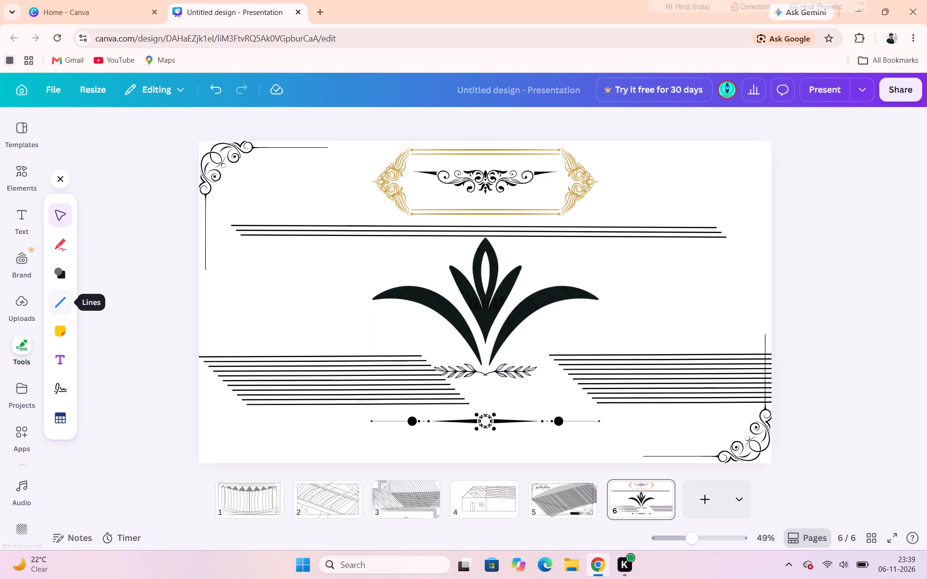
click(69, 297)
click(99, 285)
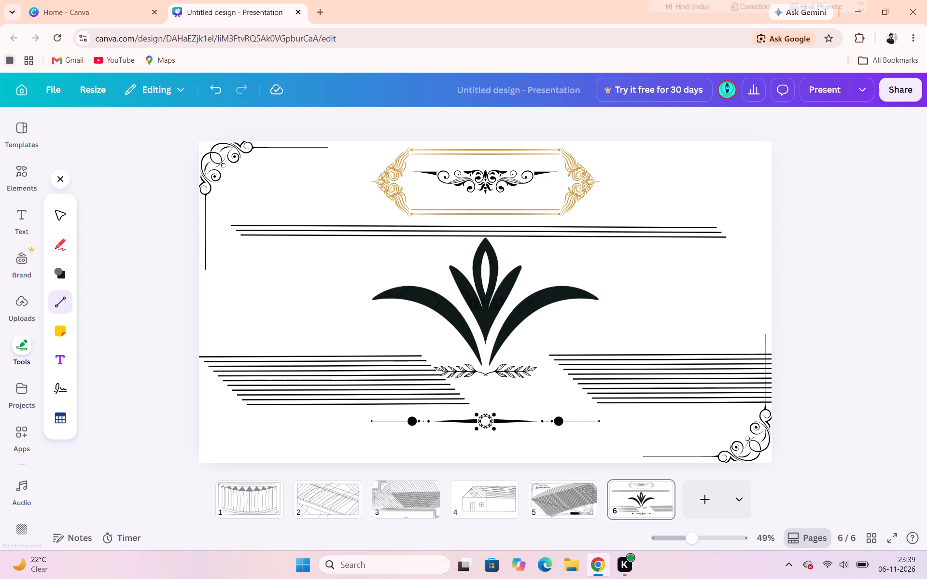
drag(241, 235, 237, 309)
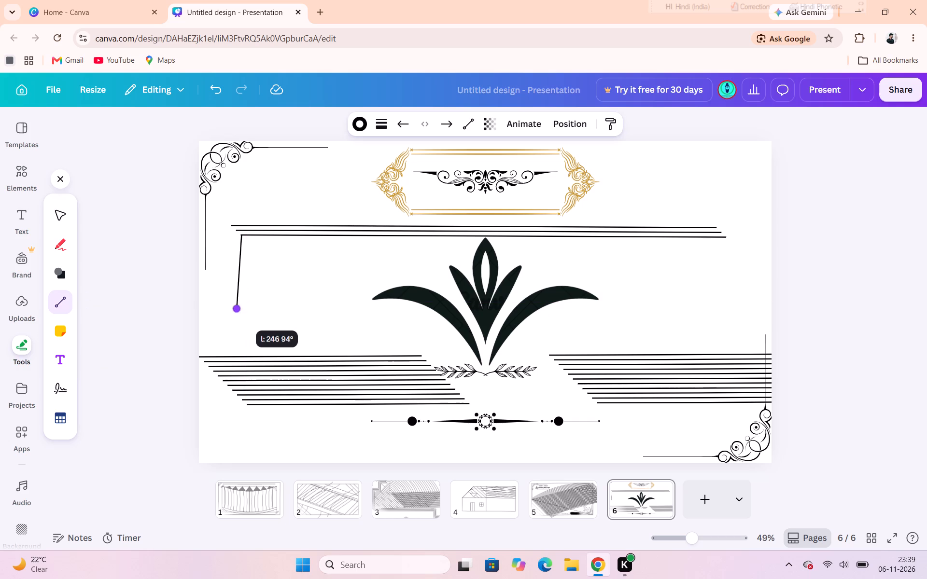
drag(237, 309, 241, 352)
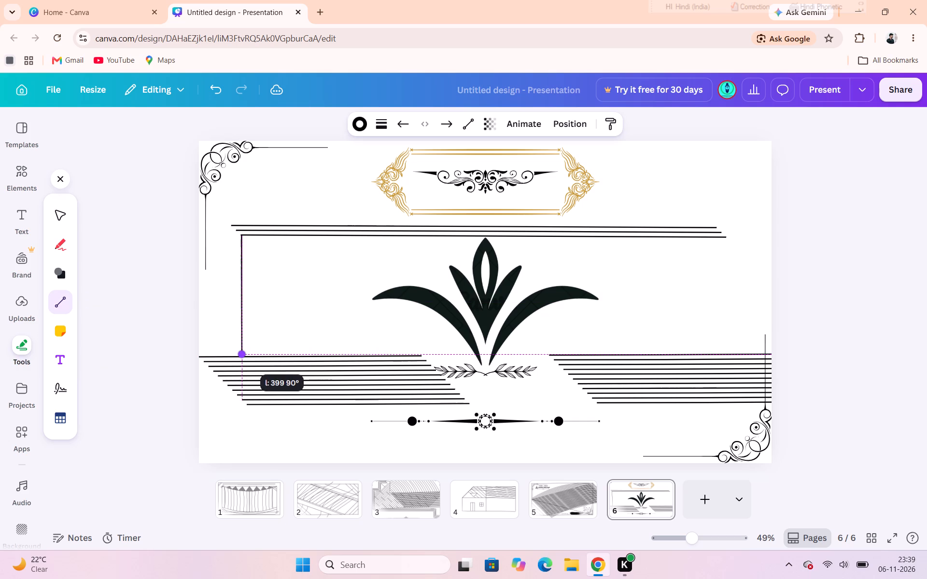
drag(241, 352, 242, 351)
click(327, 310)
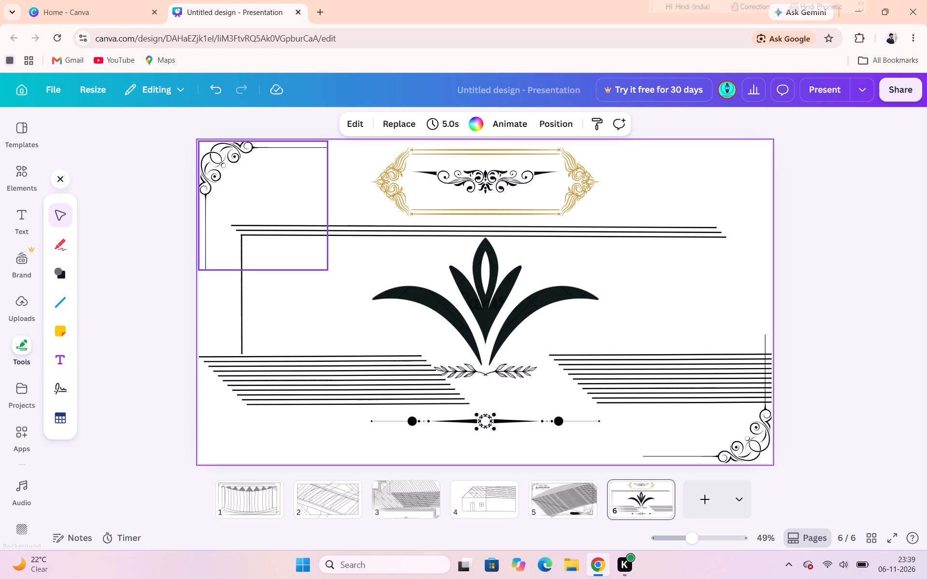
Duplicate the vertical line, align the copy with the left end of the top horizontal line, and extend it to the line stack.
click(237, 257)
click(239, 213)
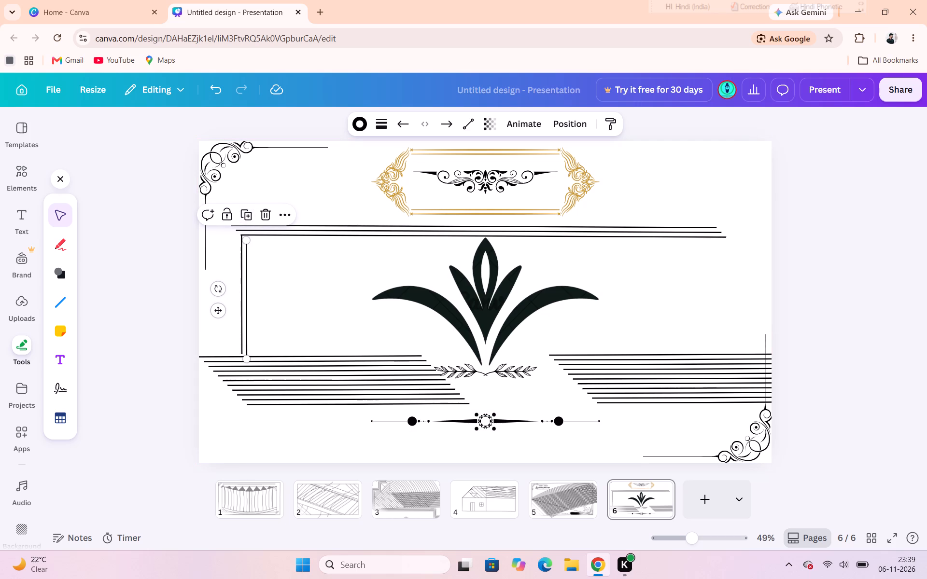
drag(246, 299, 227, 283)
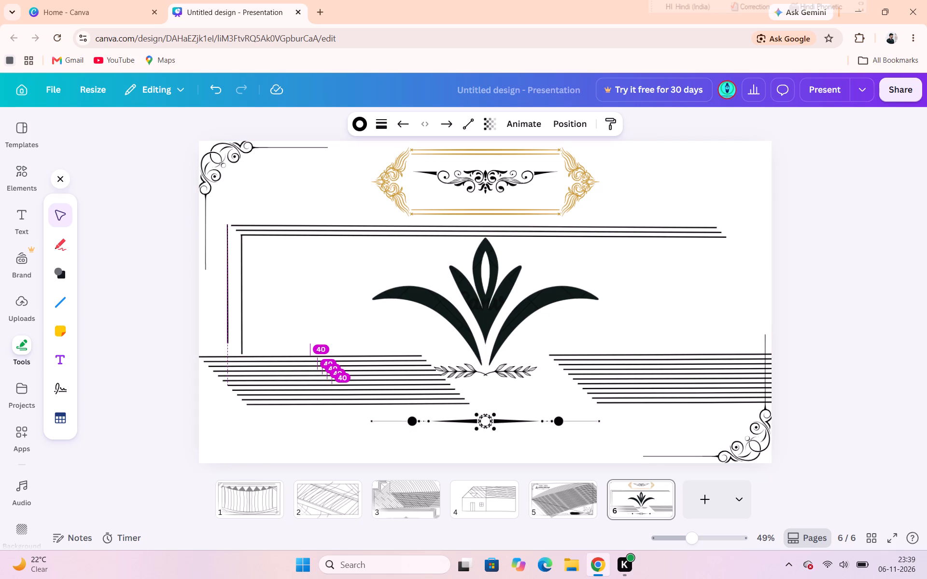
drag(227, 283, 232, 285)
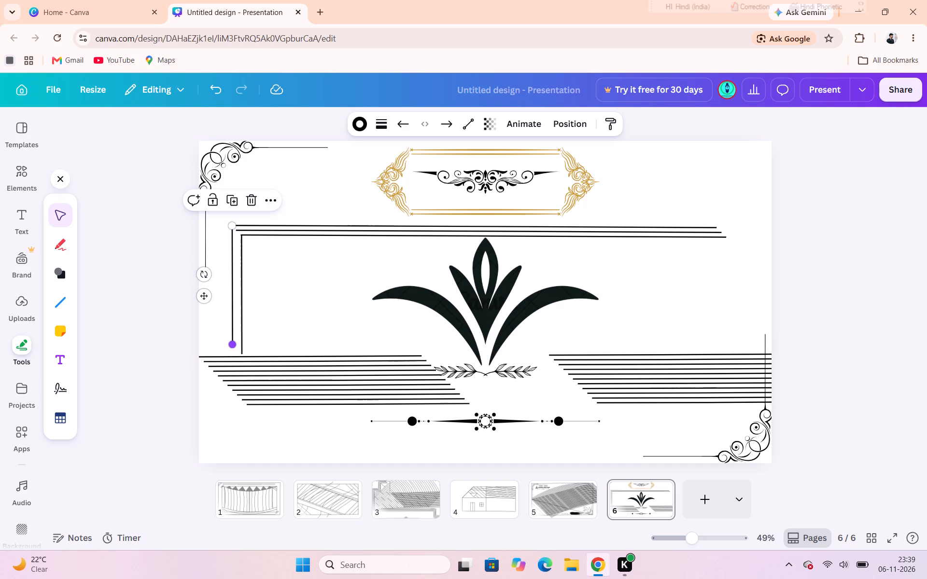
drag(234, 345, 234, 356)
click(311, 326)
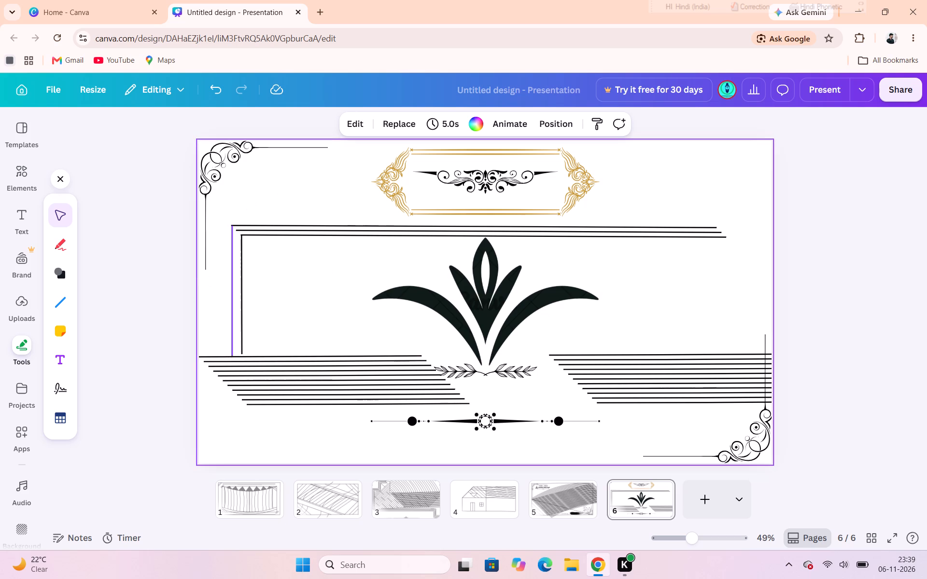
Duplicate the outer vertical line and place the copy midway between the two verticals, starting at the middle horizontal line's end.
click(242, 251)
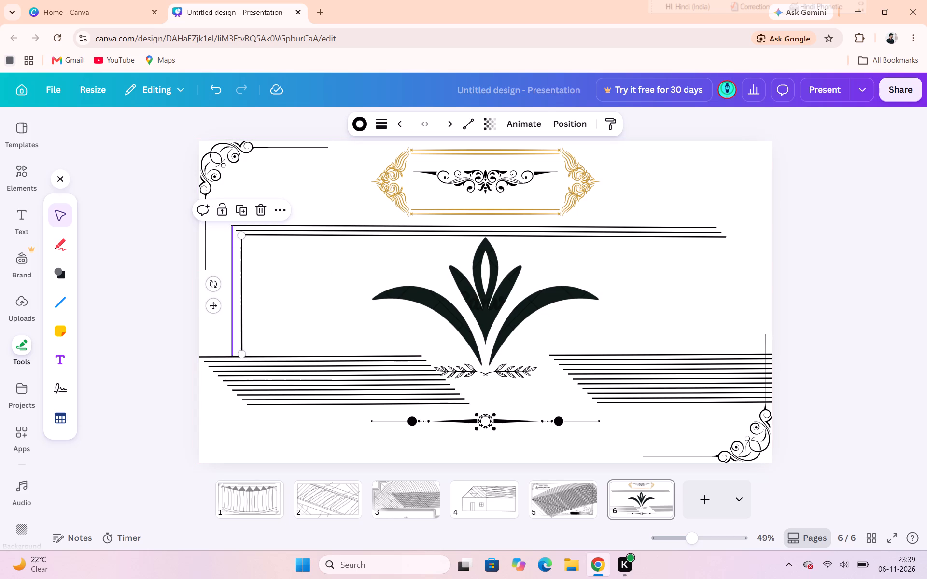
click(235, 251)
click(228, 202)
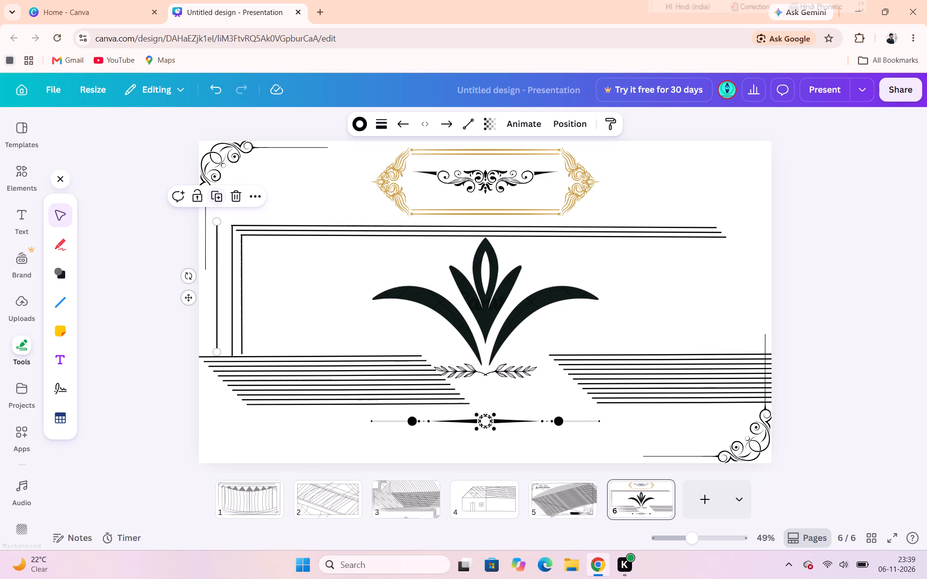
drag(217, 273, 243, 281)
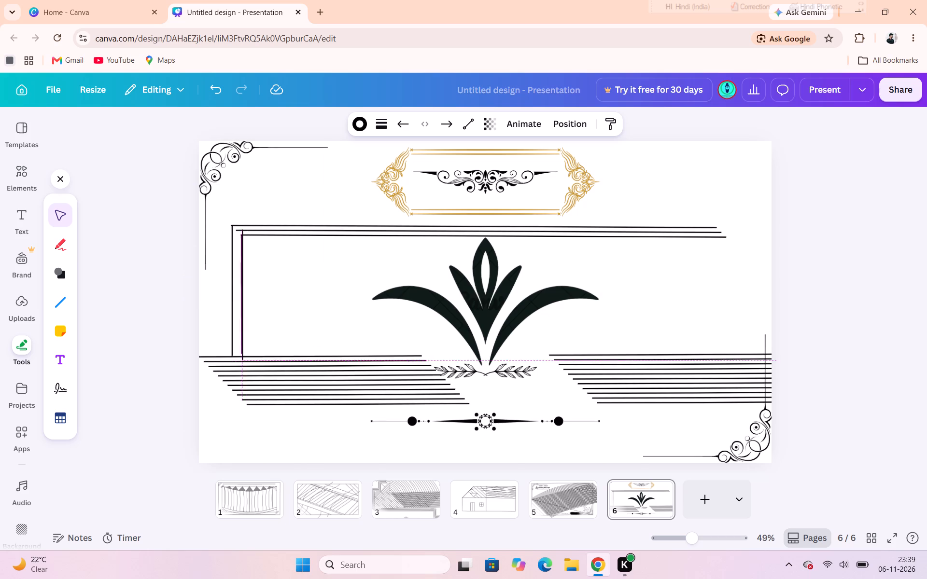
drag(243, 281, 237, 280)
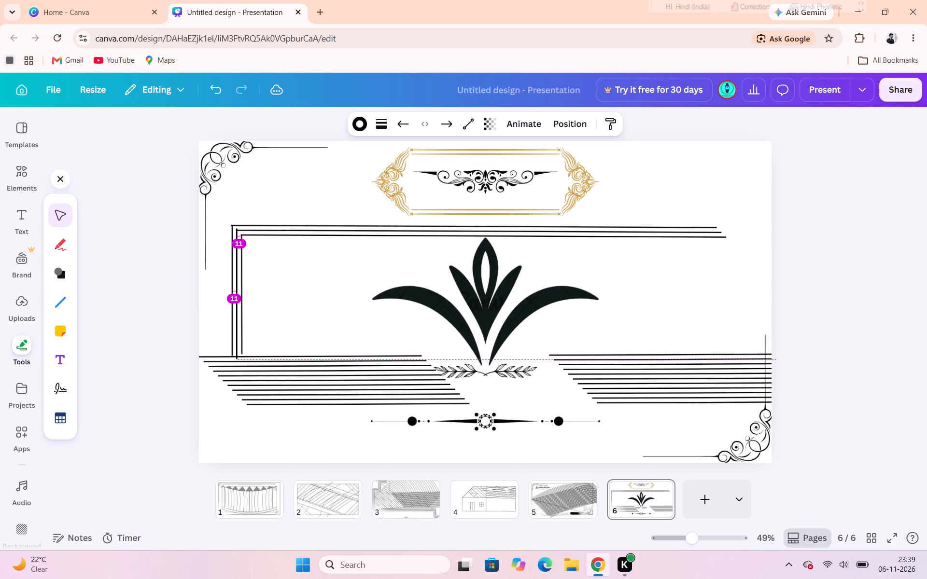
drag(237, 280, 237, 282)
click(269, 288)
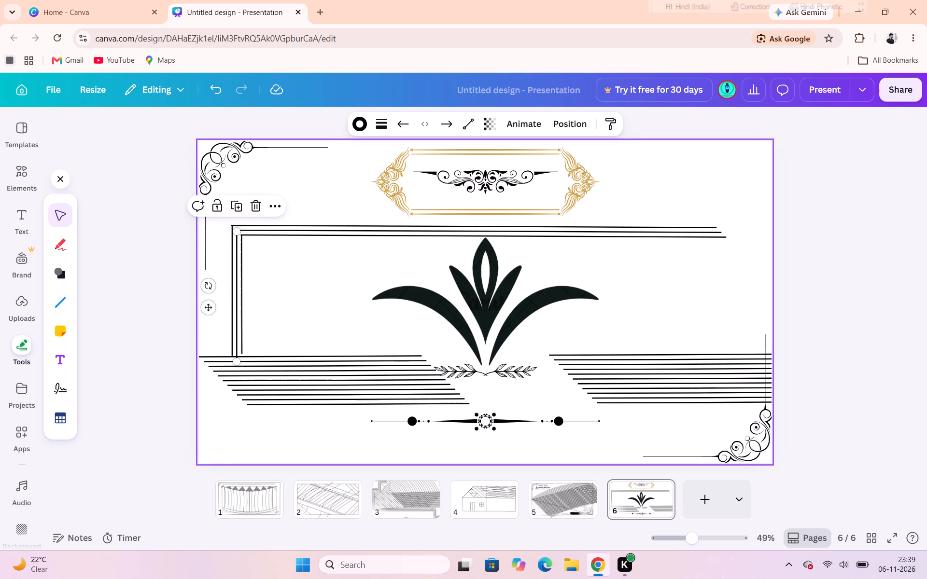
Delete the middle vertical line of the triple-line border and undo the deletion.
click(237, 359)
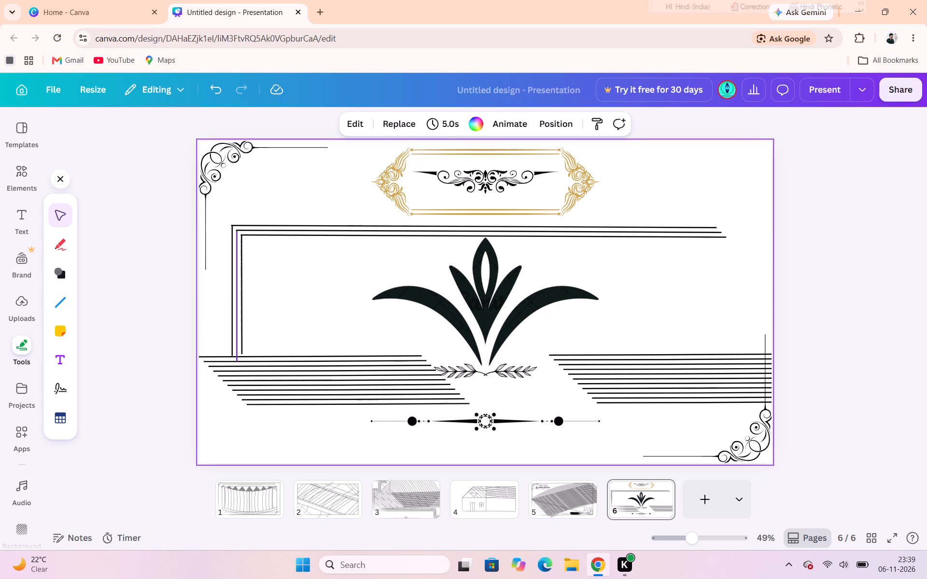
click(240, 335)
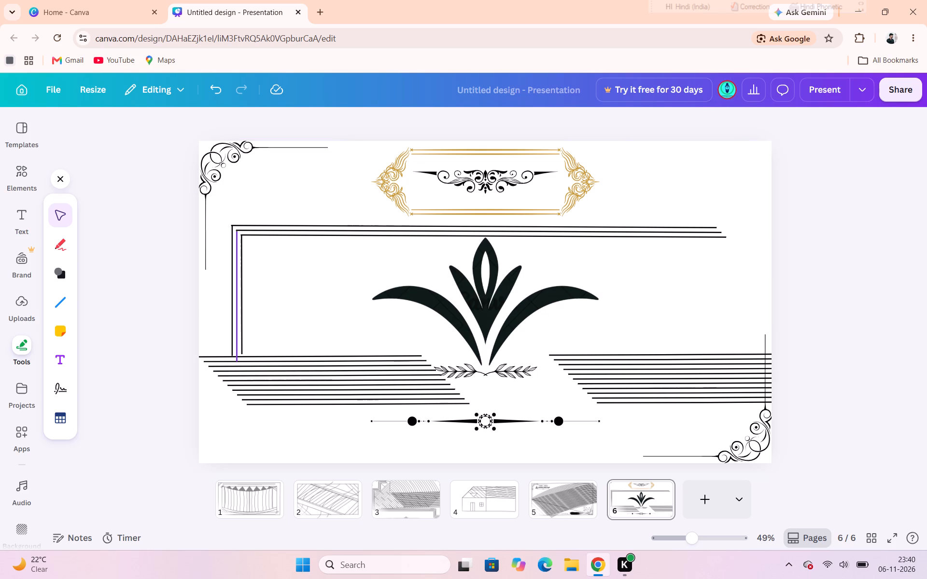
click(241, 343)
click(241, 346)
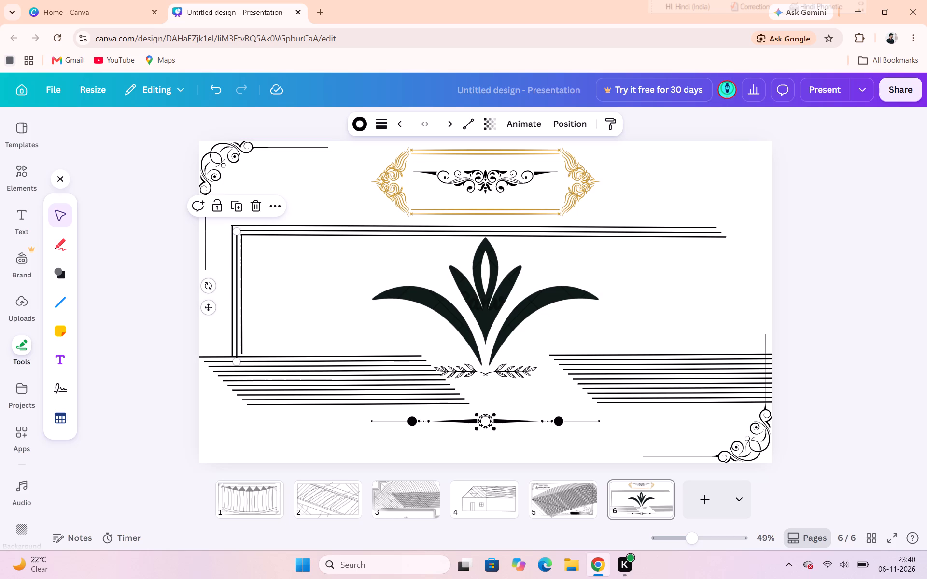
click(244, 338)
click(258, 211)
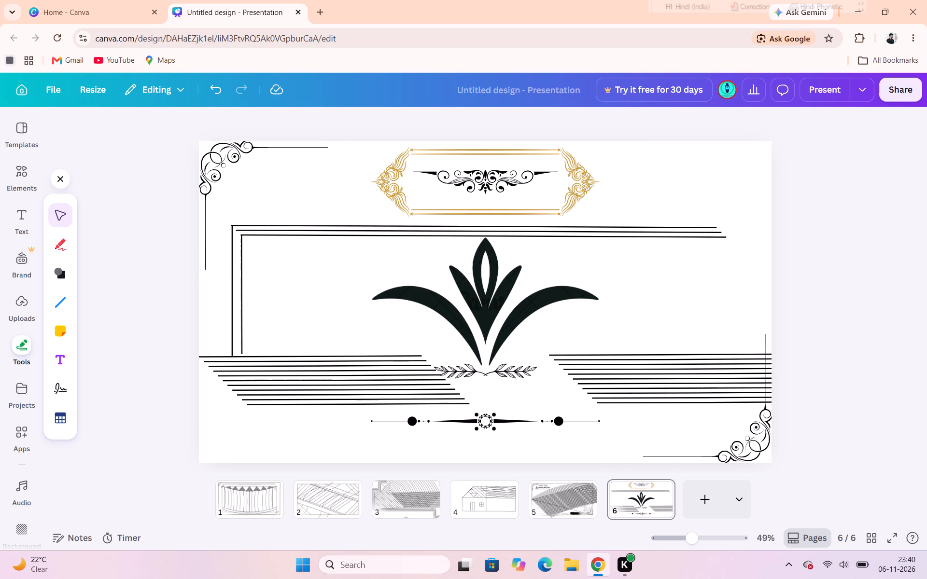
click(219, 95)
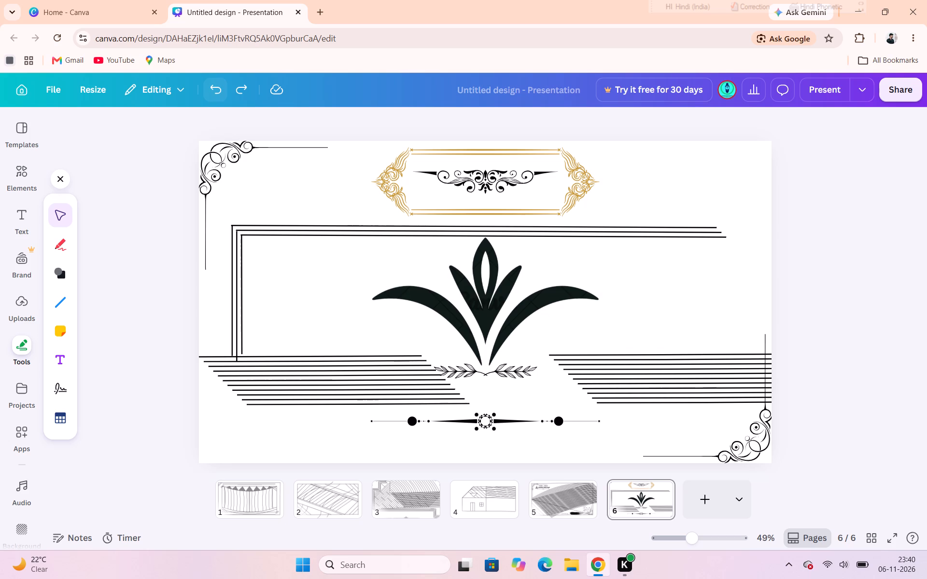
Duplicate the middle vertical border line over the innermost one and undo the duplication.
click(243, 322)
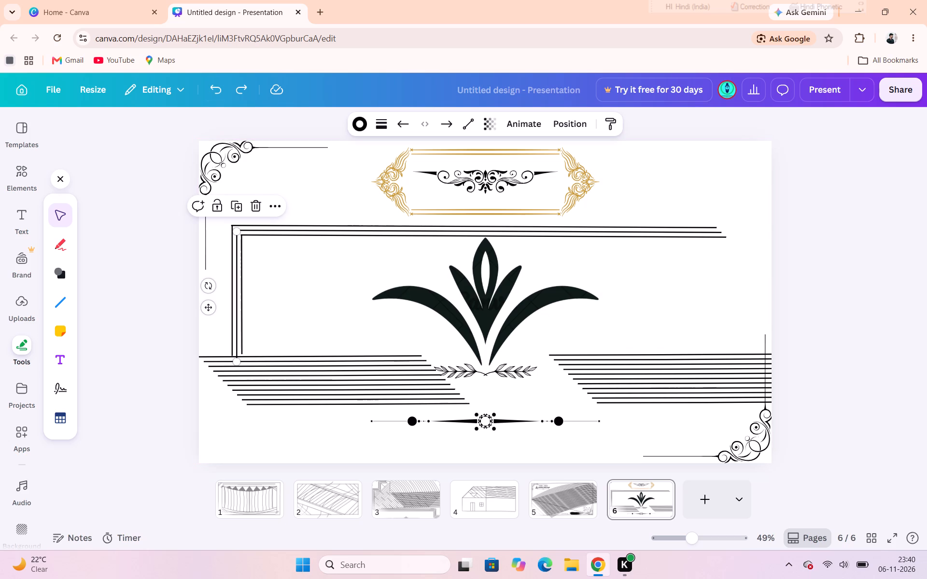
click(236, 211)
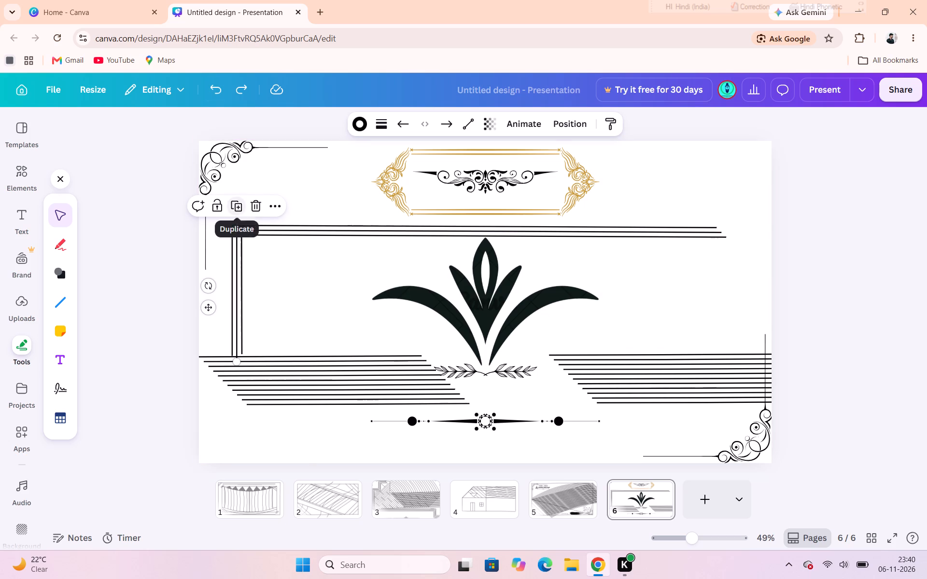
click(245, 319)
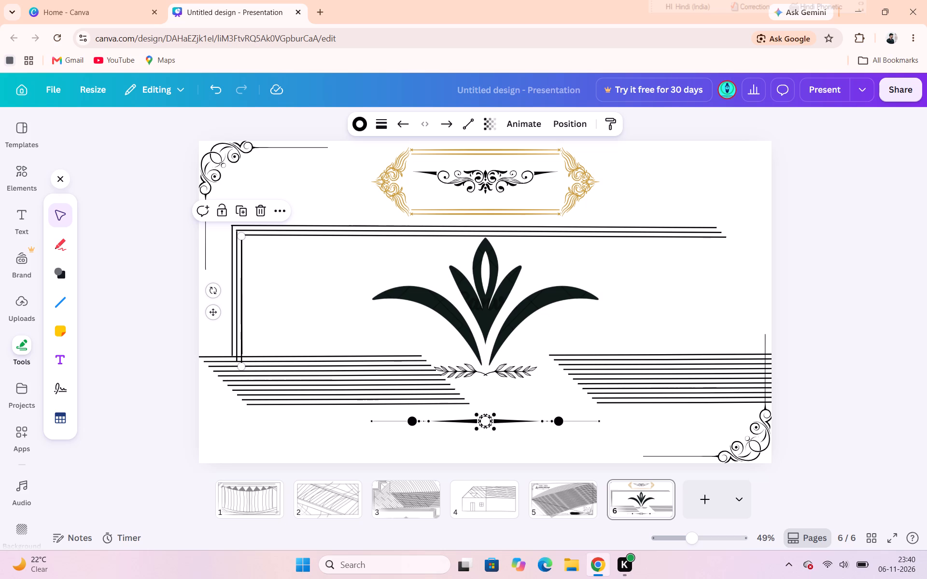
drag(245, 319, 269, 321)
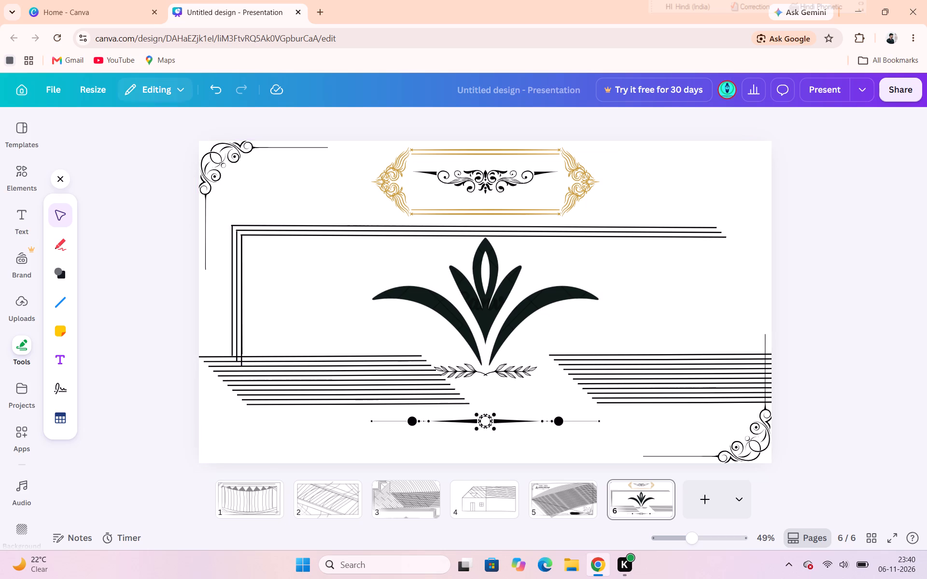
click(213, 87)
Extend the innermost vertical line straight down into the left line stack, to a length of about 434.
click(245, 291)
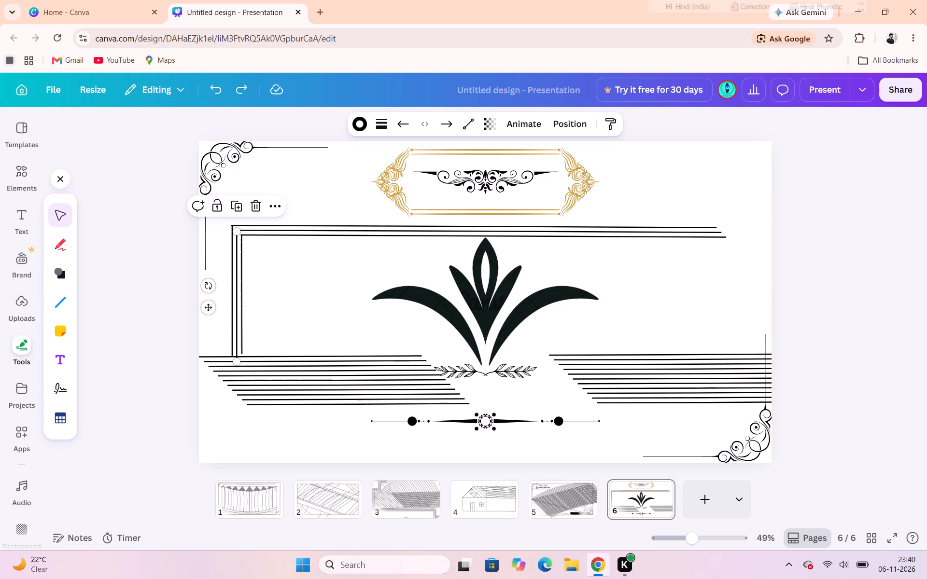
click(248, 252)
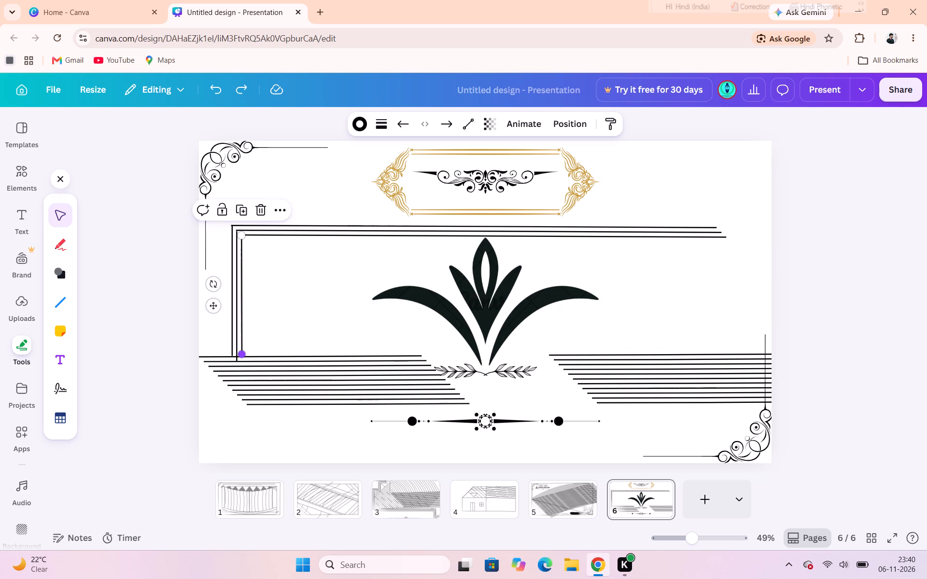
drag(242, 355, 240, 363)
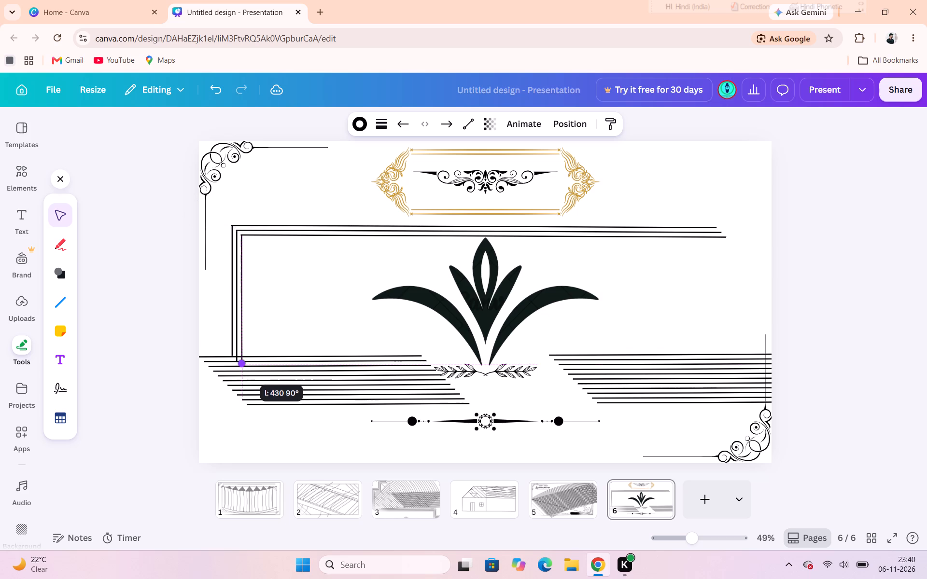
drag(240, 363, 241, 365)
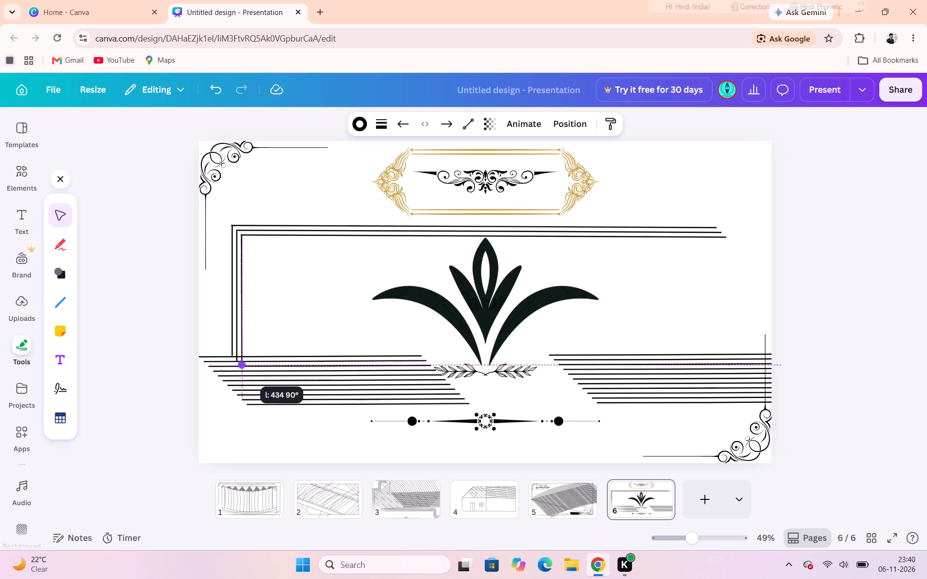
drag(241, 365, 240, 366)
click(307, 304)
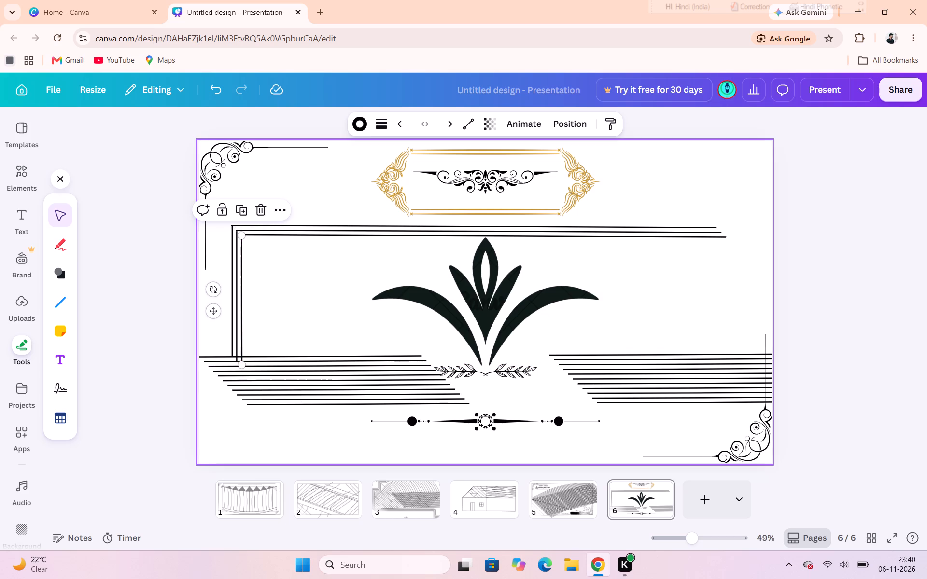
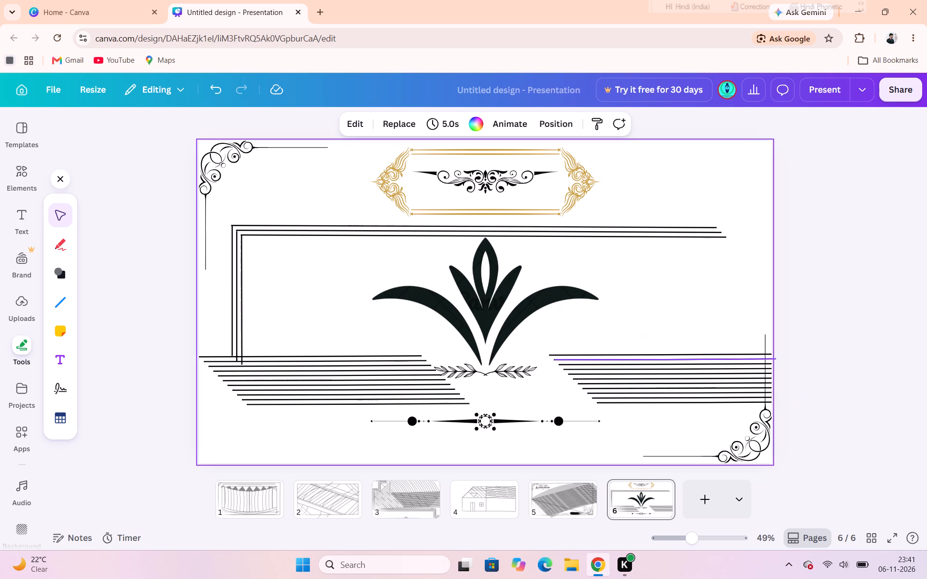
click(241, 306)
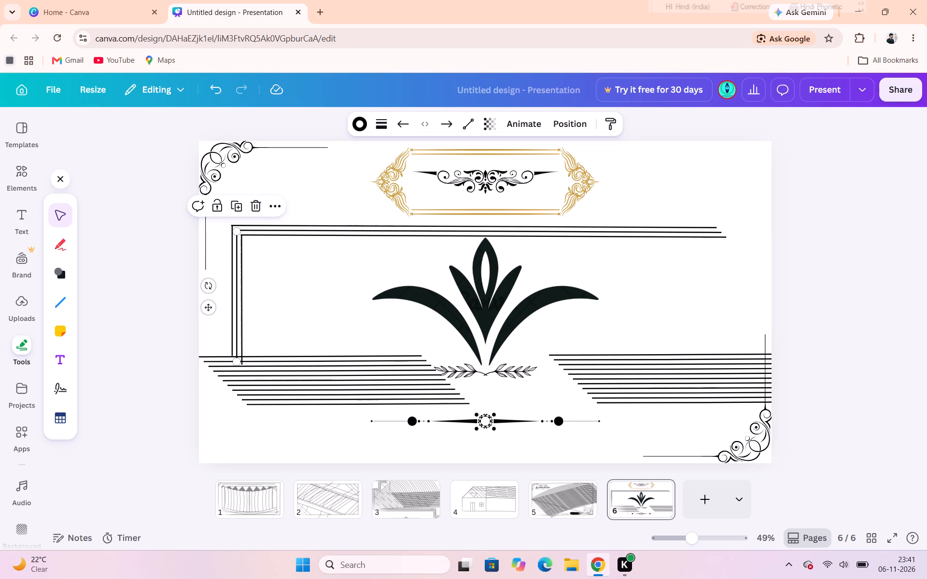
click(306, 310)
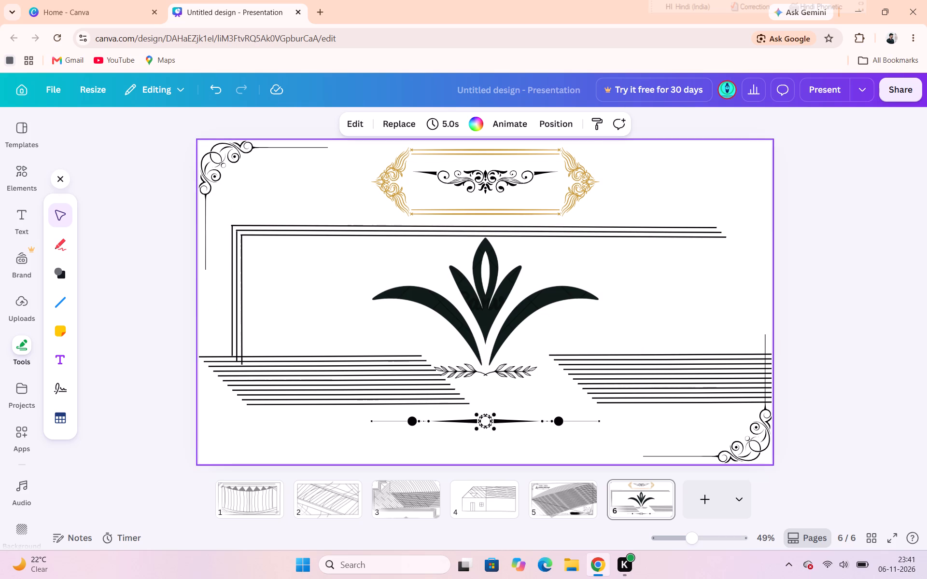
Draw a near-vertical line about 396 long from the right end of the lowest horizontal border line down to the right line stack's top line.
click(58, 298)
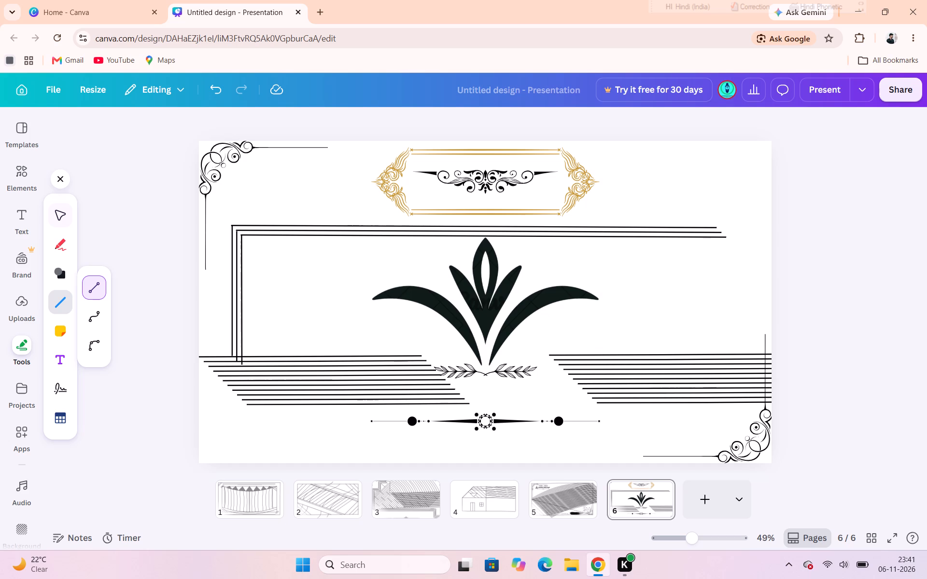
drag(725, 236, 739, 317)
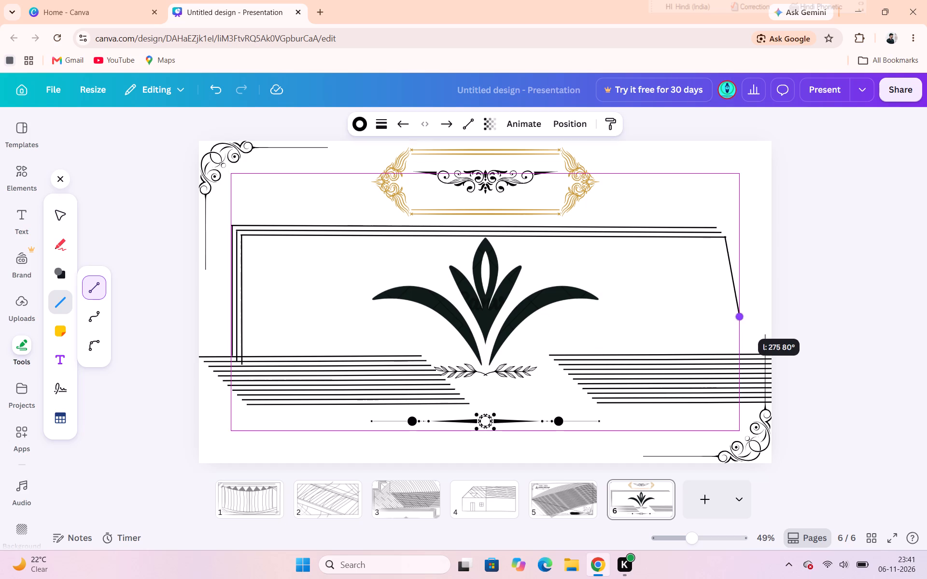
drag(739, 317, 722, 351)
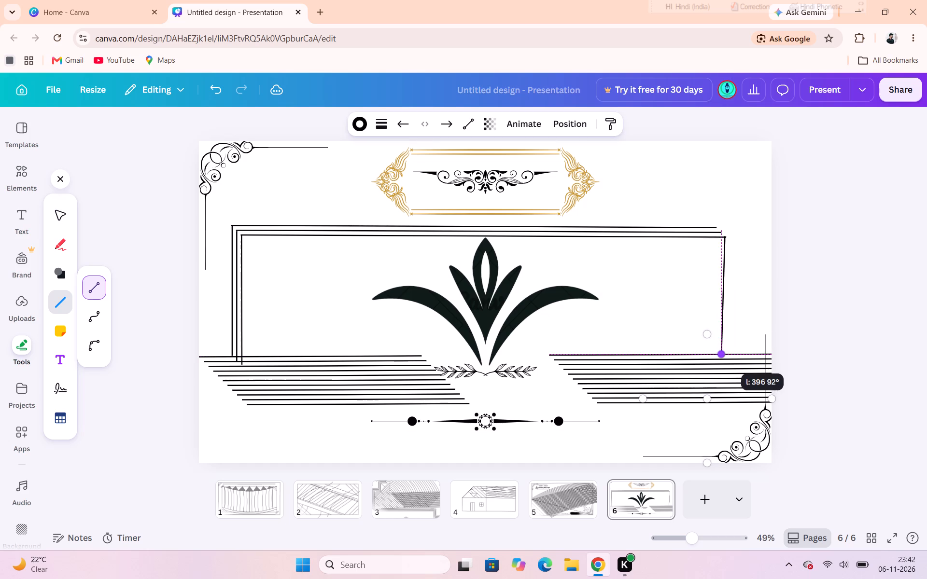
drag(722, 351, 721, 336)
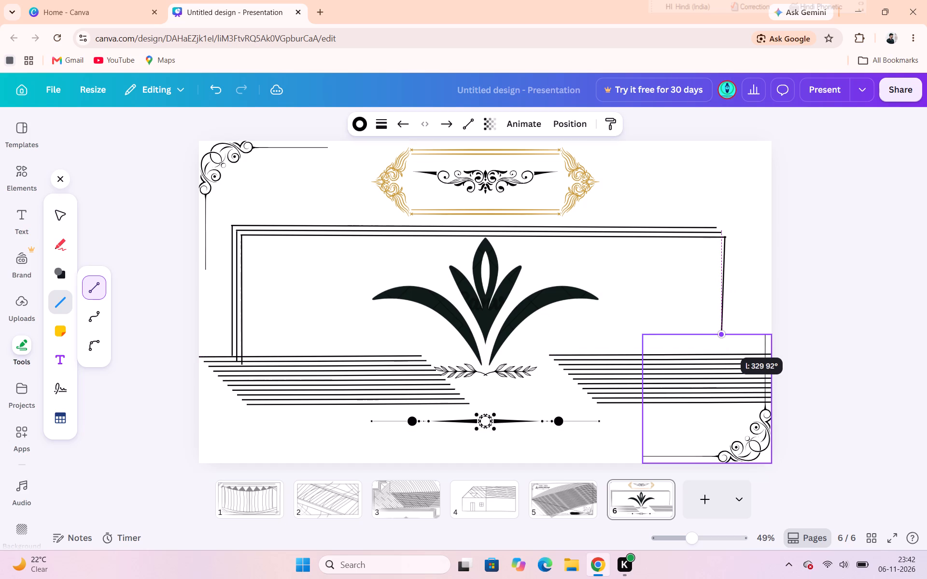
drag(721, 336, 721, 351)
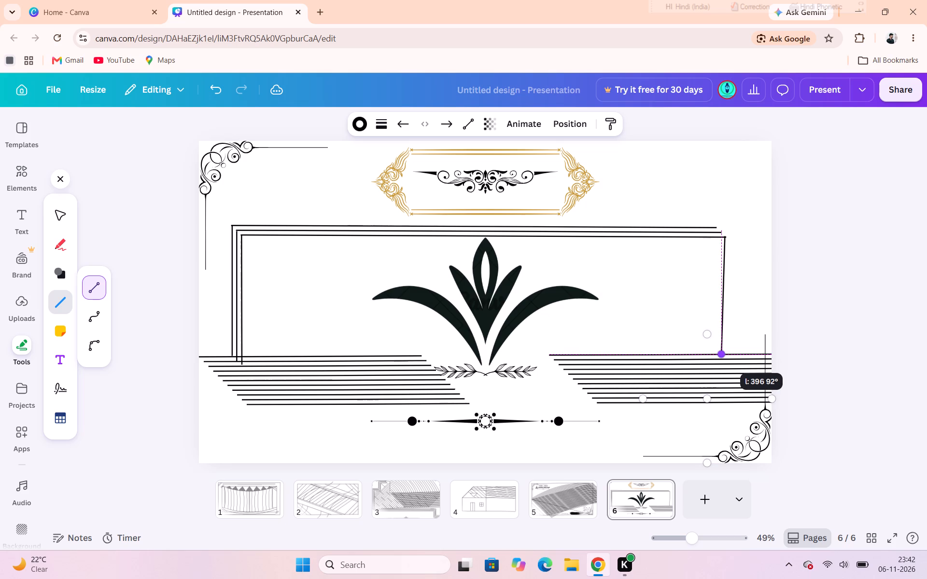
drag(721, 351, 723, 351)
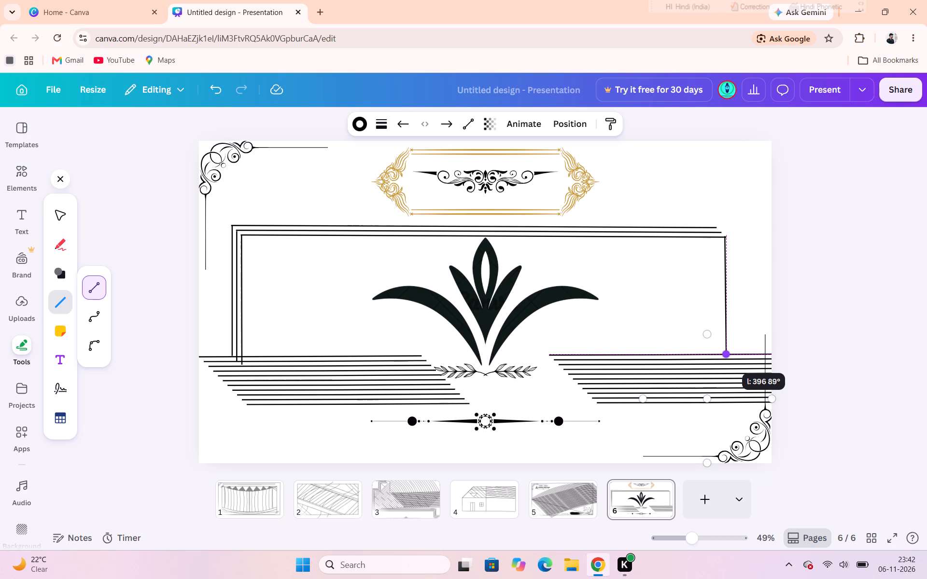
drag(723, 351, 722, 349)
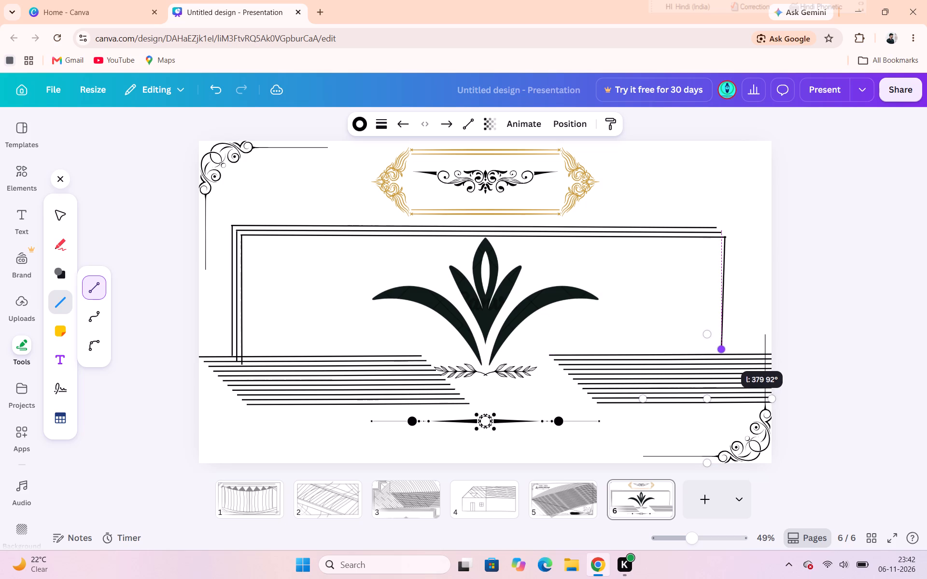
drag(722, 349, 724, 348)
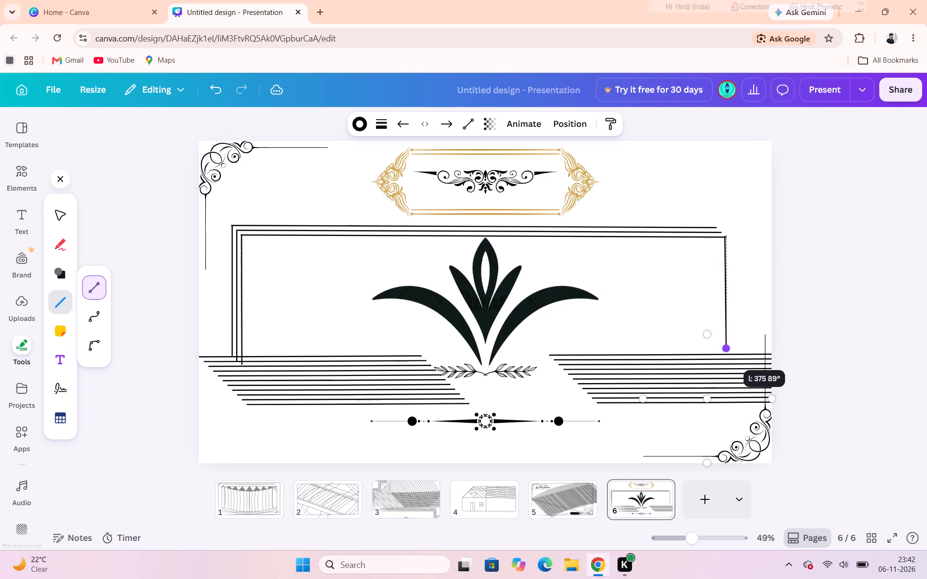
drag(724, 348, 725, 353)
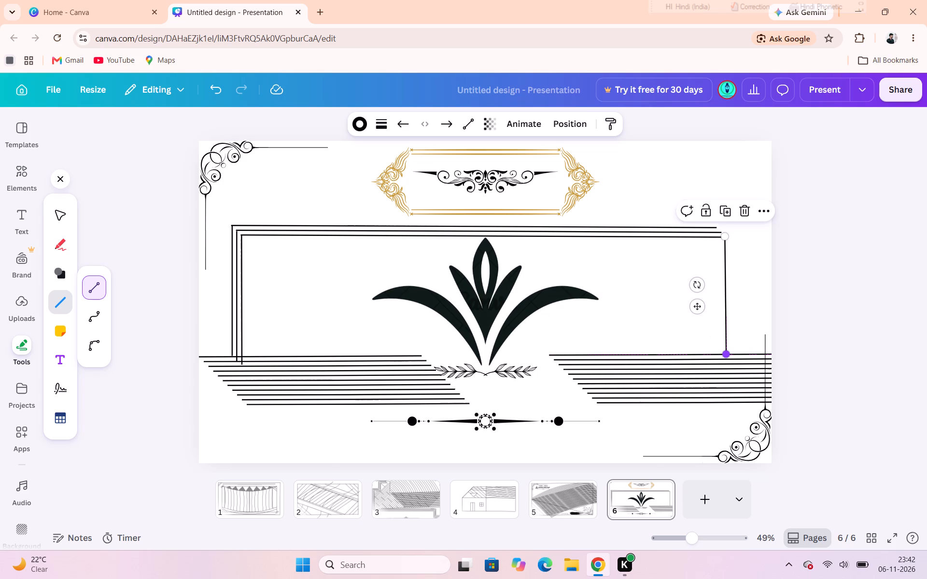
click(750, 293)
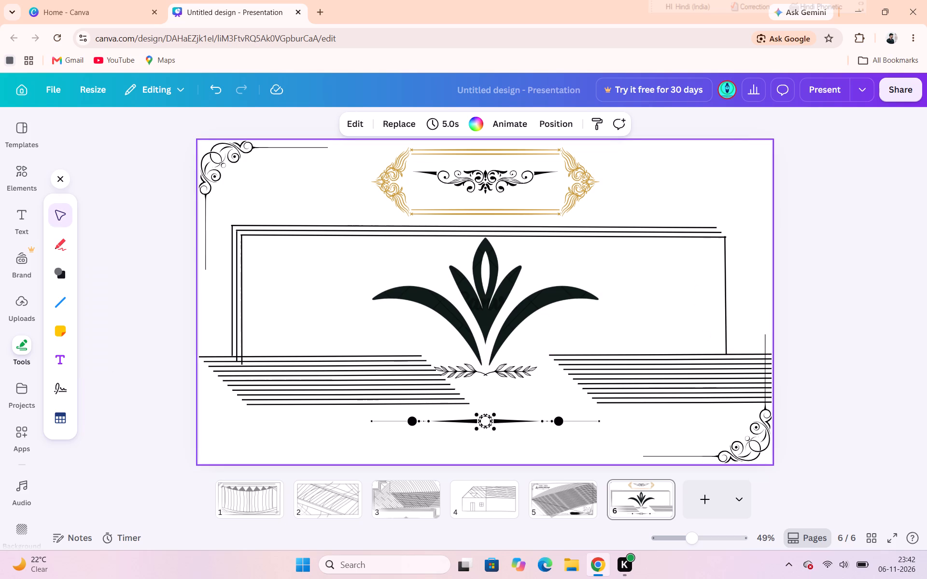
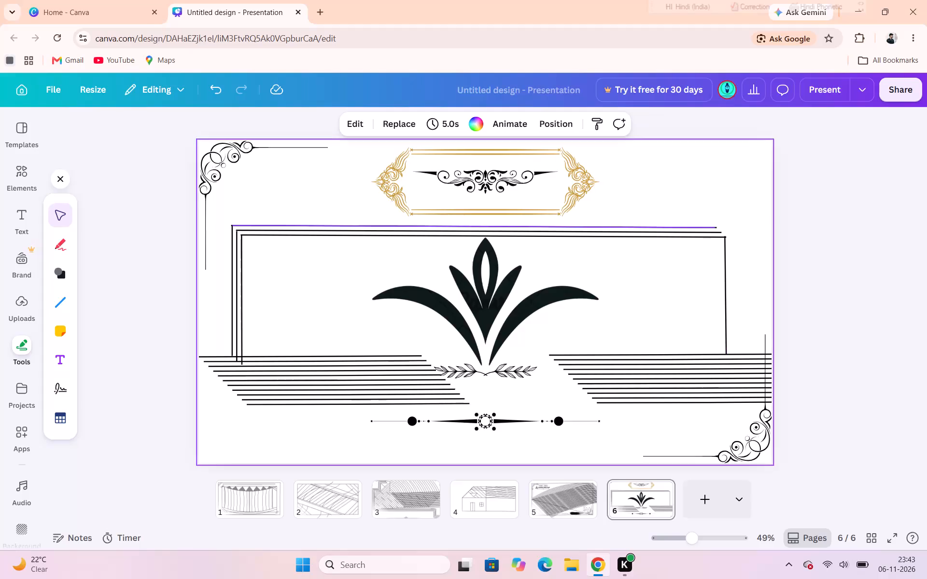
Draw a near-vertical line from the right end of the middle horizontal border line down to the right line stack's second line.
click(64, 303)
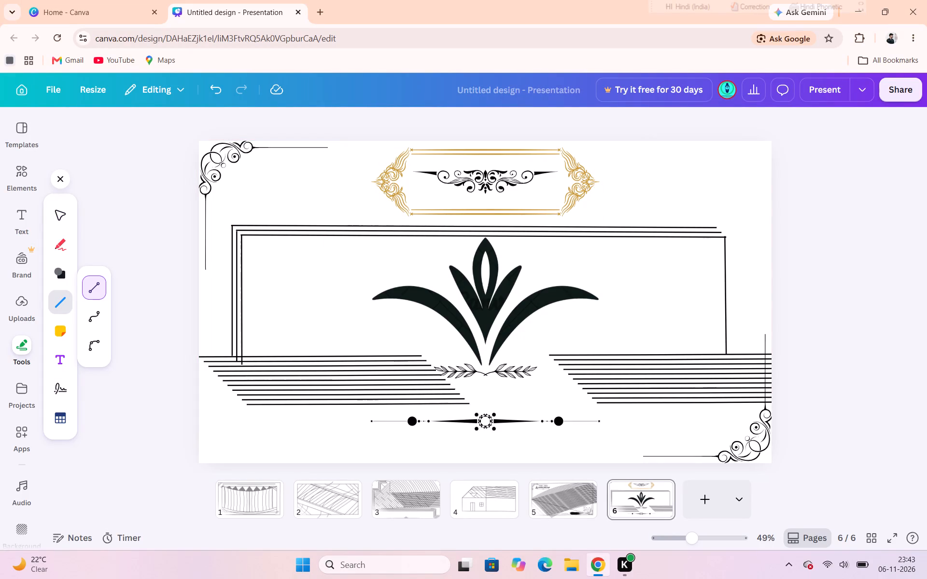
drag(719, 233, 720, 347)
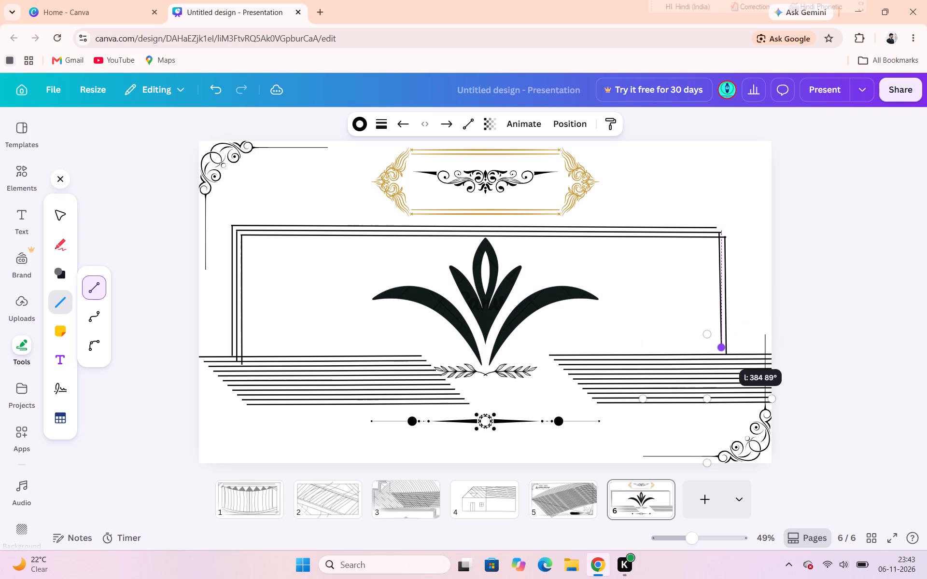
drag(720, 347, 717, 347)
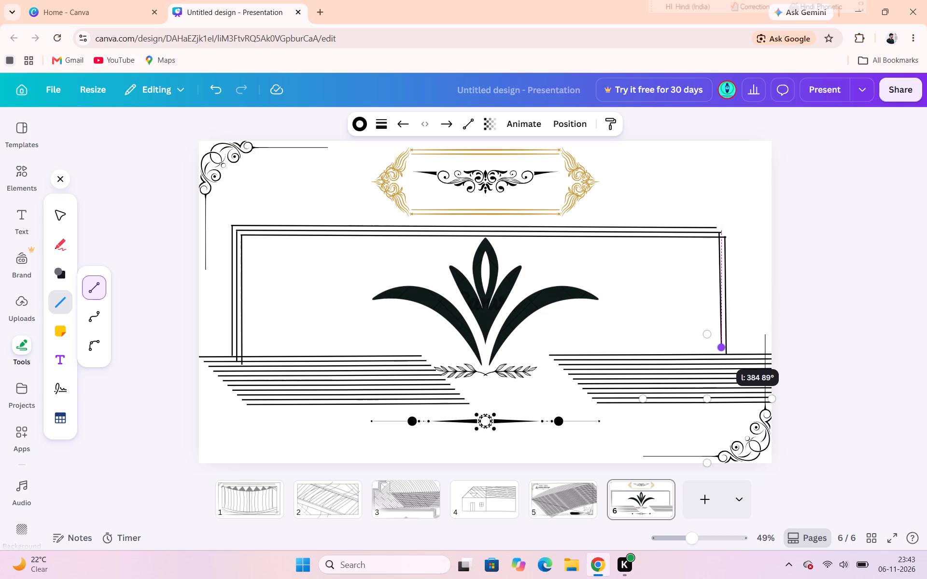
drag(717, 347, 718, 359)
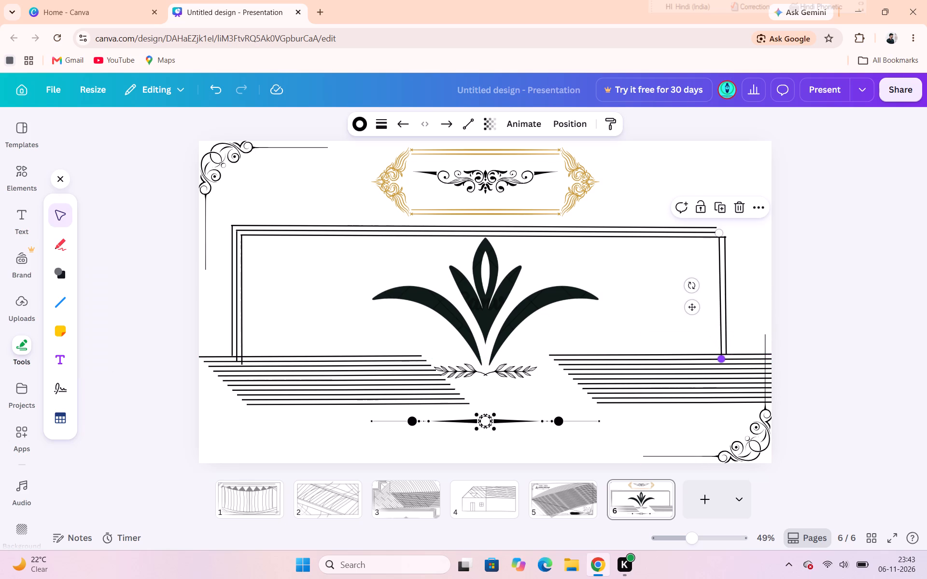
Nudge the new near-vertical line slightly to the right, toward the outer right border line.
click(718, 312)
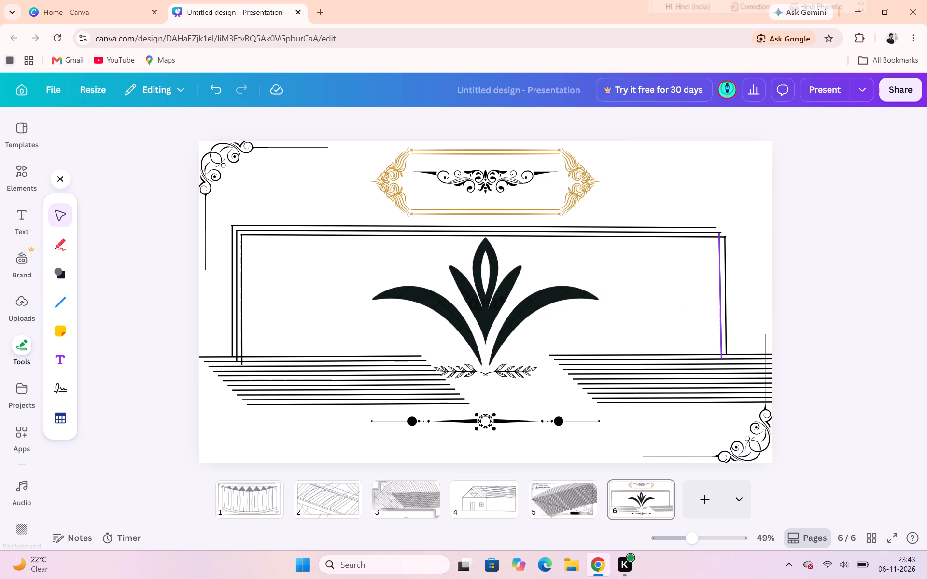
click(717, 295)
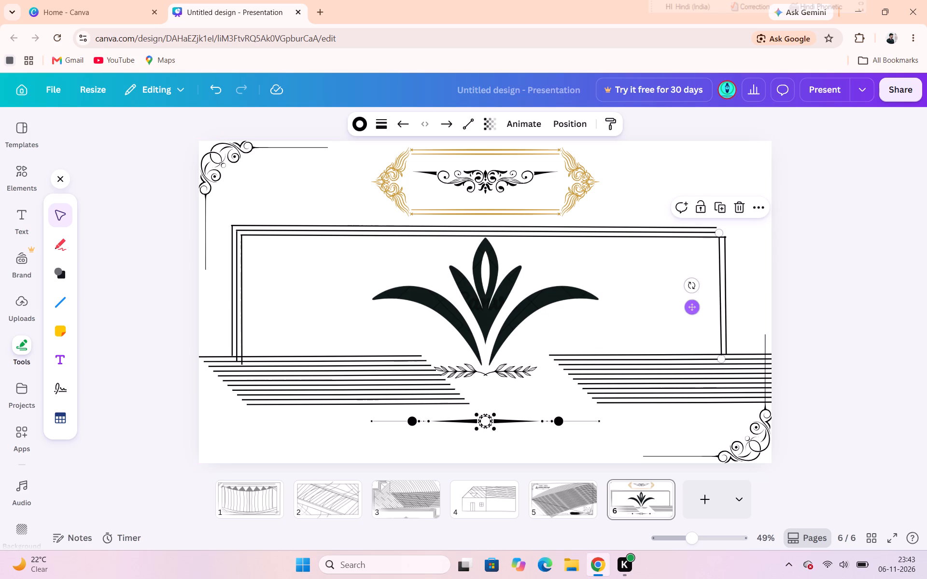
click(693, 304)
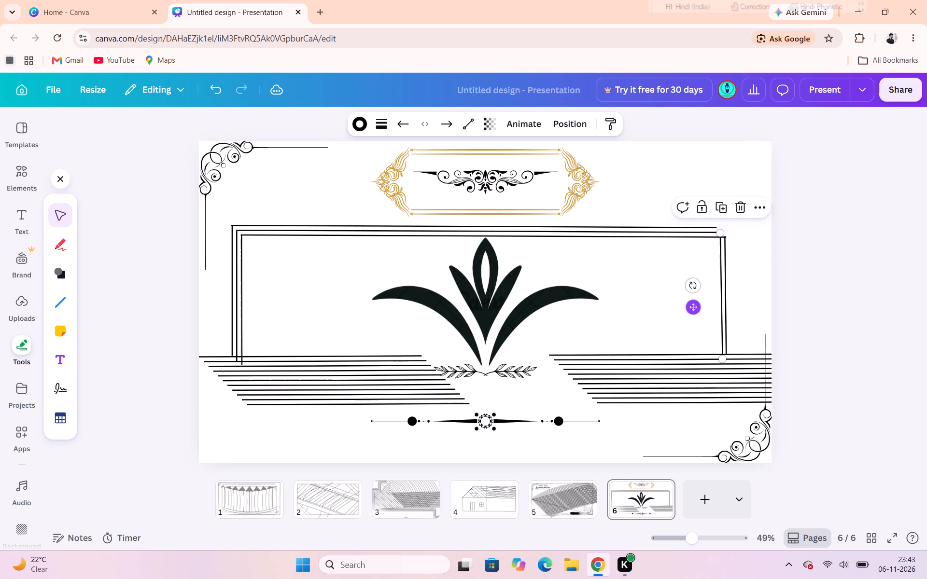
click(733, 276)
click(737, 257)
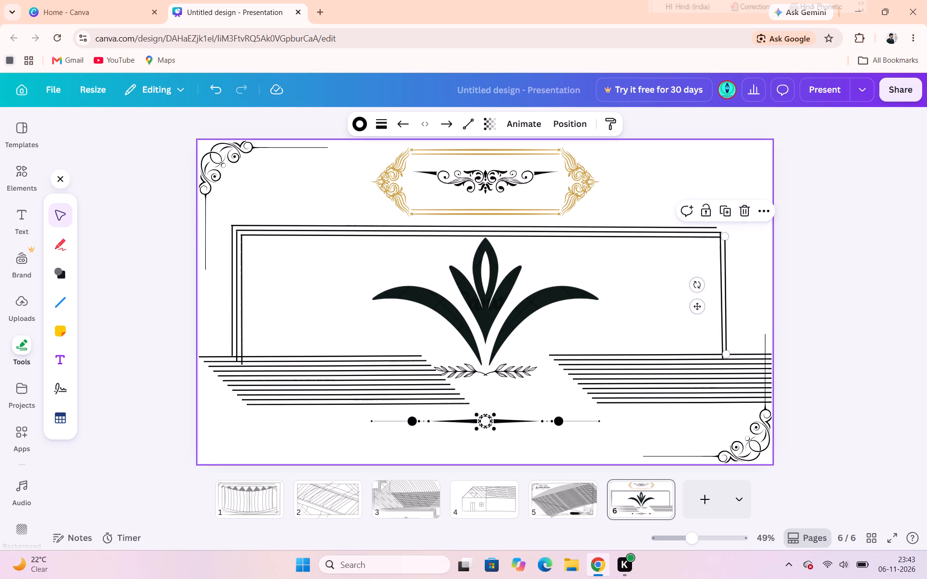
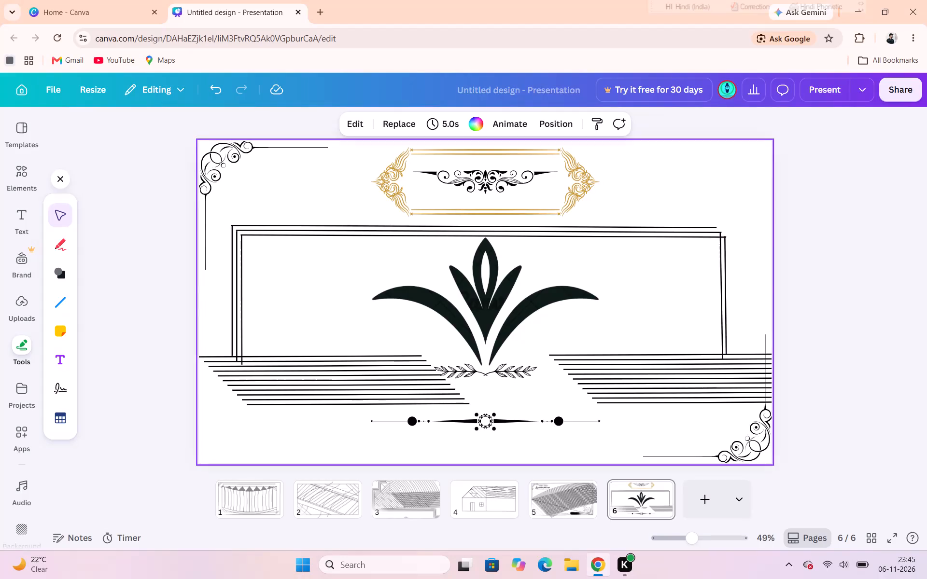
Duplicate the middle border line's near-vertical side line and place the copy from the top horizontal line's right end down to the right line stack.
click(725, 312)
click(723, 209)
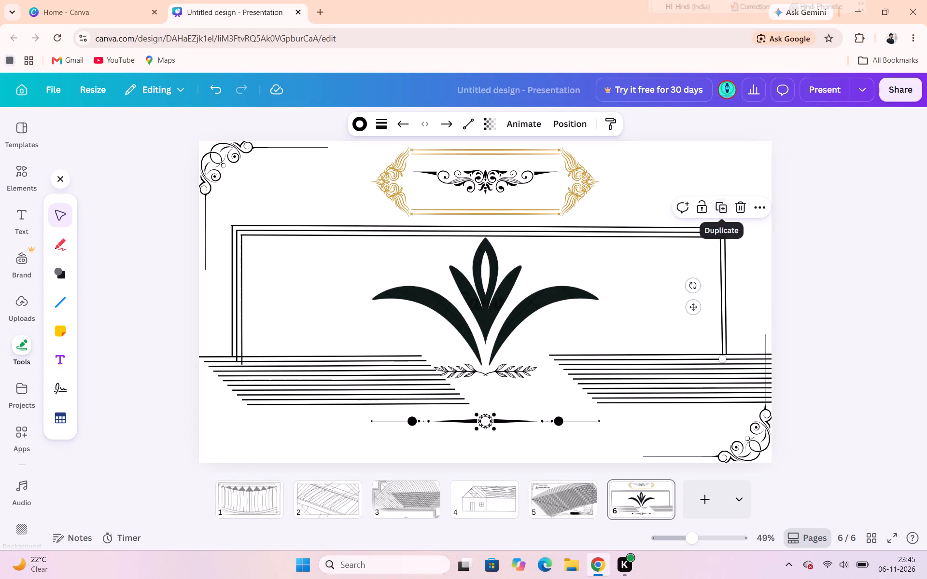
click(687, 307)
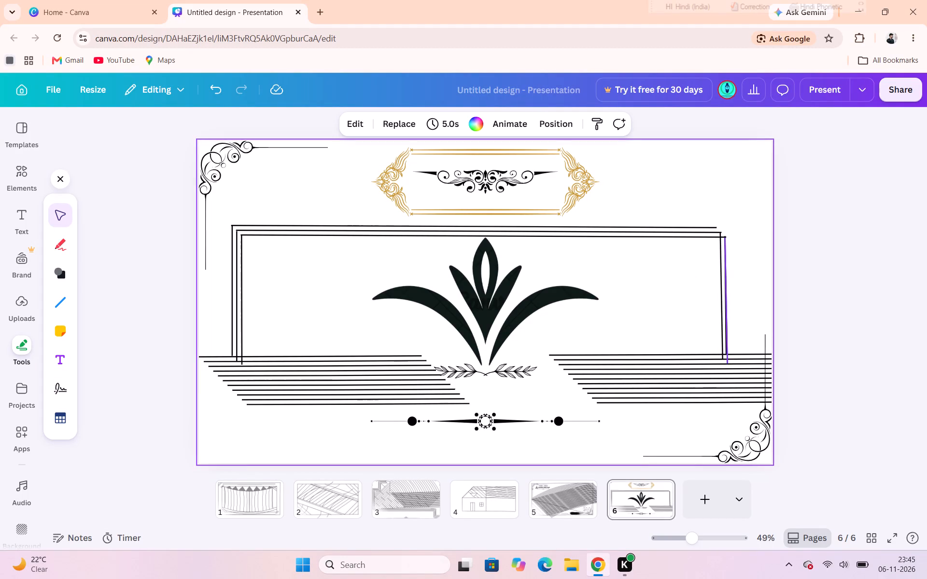
click(725, 302)
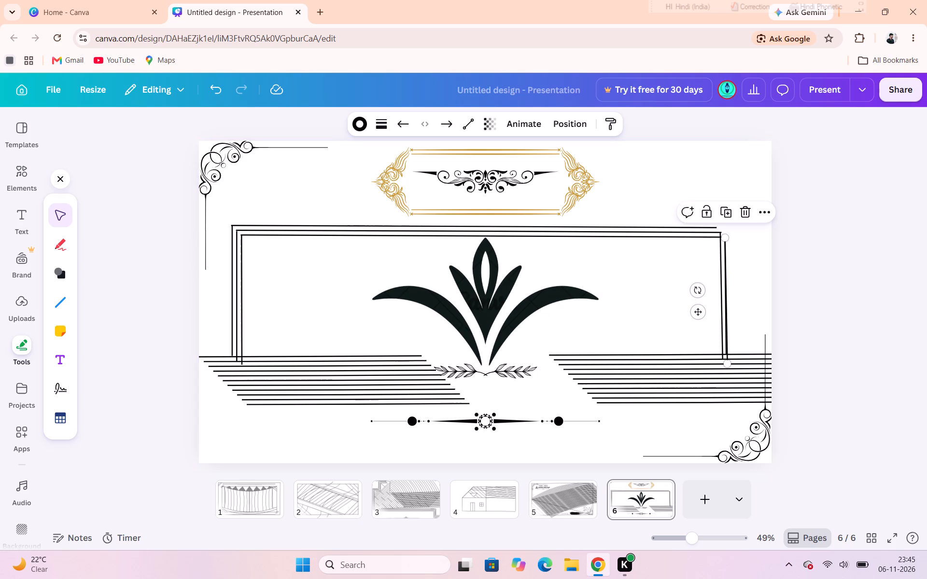
drag(689, 312, 700, 309)
drag(700, 309, 732, 321)
double_click(732, 321)
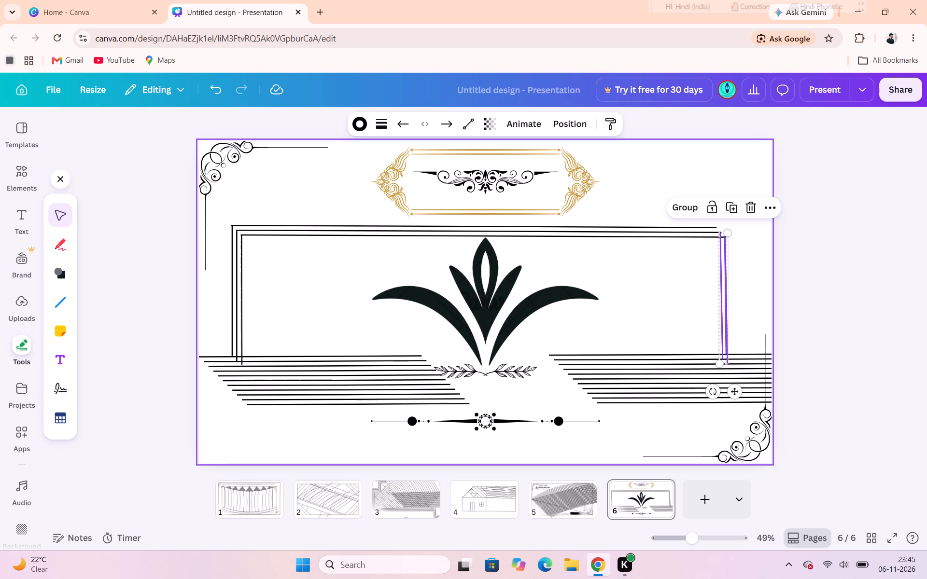
click(762, 316)
click(722, 297)
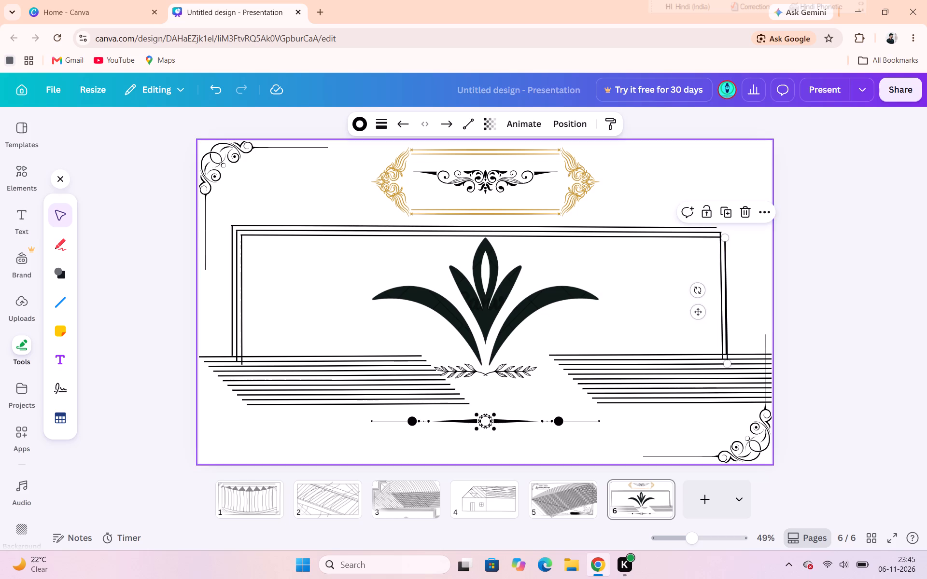
click(730, 303)
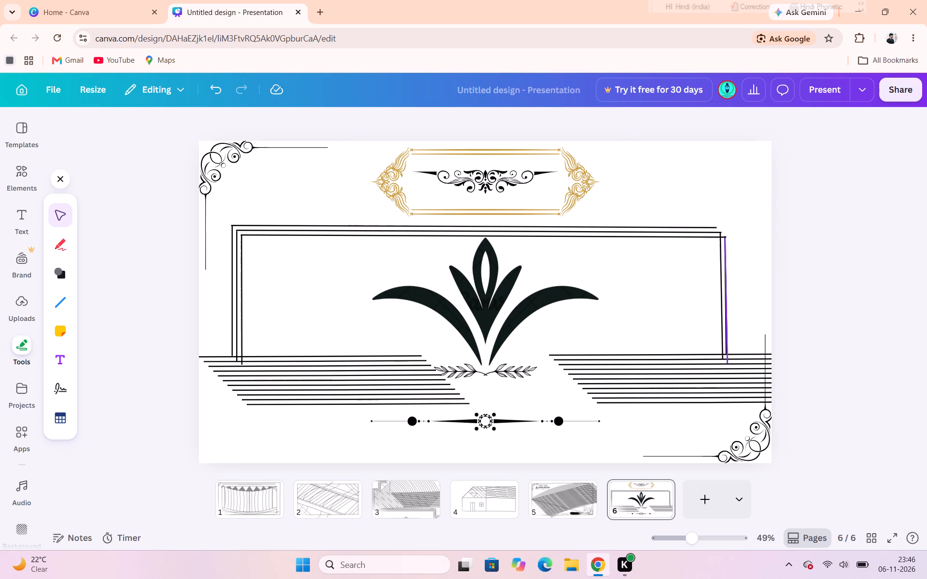
click(726, 289)
drag(697, 308, 738, 281)
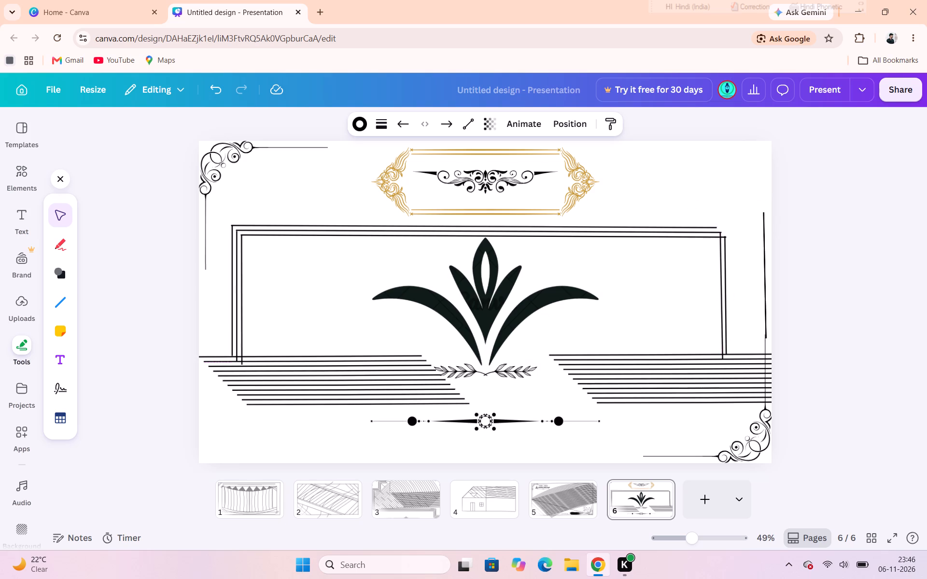
drag(738, 281, 688, 297)
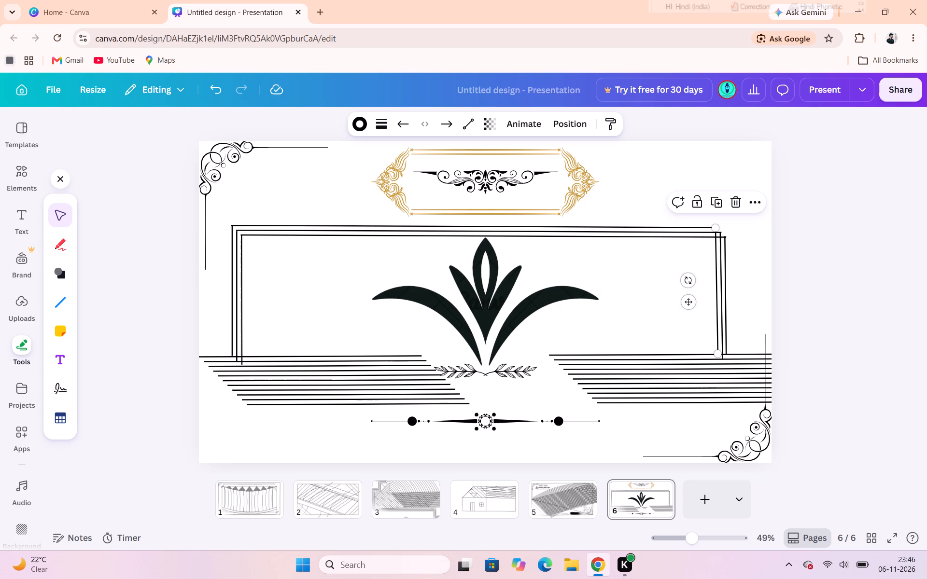
click(778, 340)
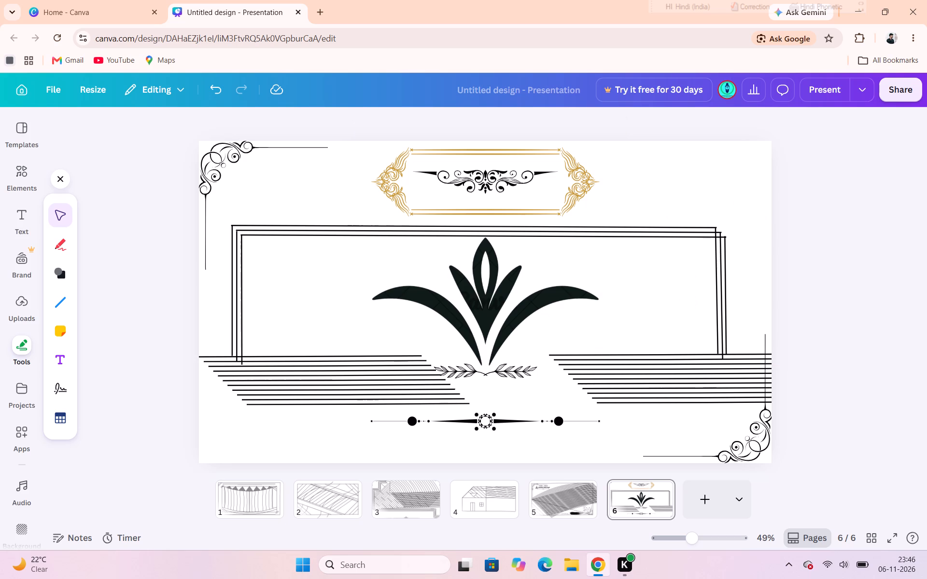
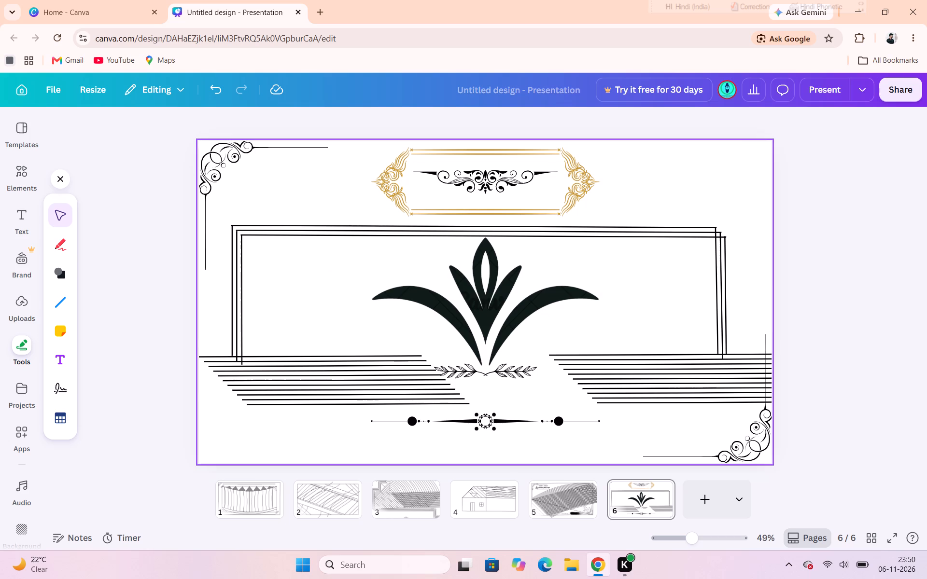
Draw a curved line along the left end of the top border line and bend its middle downward into a hanging swag.
click(64, 305)
click(96, 338)
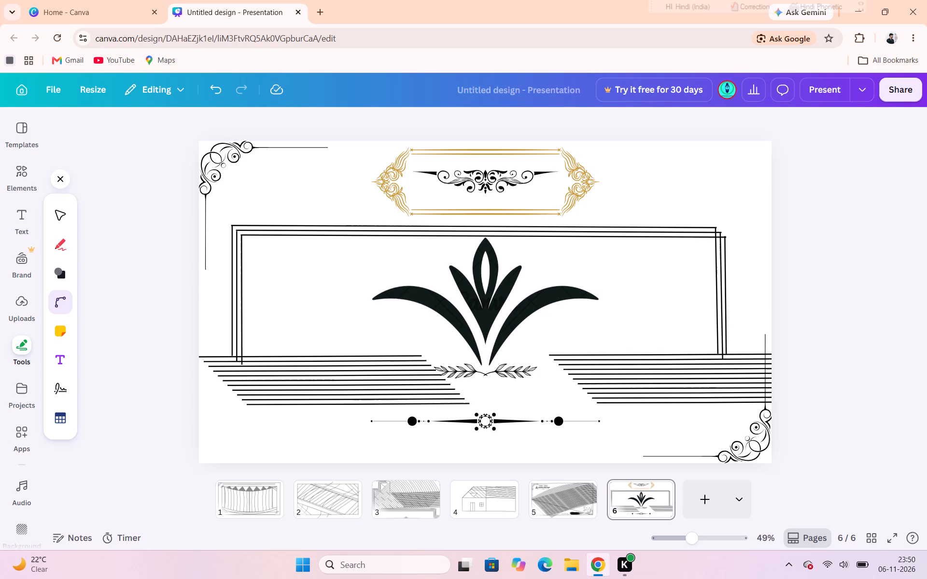
drag(232, 225, 315, 225)
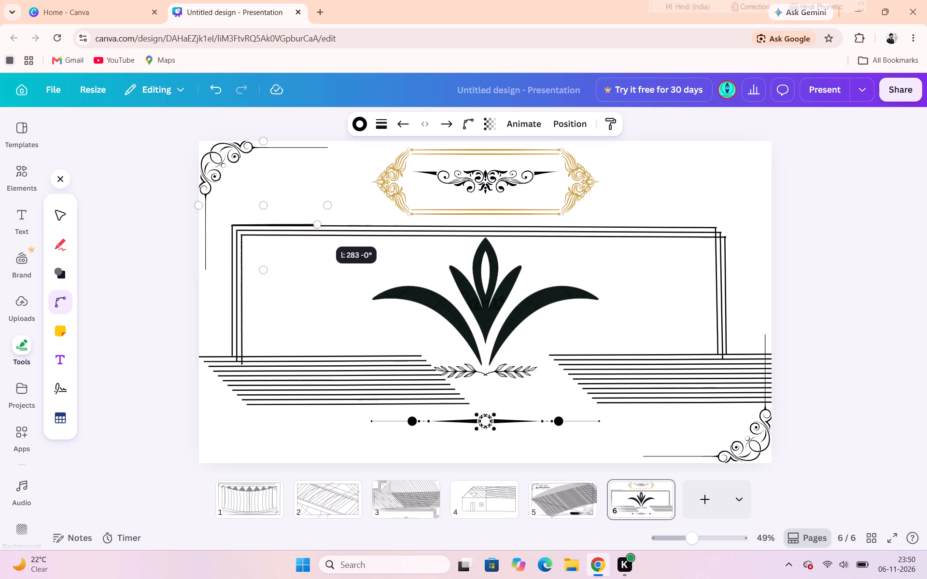
drag(315, 225, 314, 225)
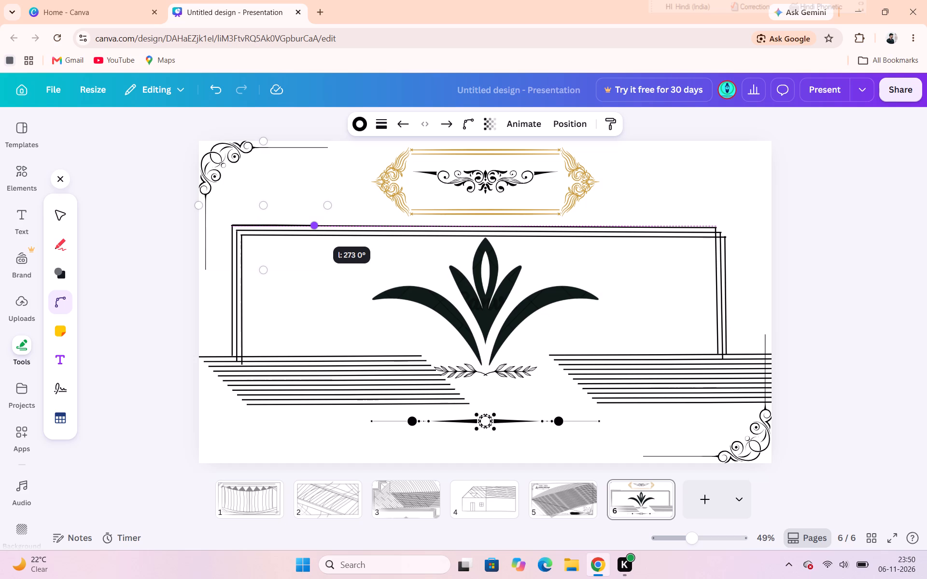
drag(314, 225, 297, 223)
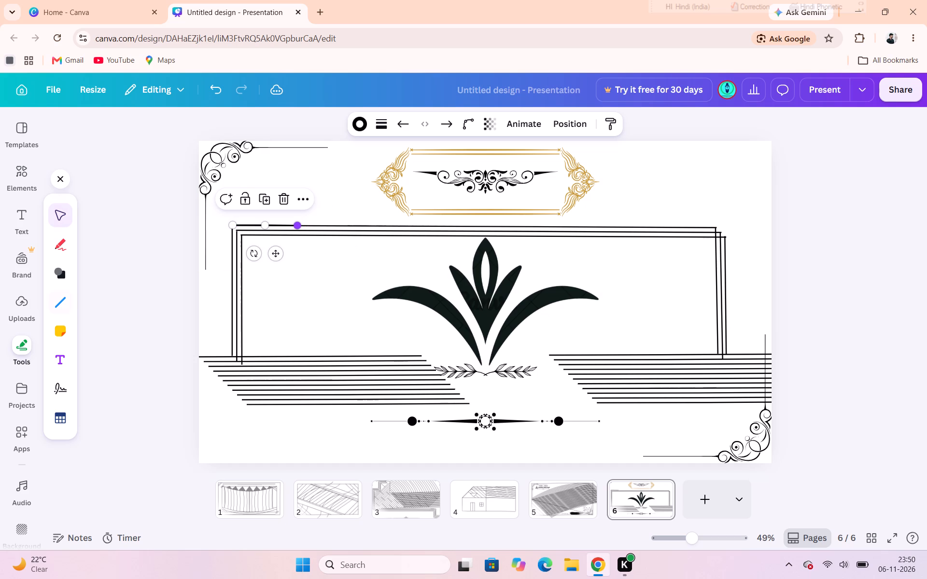
drag(267, 224, 261, 200)
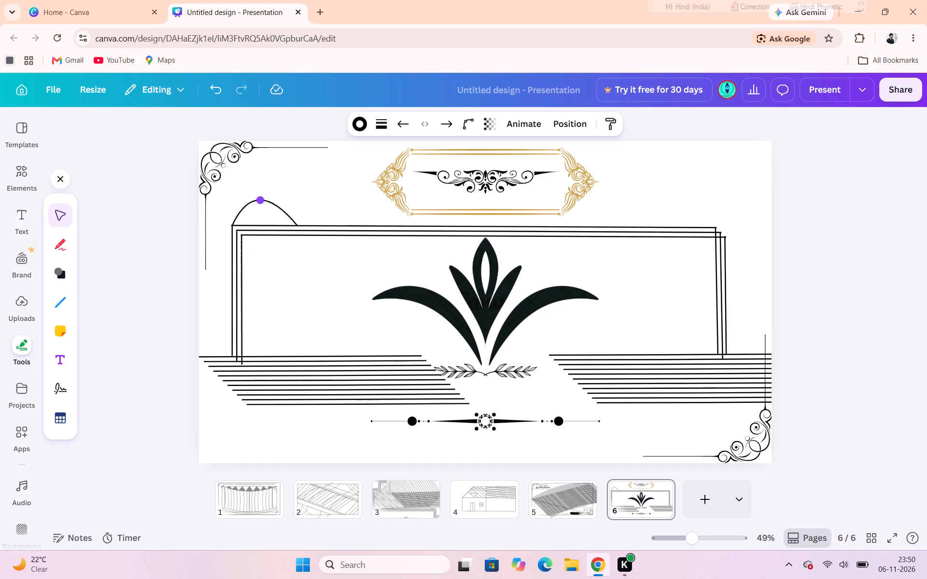
drag(261, 200, 263, 237)
drag(263, 237, 263, 250)
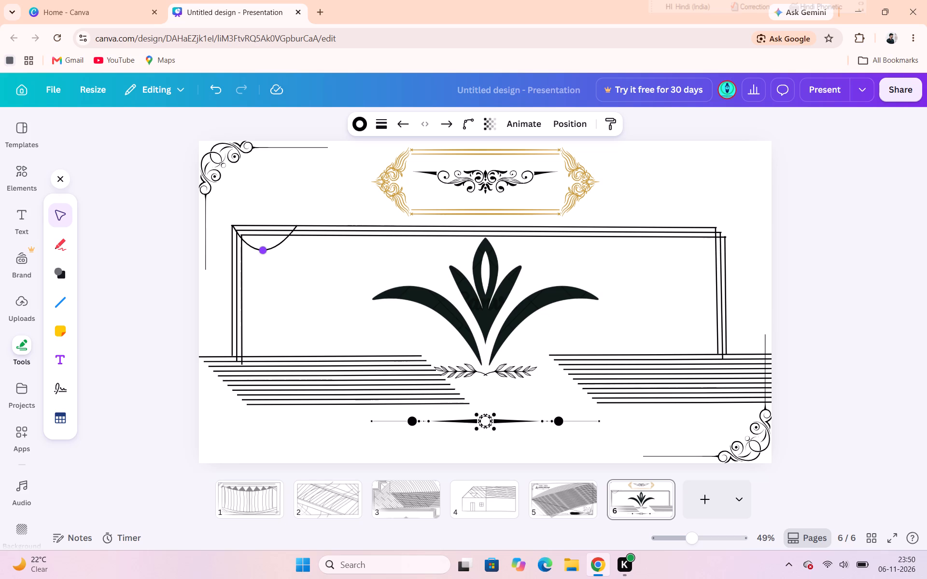
drag(263, 250, 263, 251)
drag(263, 251, 265, 250)
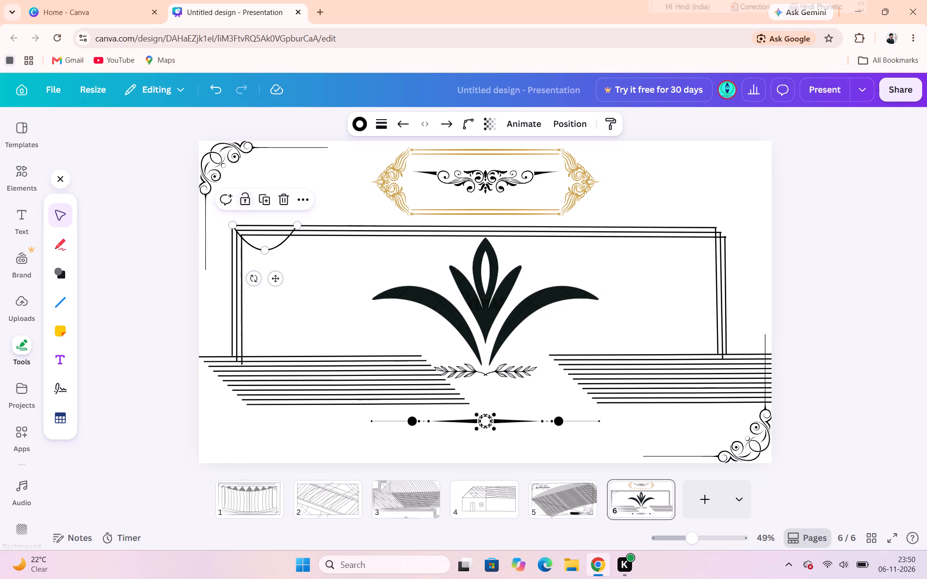
Duplicate the hanging curve twice to form a stepped three-curve swag at the border's top-left corner.
click(259, 196)
click(259, 196)
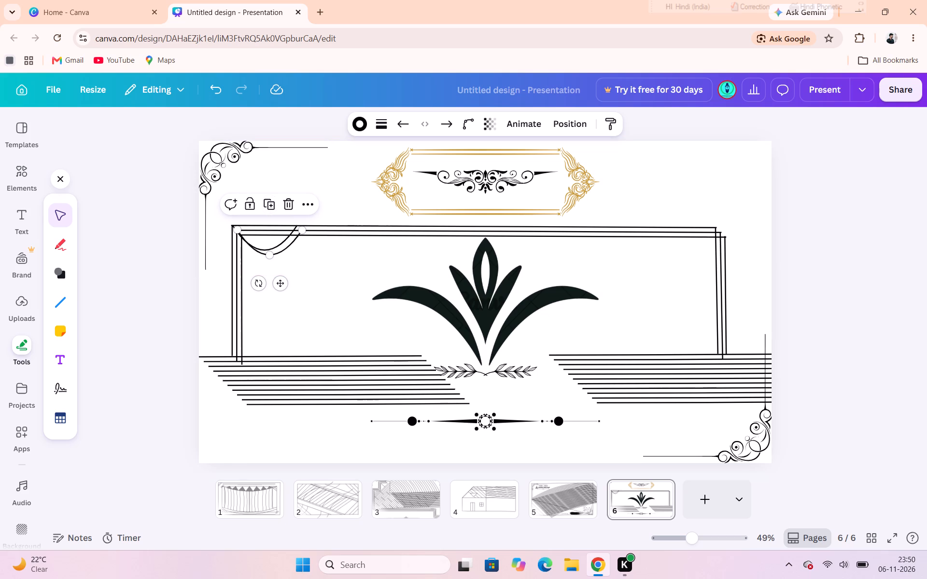
click(260, 202)
click(359, 284)
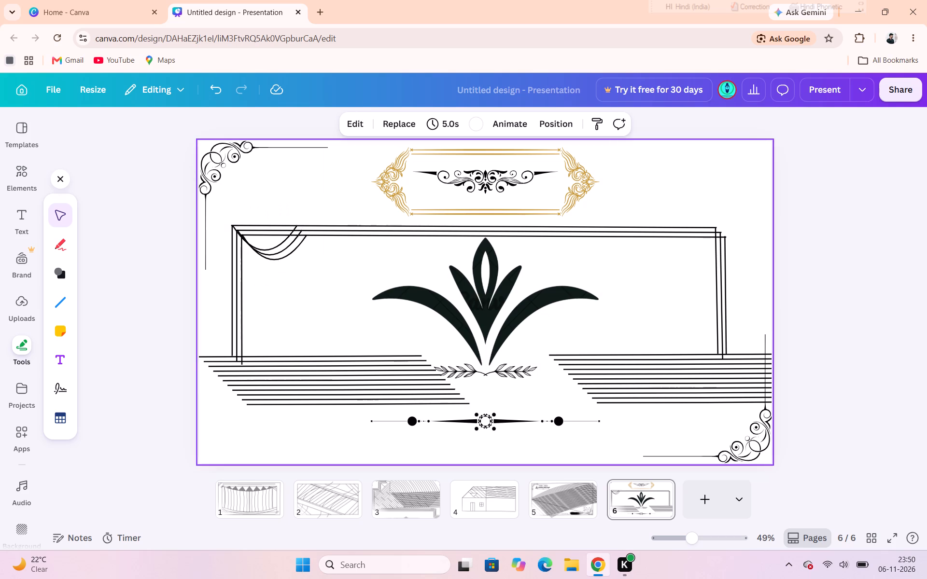
Duplicate the first swag's lowest curve and place the copy on the top border line, starting at the top curve's right end.
click(301, 247)
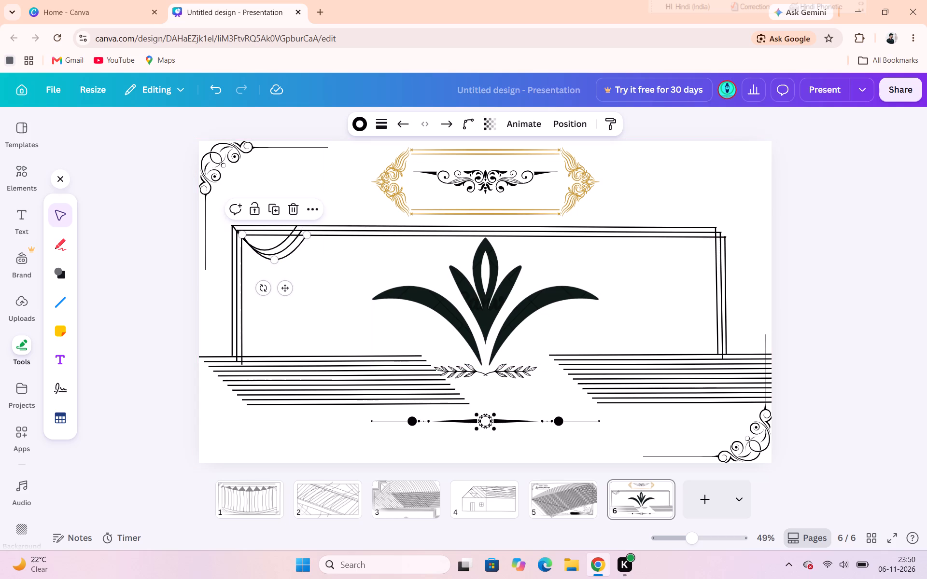
click(271, 209)
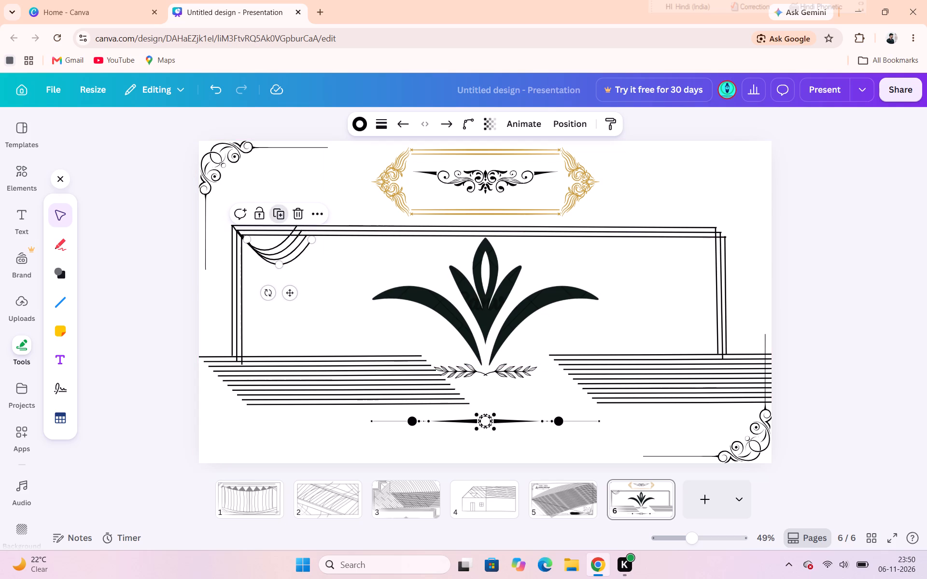
drag(287, 292, 336, 272)
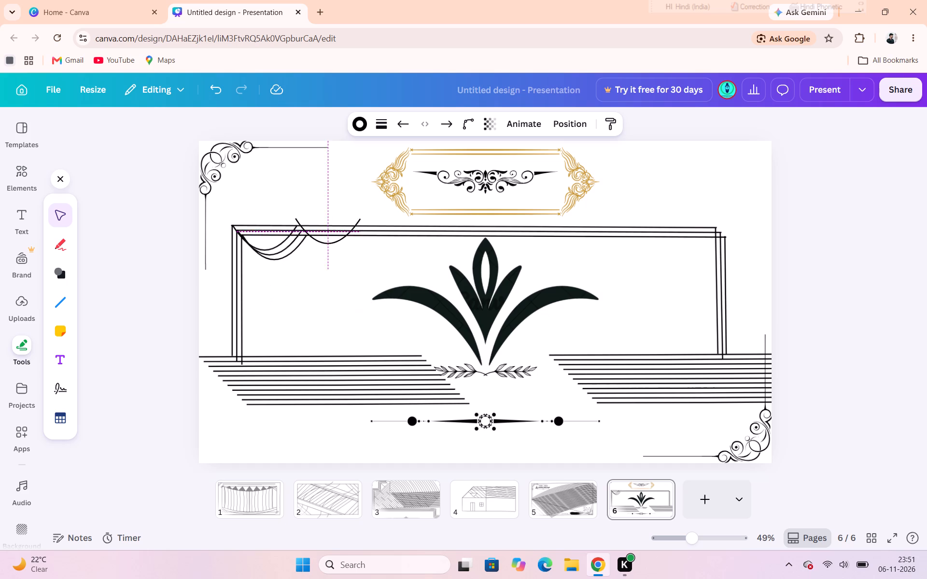
drag(336, 272, 336, 279)
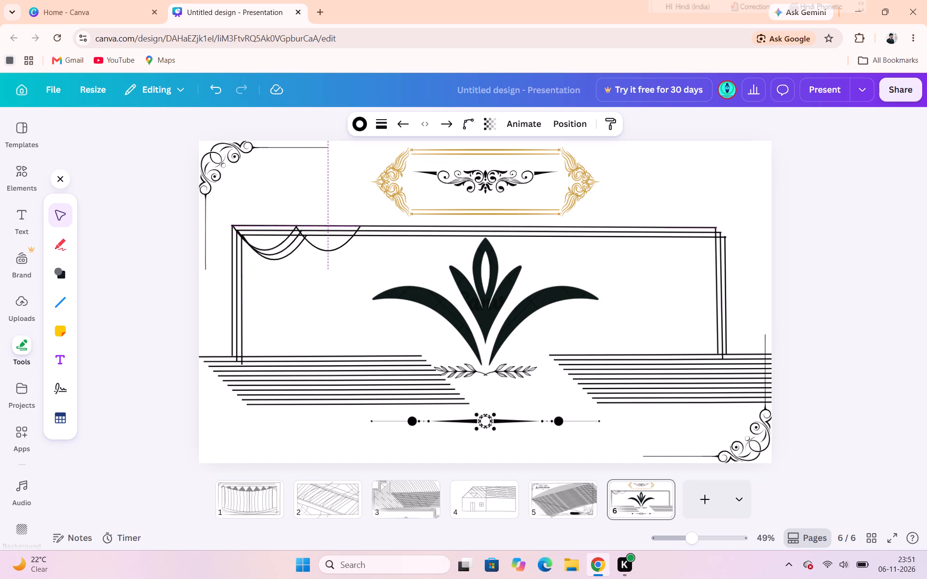
drag(336, 279, 335, 278)
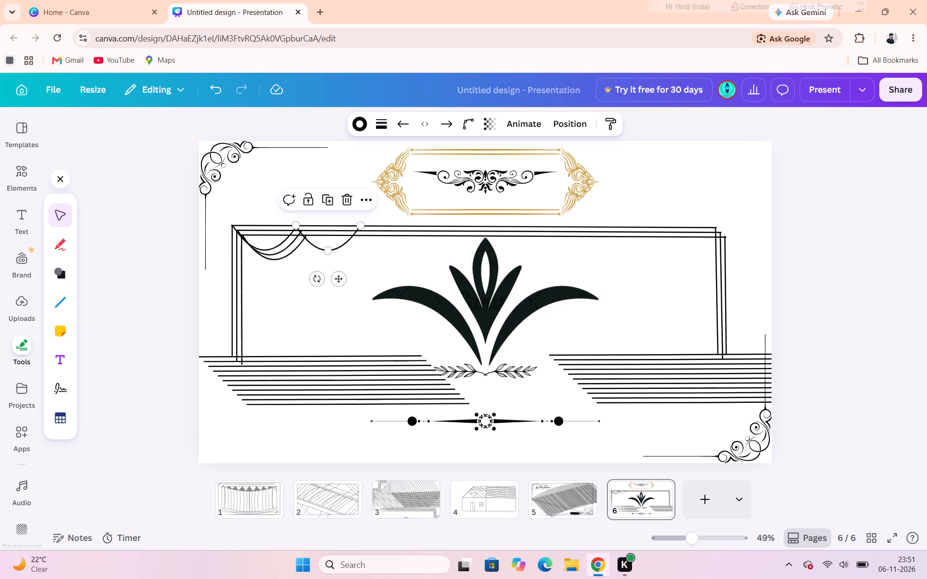
Duplicate the second swag's curve twice and nest the copies below it, starting on the middle and inner border lines.
click(333, 197)
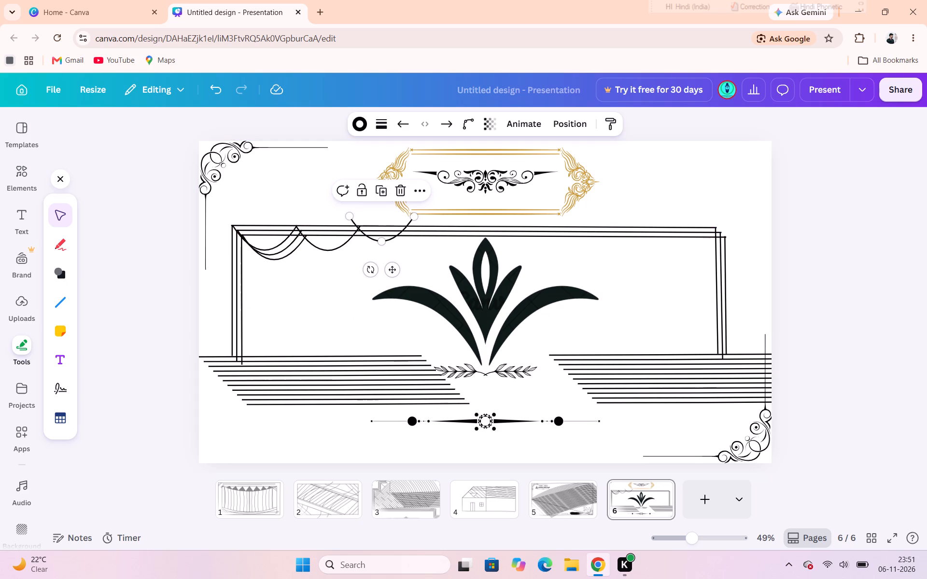
click(380, 189)
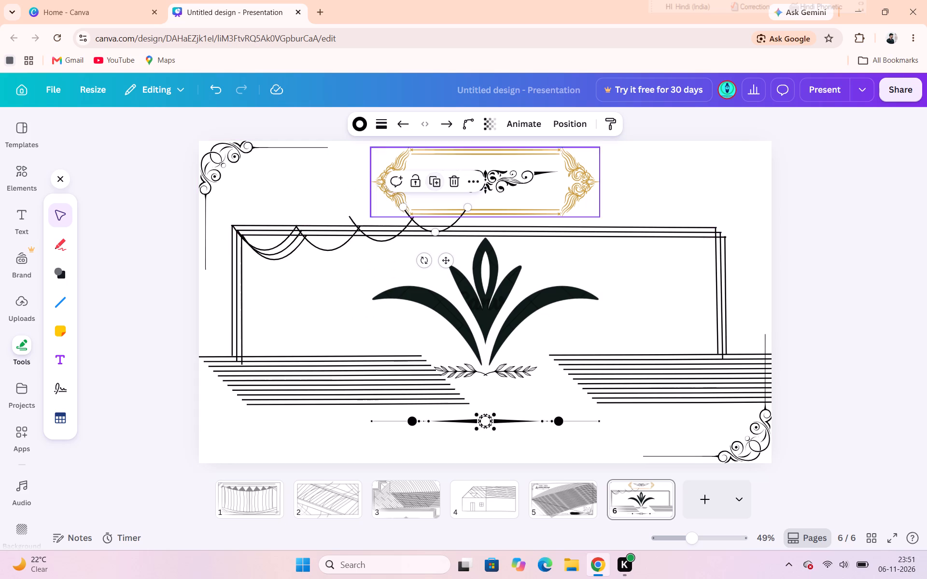
drag(389, 239, 345, 258)
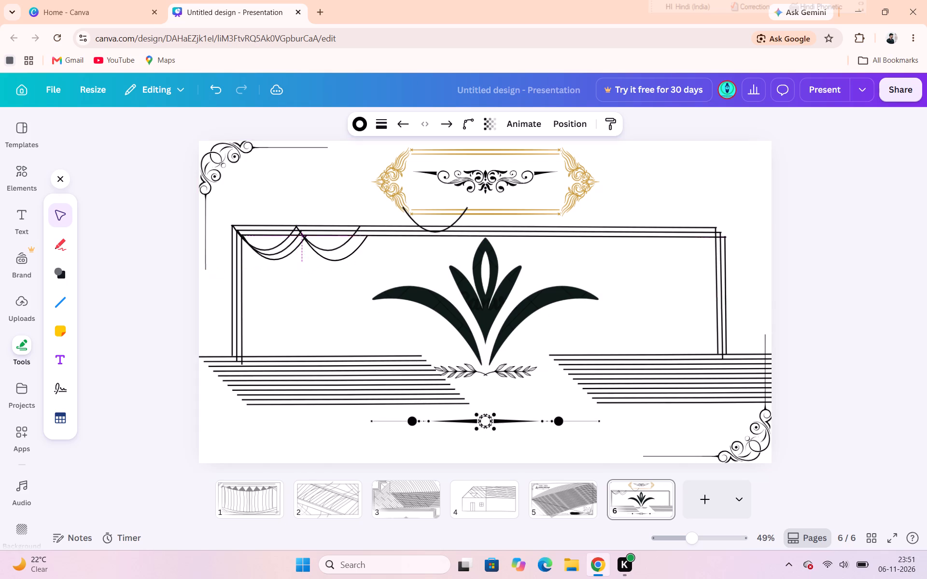
drag(345, 258, 341, 253)
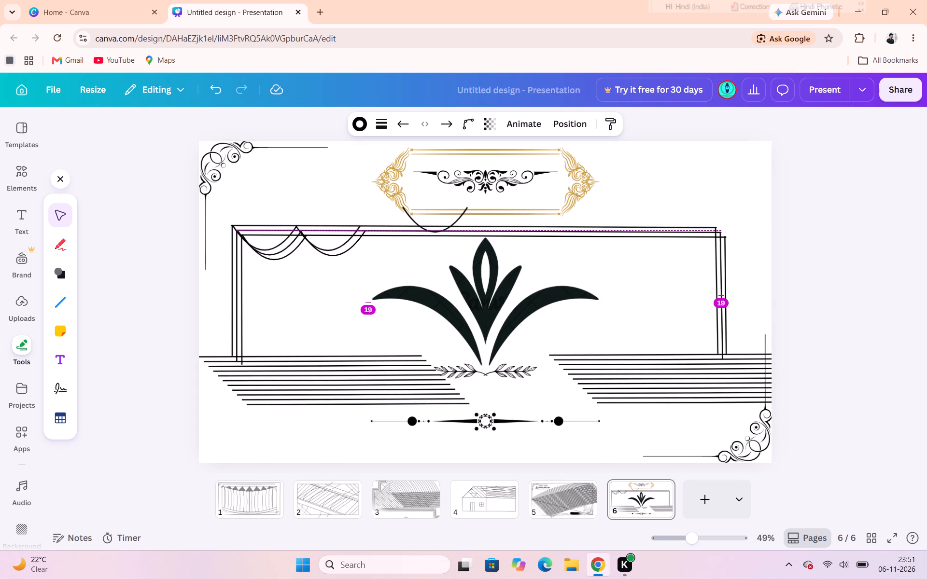
drag(341, 253, 341, 254)
drag(439, 230, 342, 260)
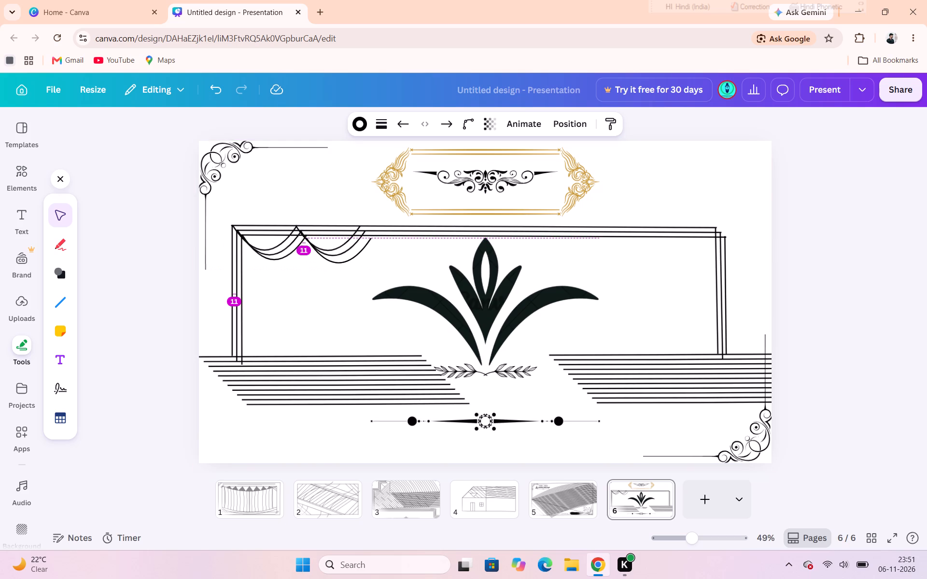
drag(342, 260, 341, 259)
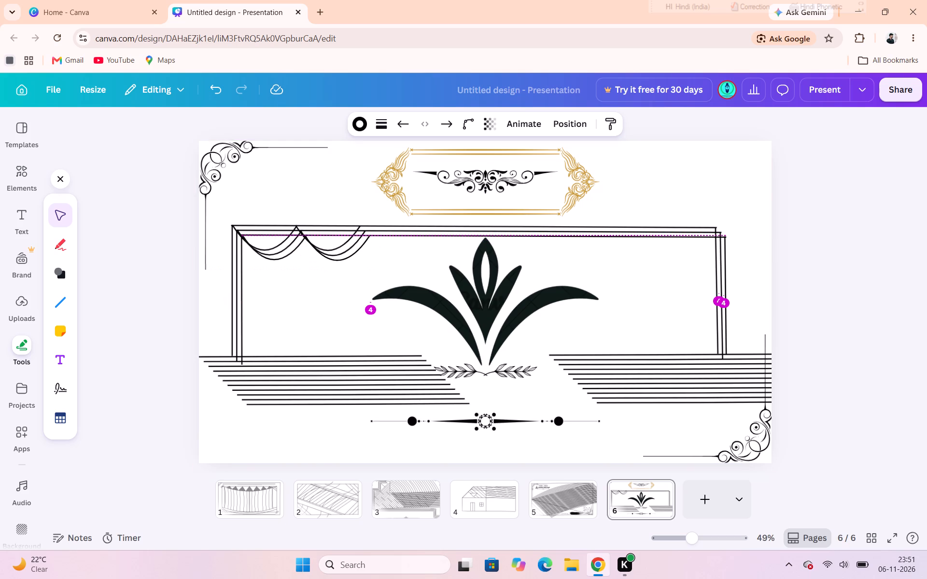
drag(341, 259, 342, 259)
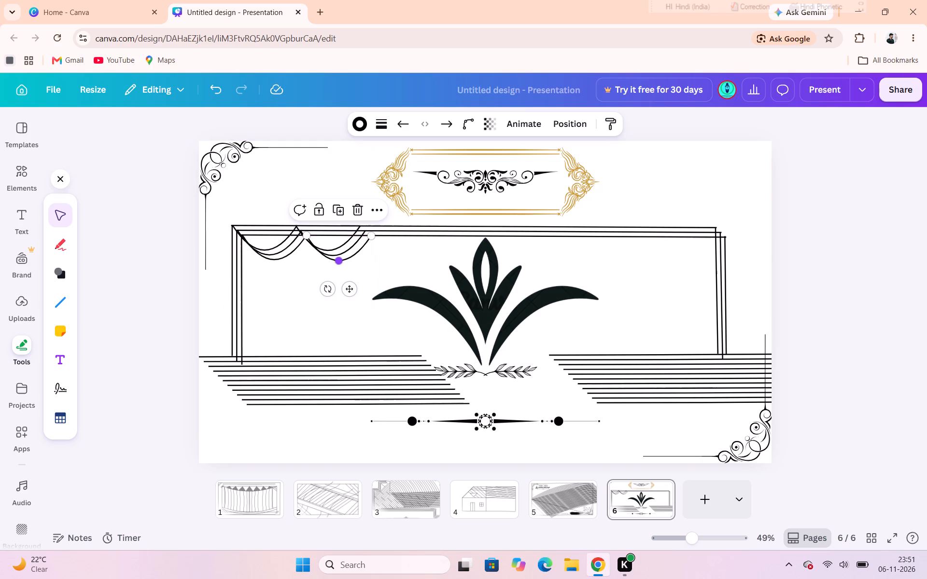
click(706, 158)
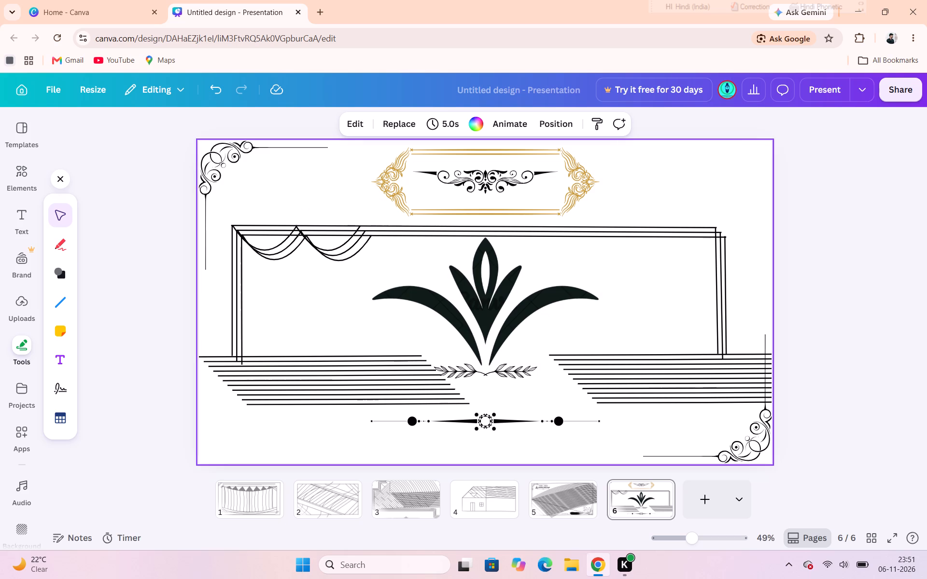
Duplicate the second swag's lowest curve and place the copy on the top border line as the third swag's first curve.
click(349, 258)
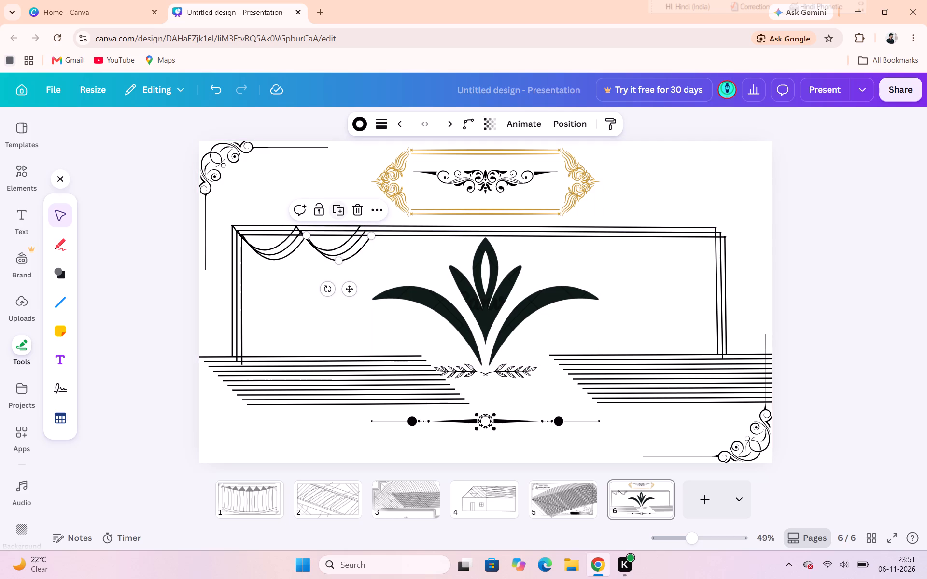
click(343, 213)
drag(355, 293, 375, 287)
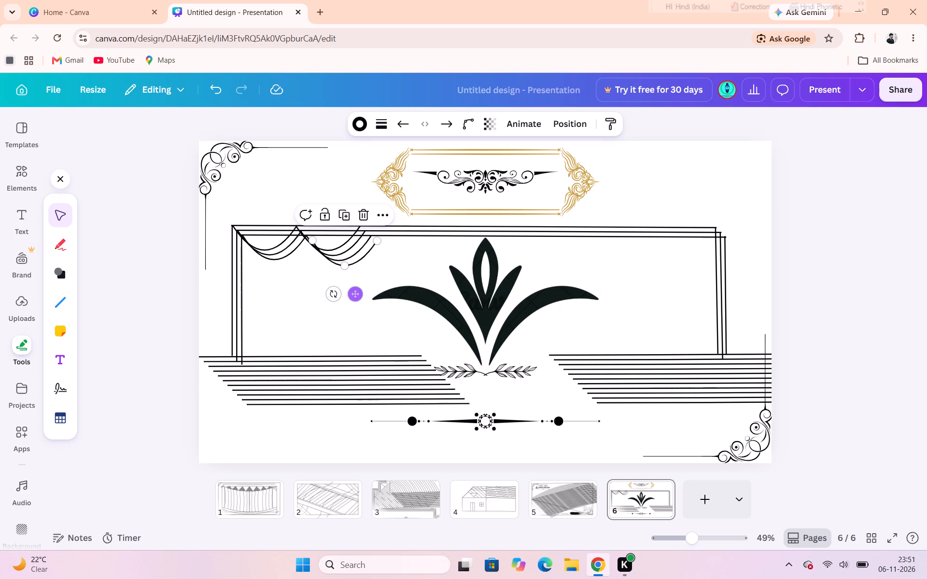
drag(375, 287, 400, 279)
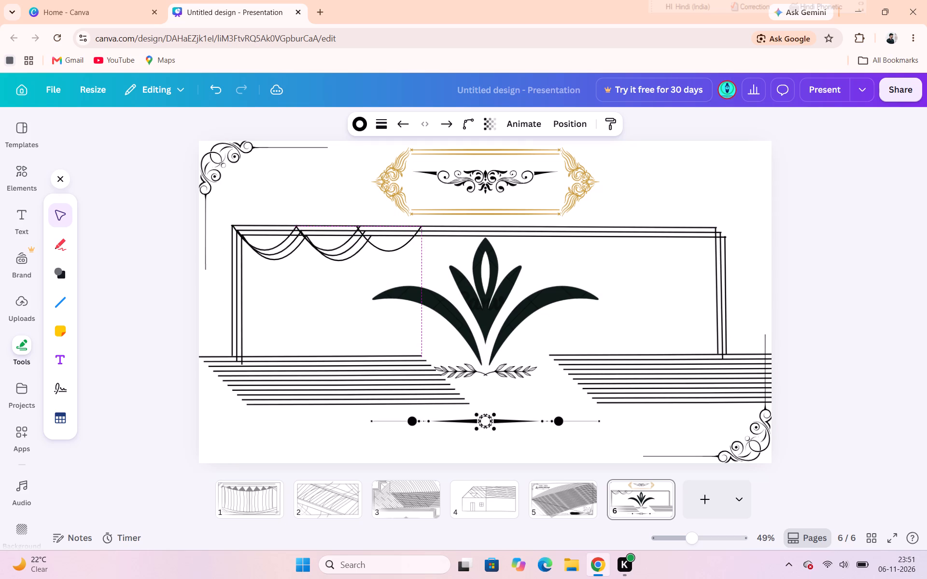
drag(400, 279, 402, 280)
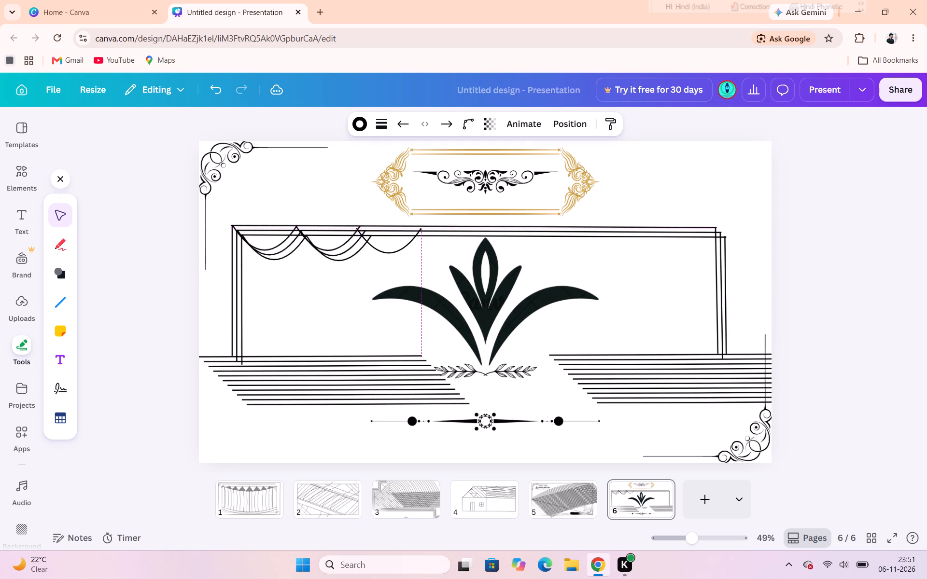
drag(402, 280, 403, 278)
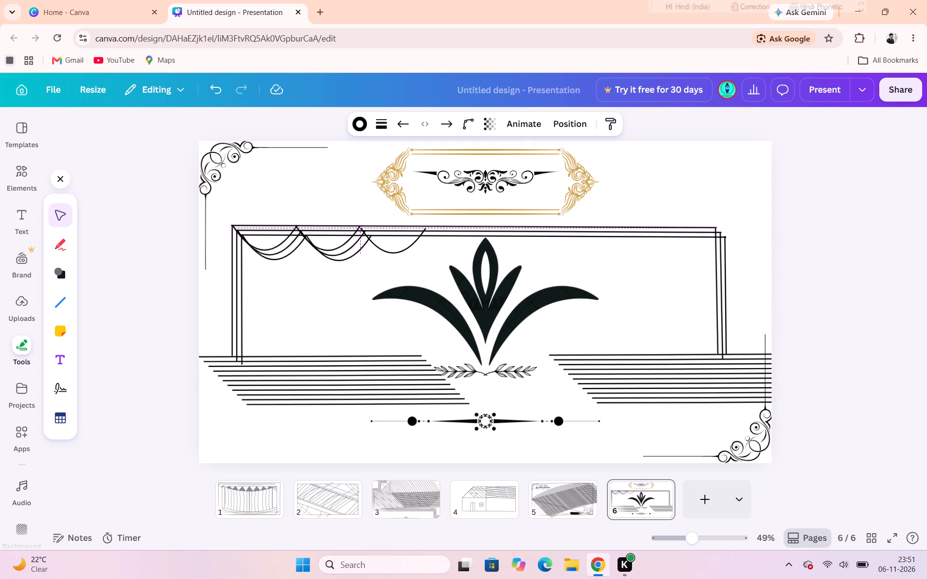
drag(403, 278, 402, 277)
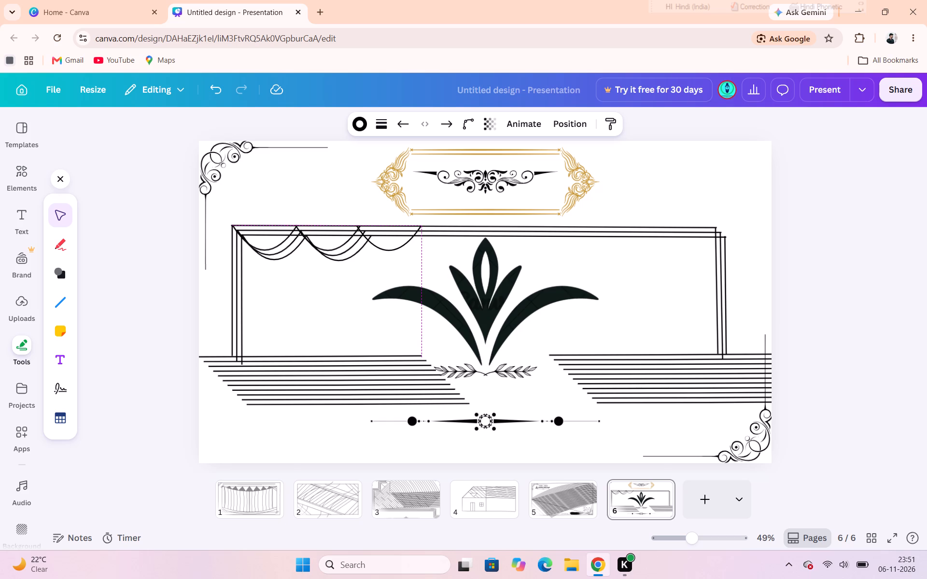
drag(402, 277, 402, 278)
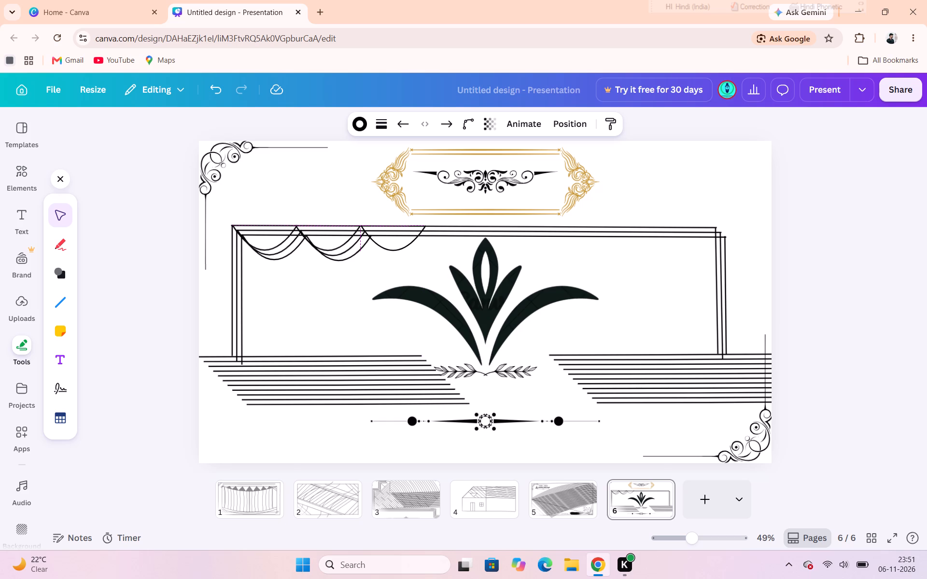
drag(402, 278, 404, 279)
click(655, 193)
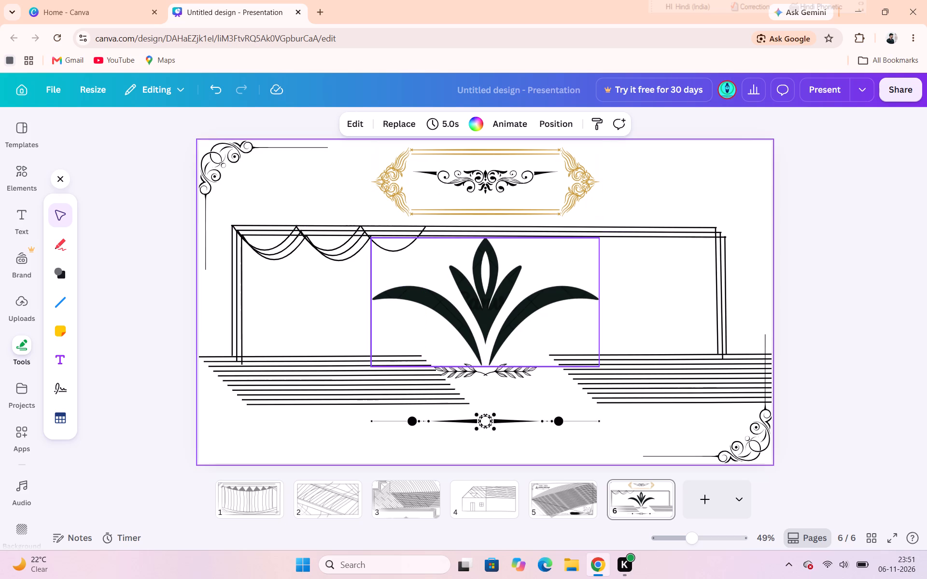
Duplicate the third swag's curve twice and nest the copies below it, starting on the middle and inner border lines.
click(396, 244)
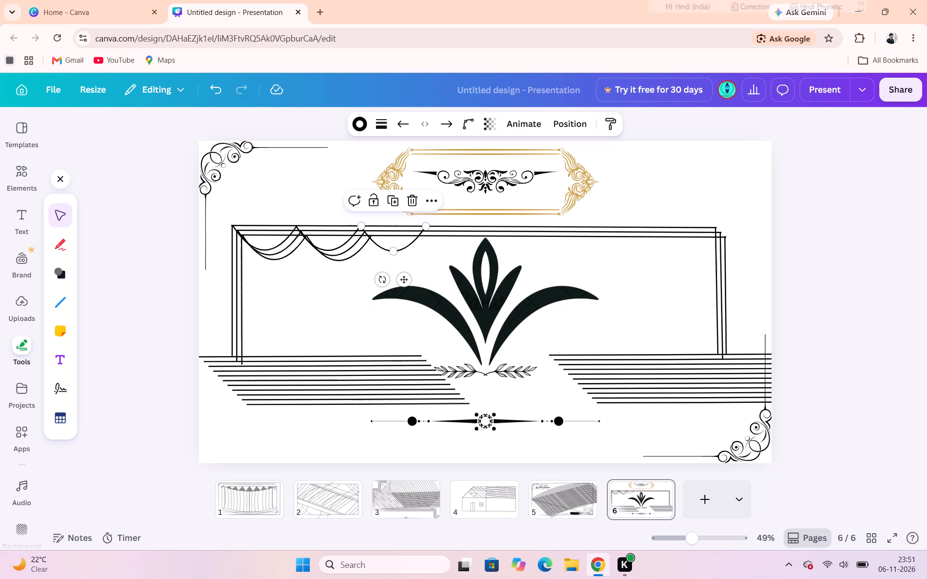
click(393, 207)
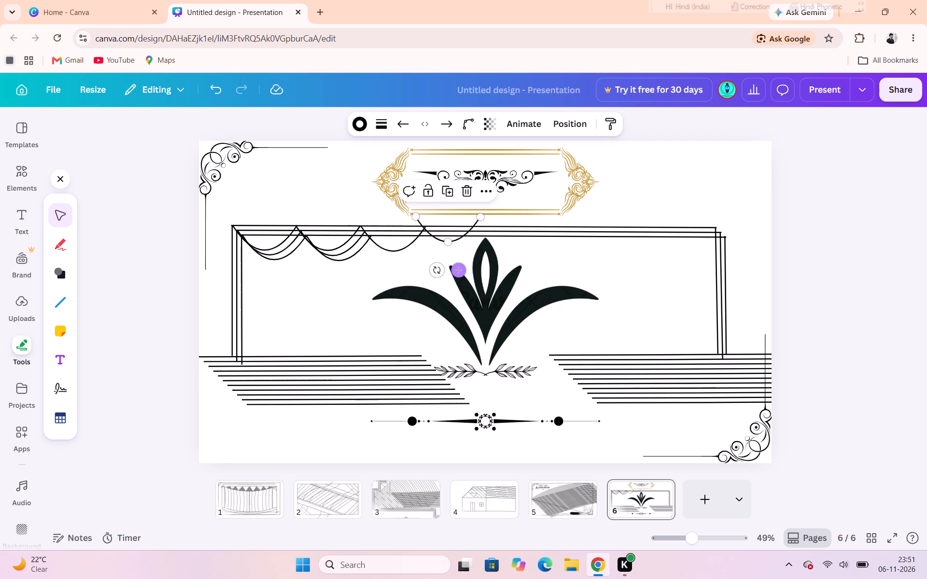
drag(460, 267, 411, 289)
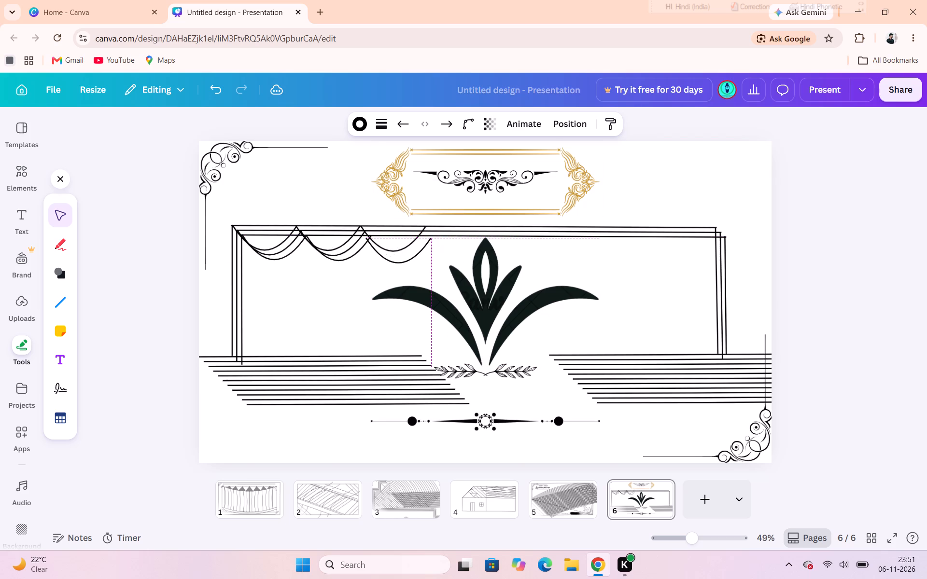
drag(411, 289, 410, 280)
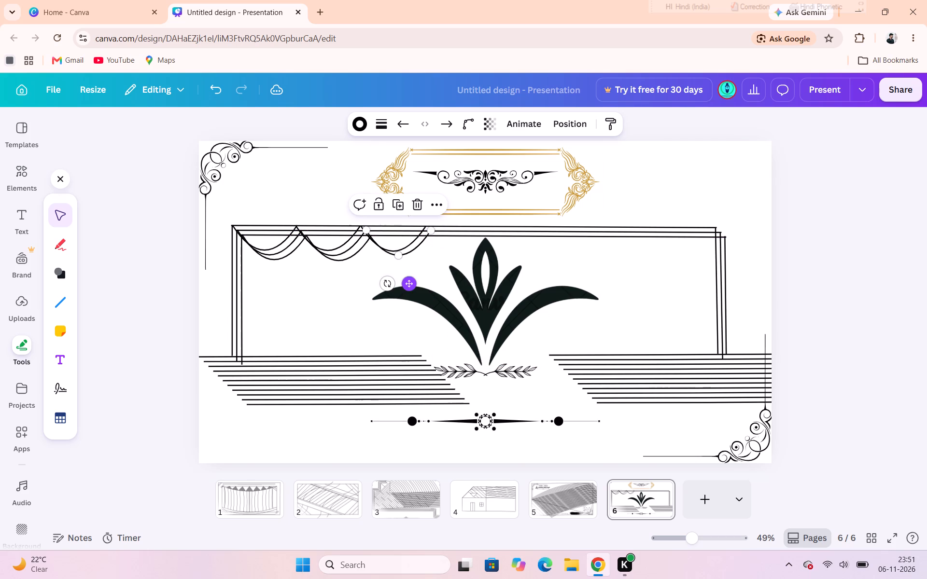
click(641, 154)
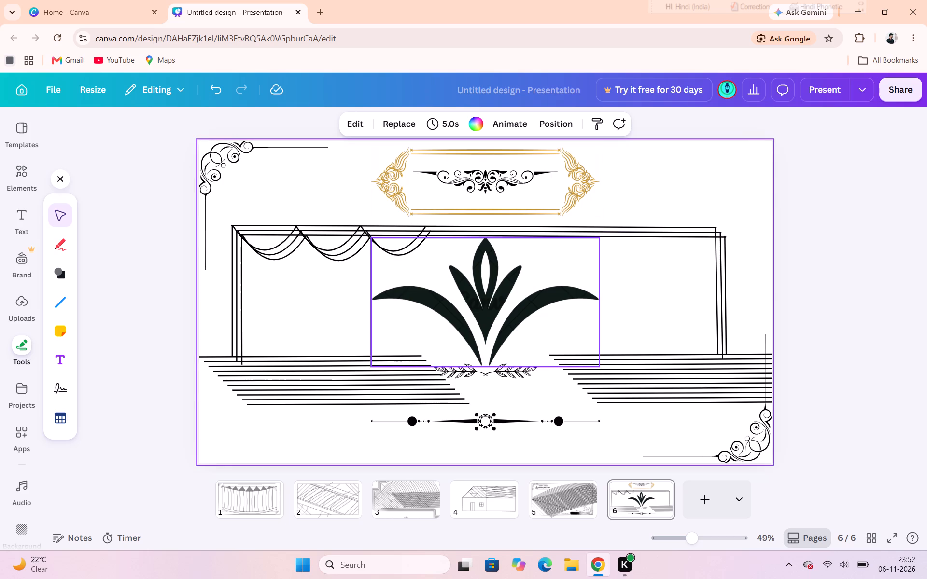
click(407, 253)
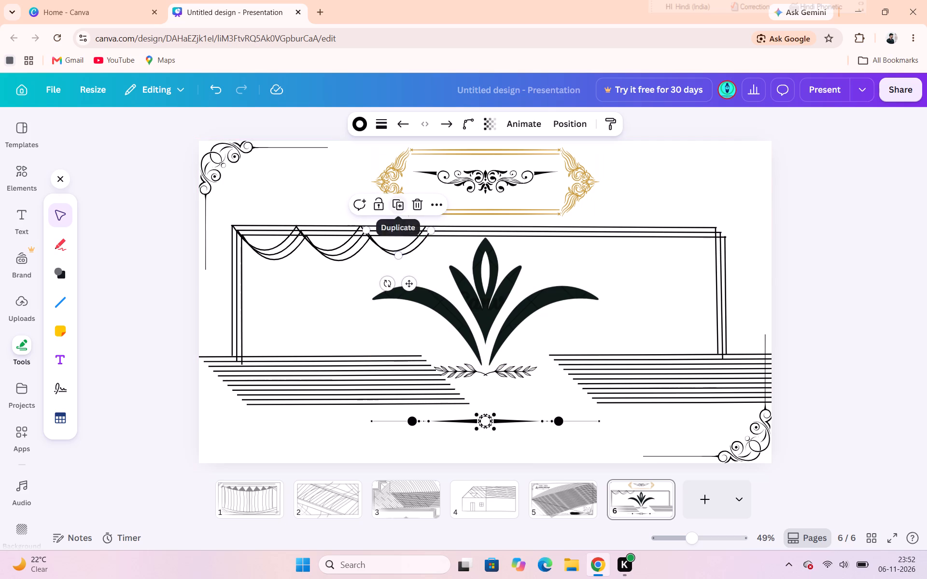
click(397, 208)
click(414, 288)
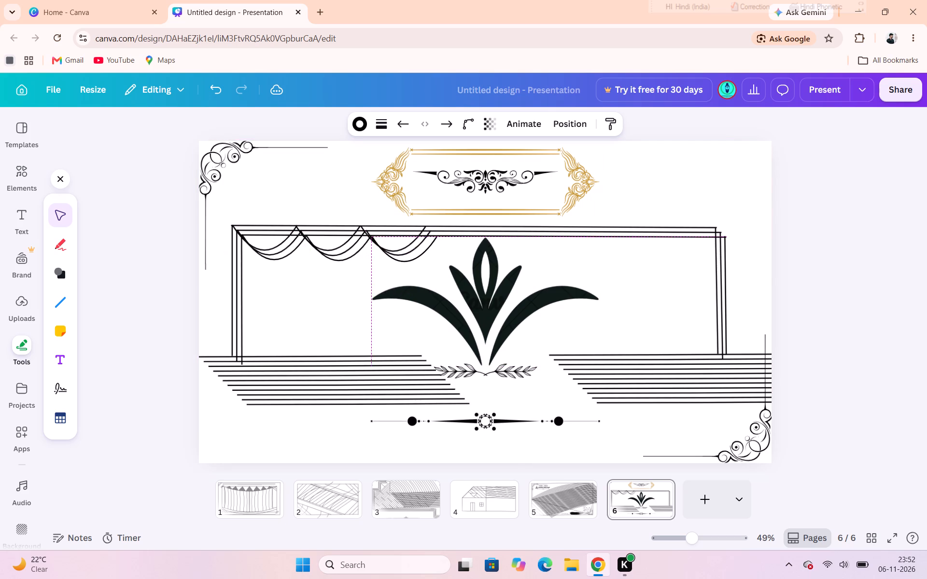
click(623, 200)
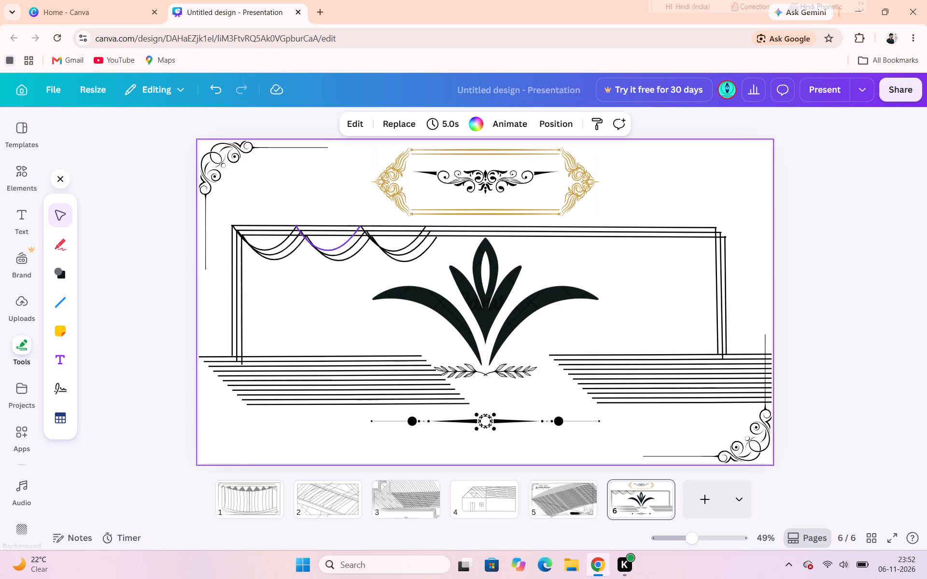
Duplicate the third swag's lowest curve and place the copy on the top border line, starting at the third swag's top curve end.
click(400, 262)
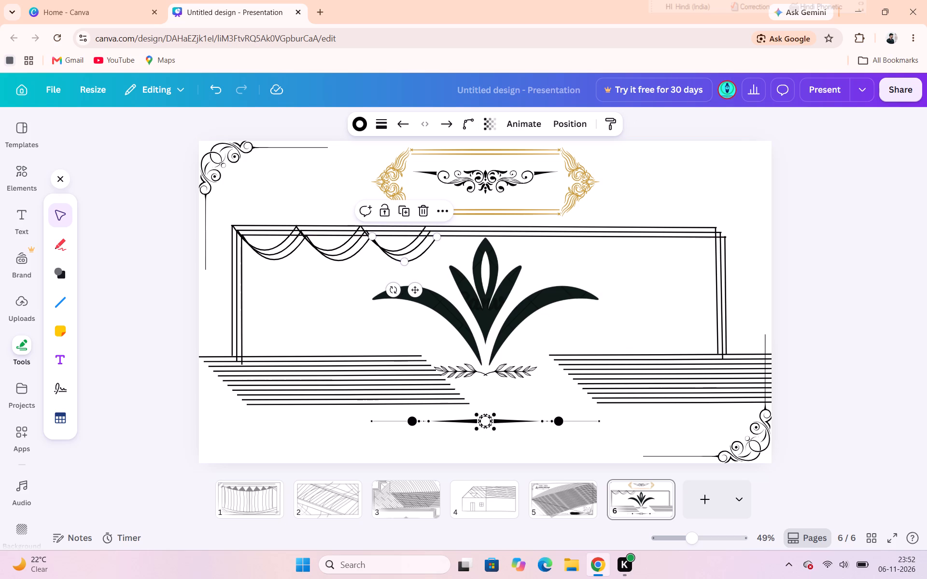
click(404, 218)
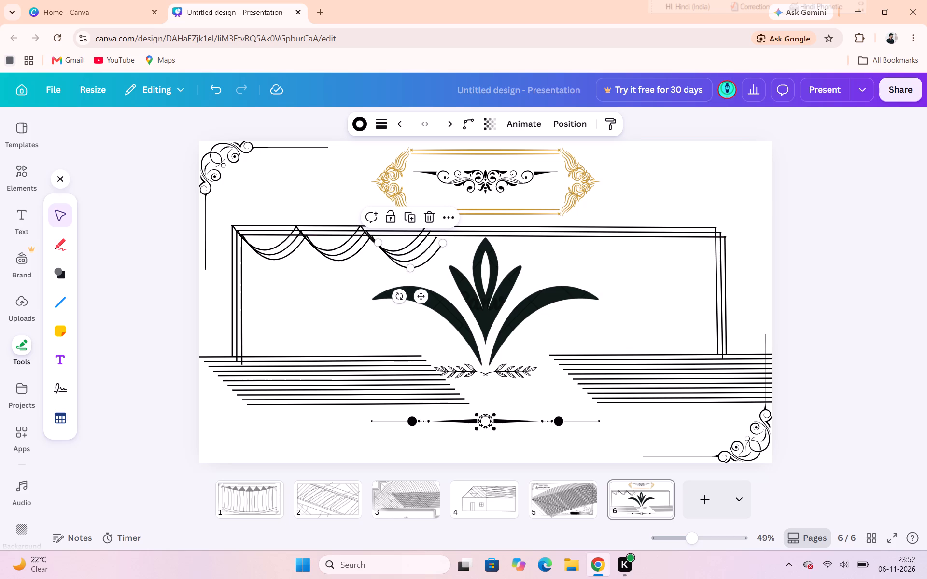
drag(416, 295, 464, 285)
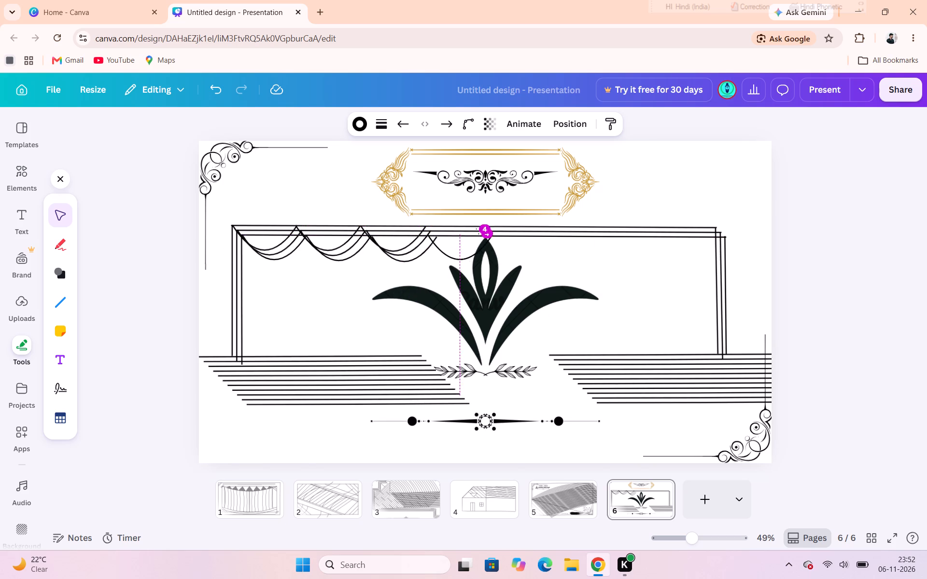
drag(464, 285, 461, 279)
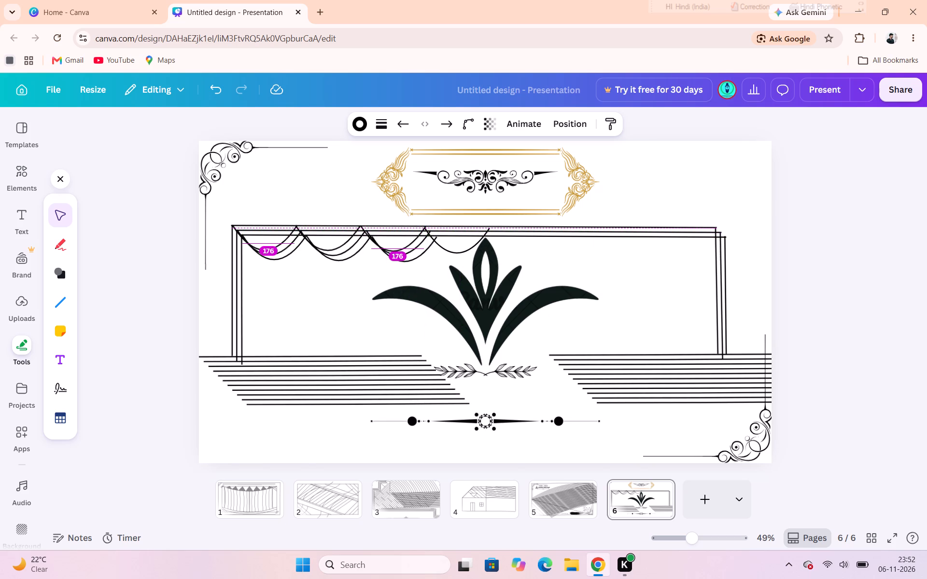
drag(461, 279, 461, 277)
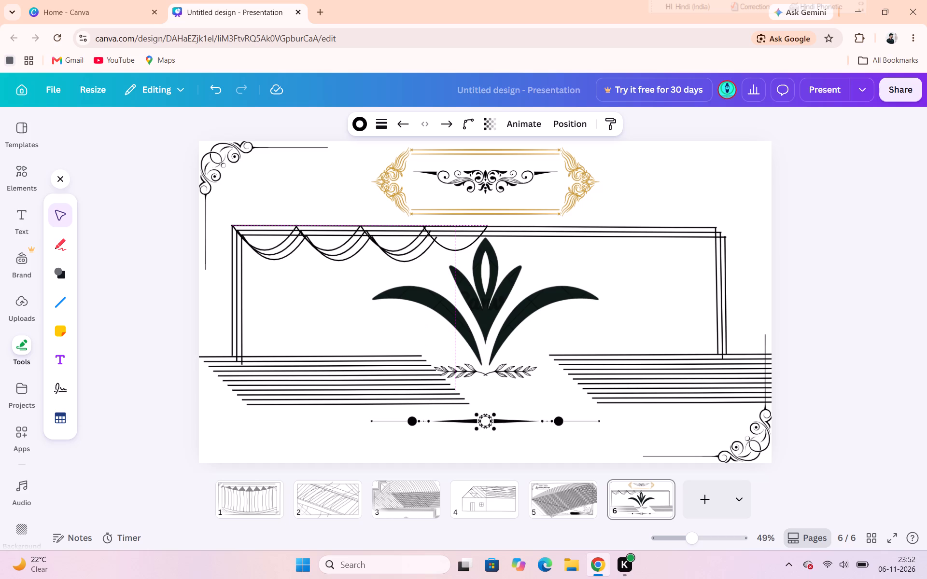
drag(461, 277, 463, 279)
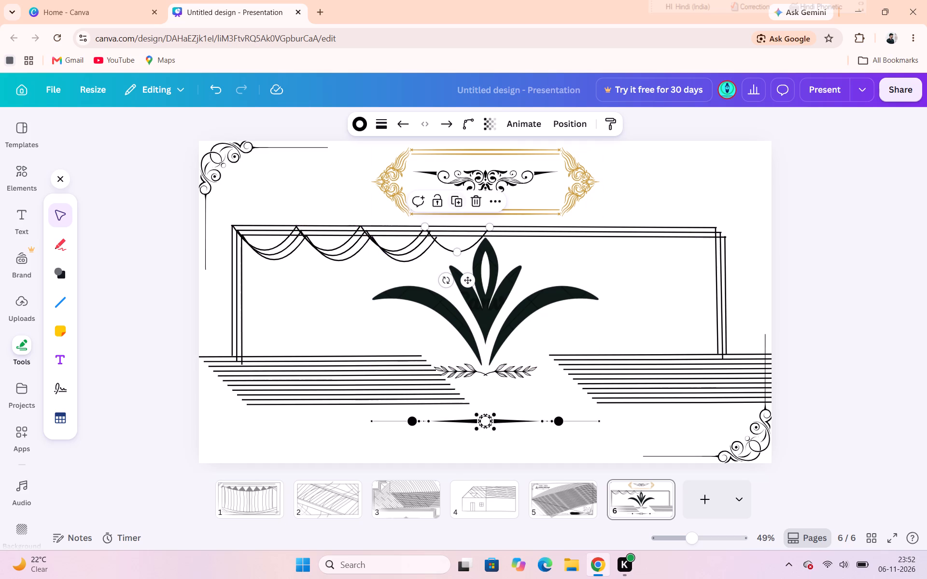
Duplicate the fourth swag's curve twice and nest the copies below it, starting on the middle and inner border lines.
click(459, 197)
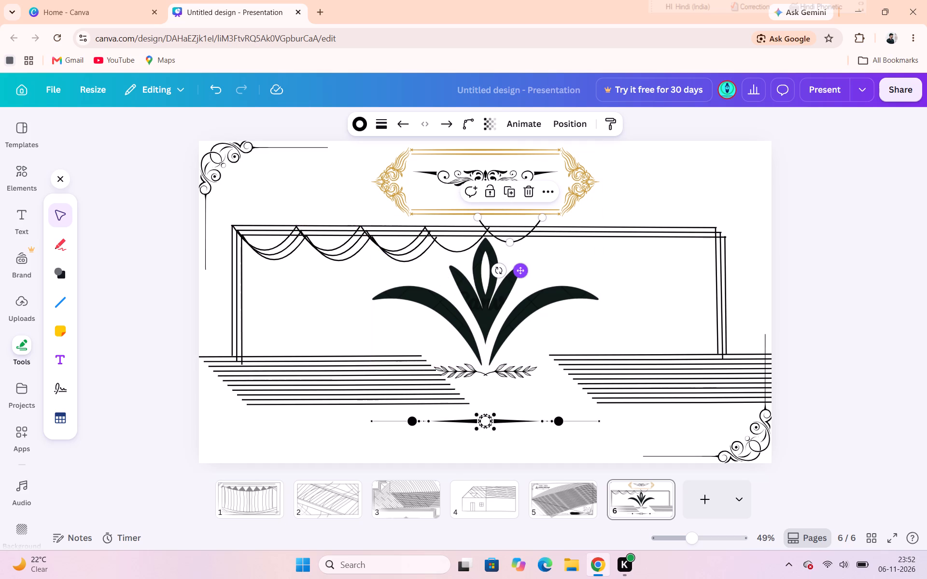
drag(520, 269, 474, 286)
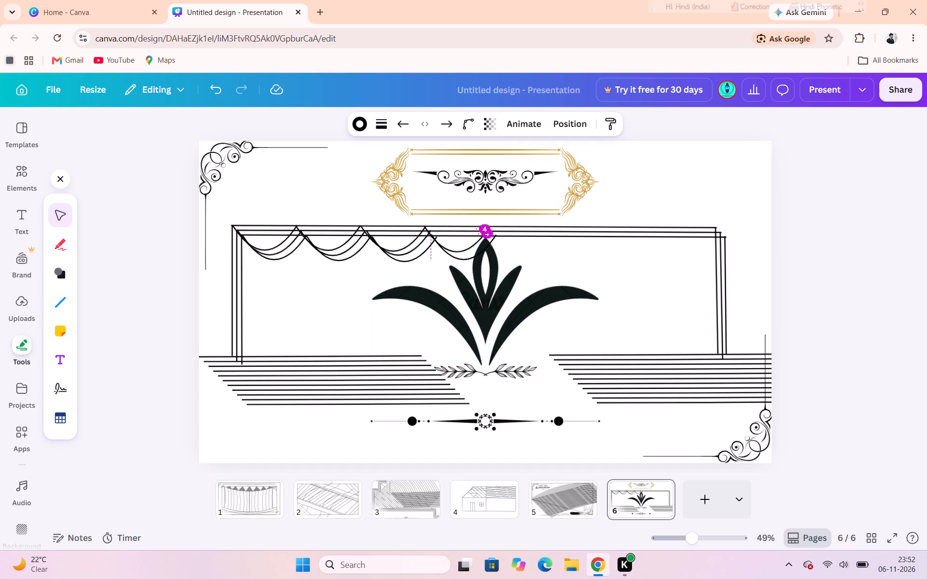
drag(474, 286, 477, 276)
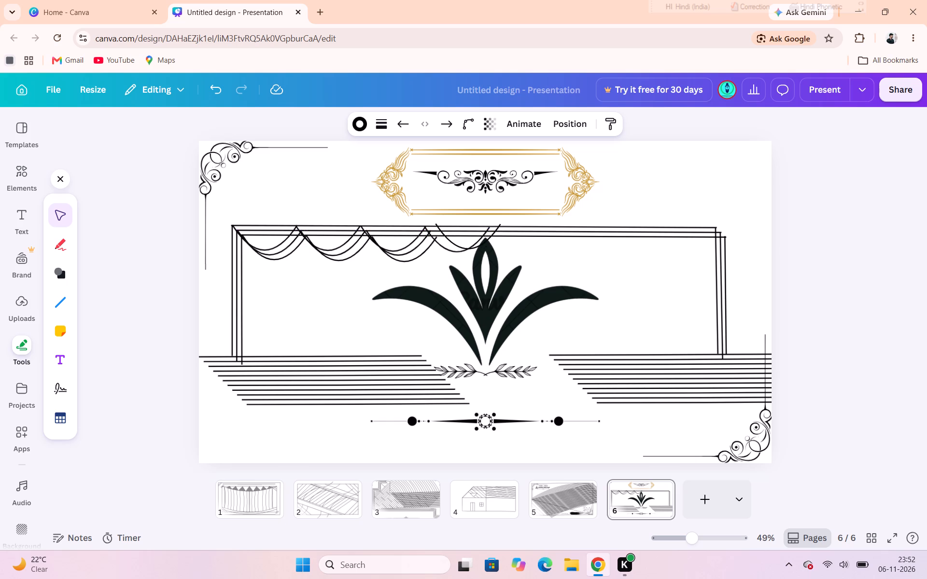
drag(477, 276, 473, 283)
click(625, 190)
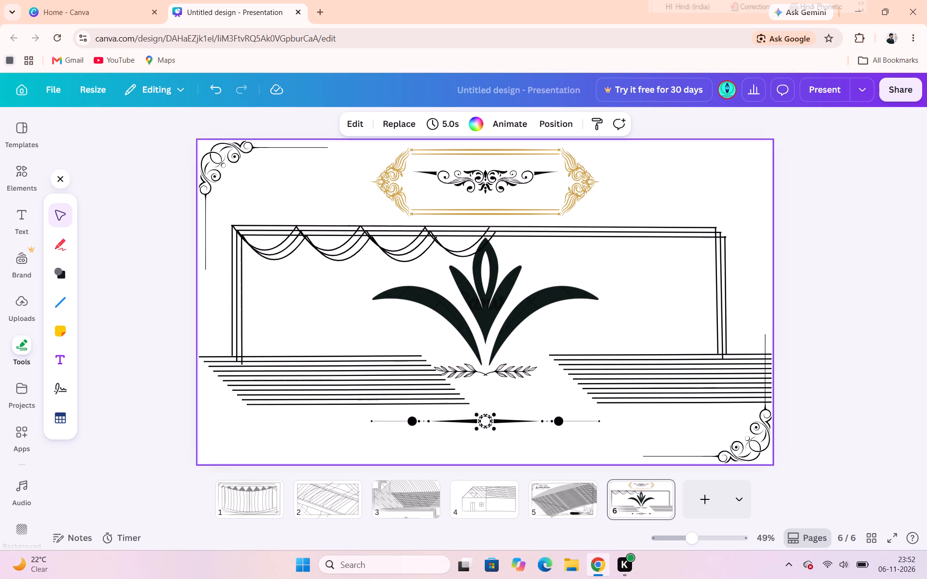
click(446, 254)
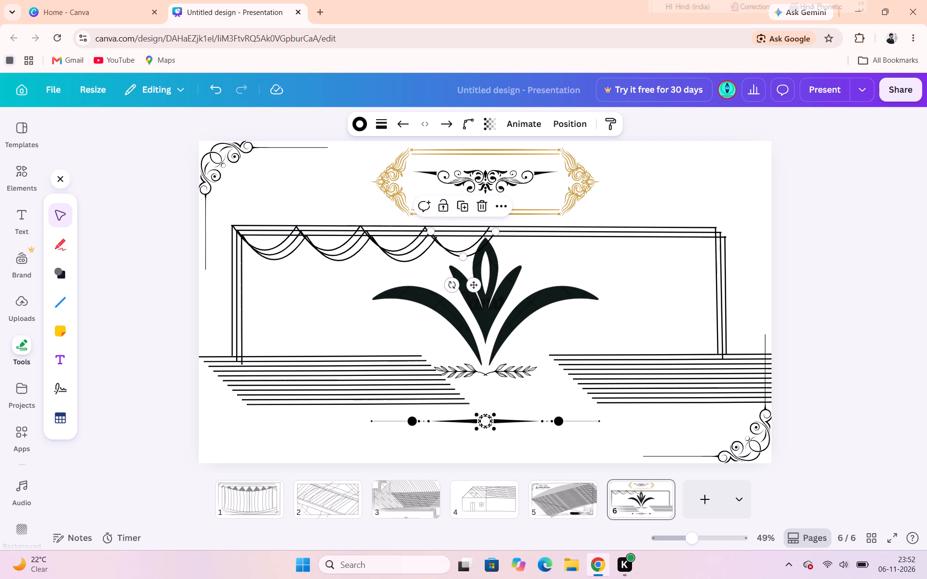
click(456, 207)
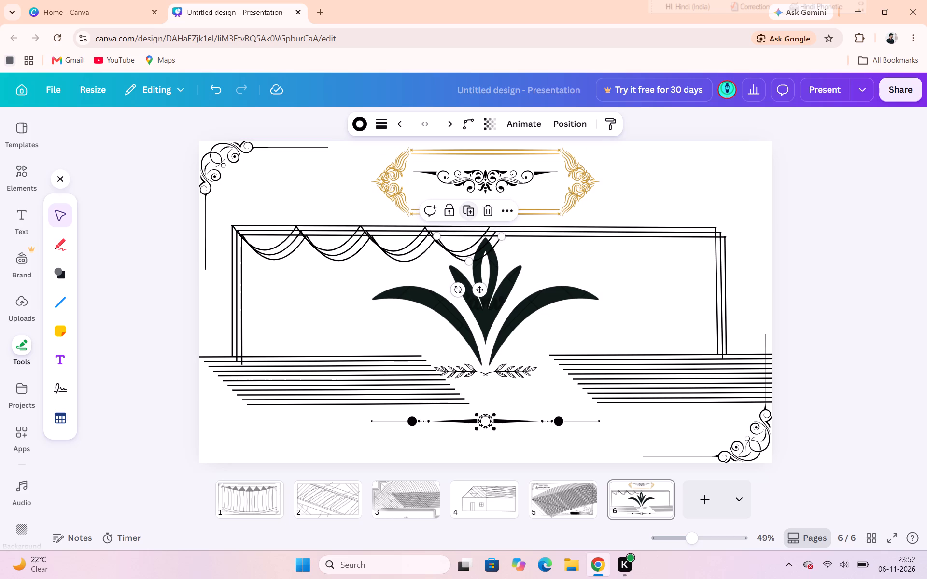
click(635, 193)
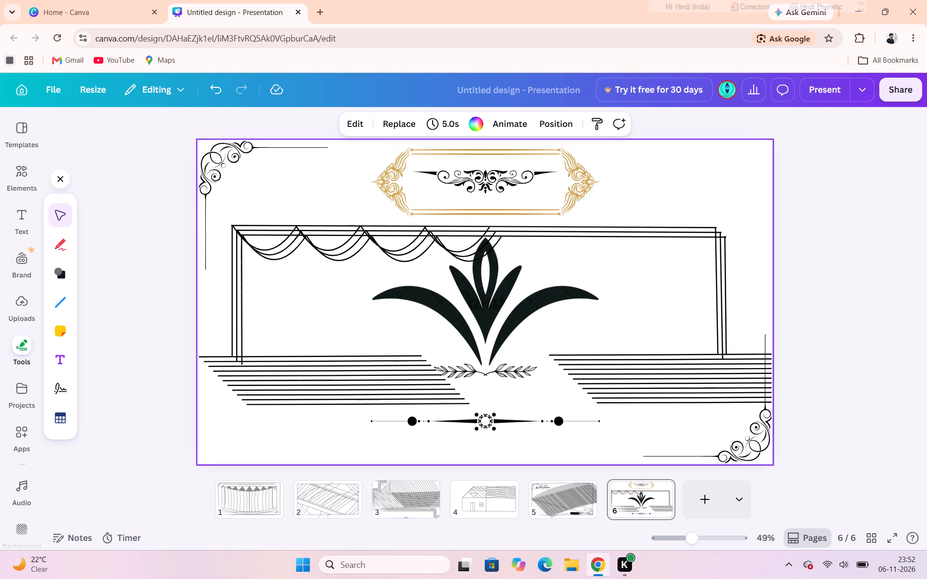
Duplicate the fourth swag's lowest curve and place the copy on the top border line as the fifth swag's first curve.
click(496, 245)
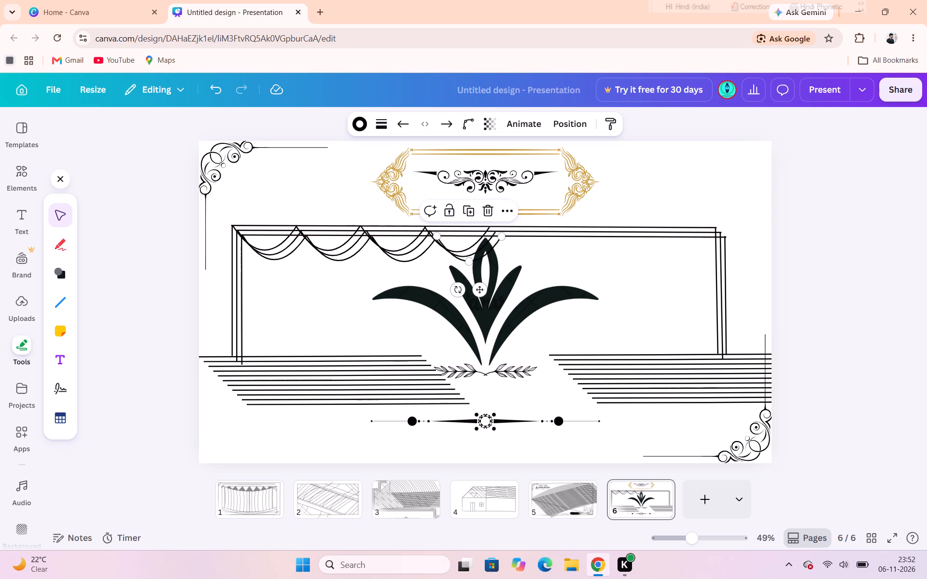
click(469, 206)
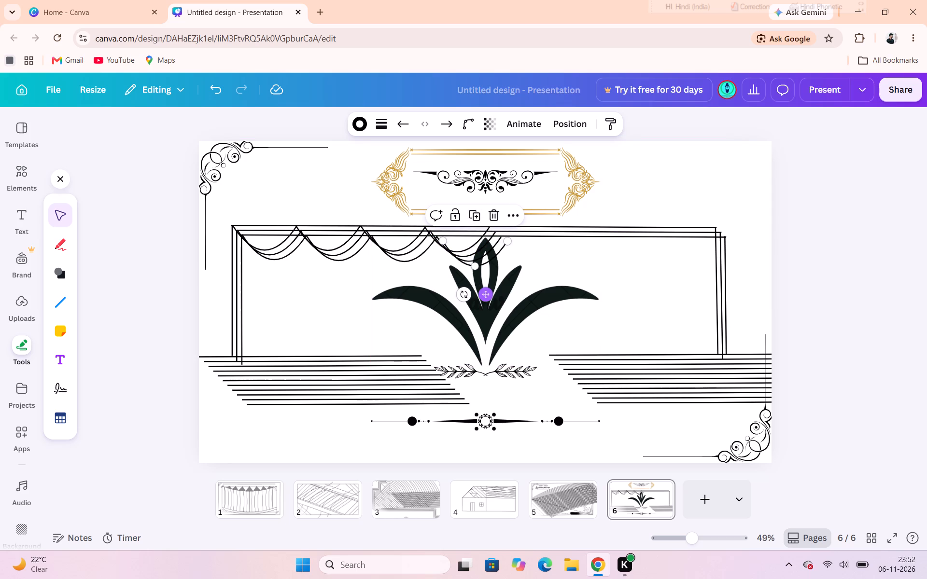
drag(490, 294, 535, 282)
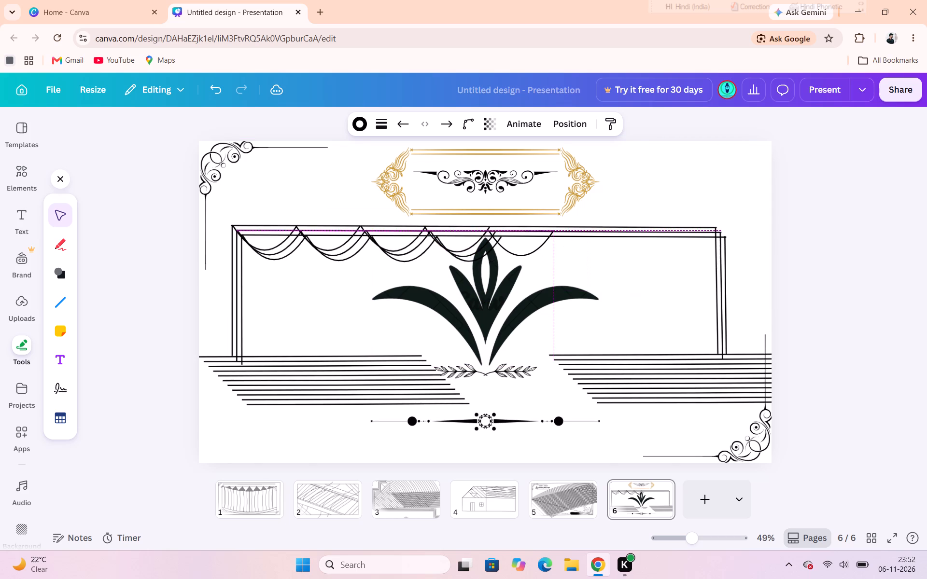
drag(535, 282, 536, 281)
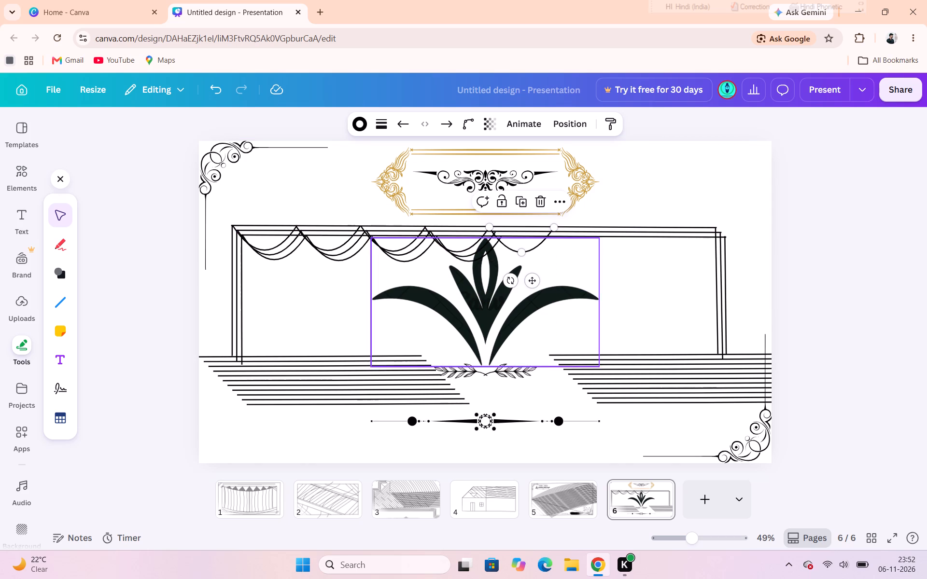
Duplicate the fifth swag's curve twice and nest the copies below it, starting on the middle and inner border lines.
click(529, 196)
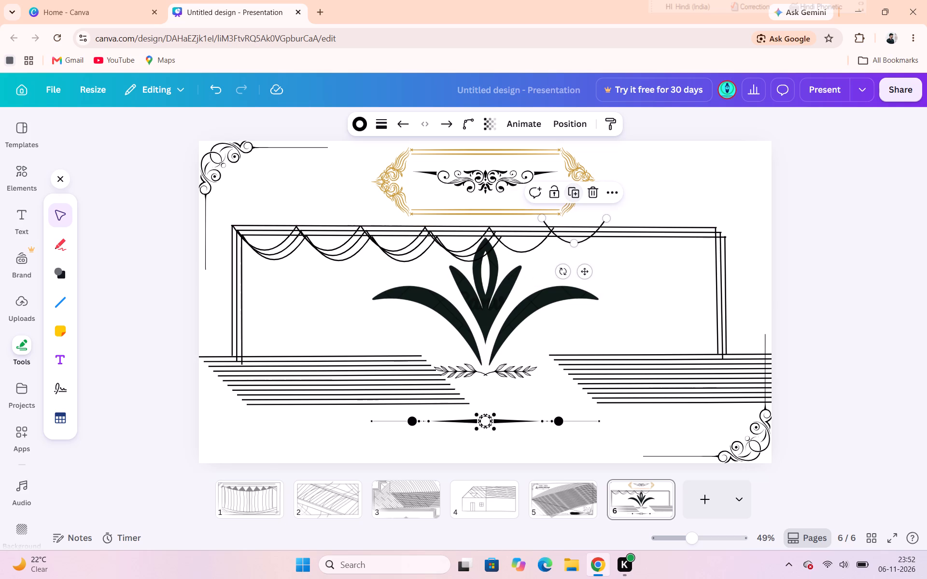
click(529, 196)
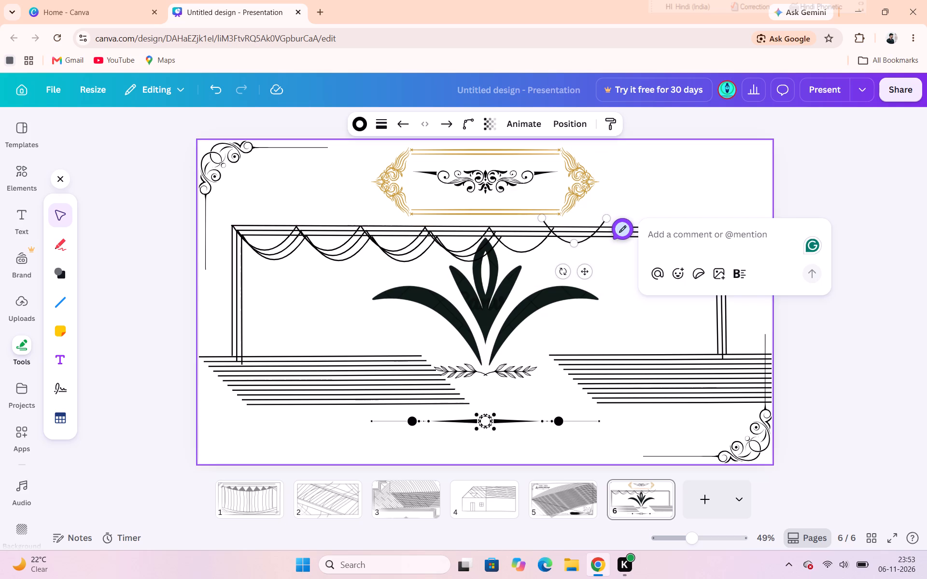
click(664, 189)
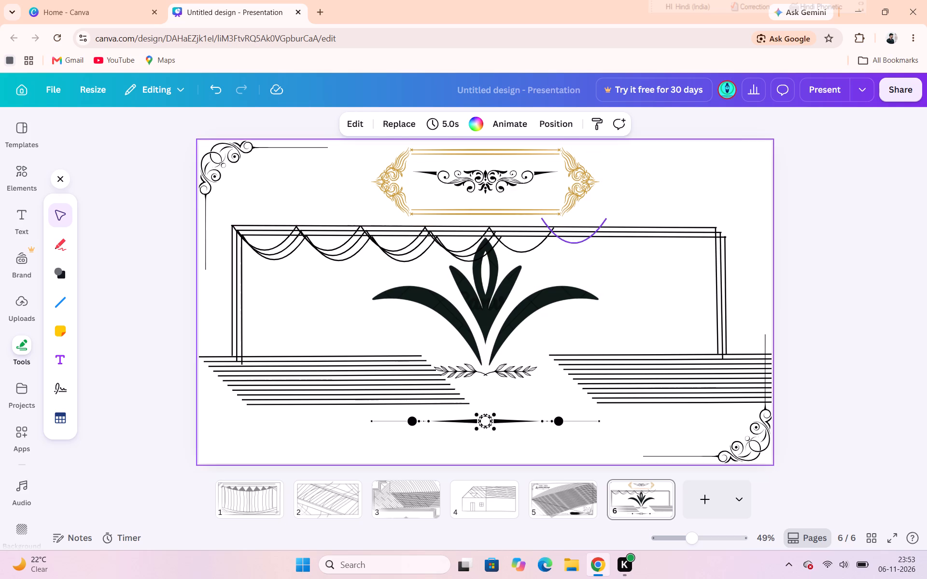
drag(573, 244, 526, 258)
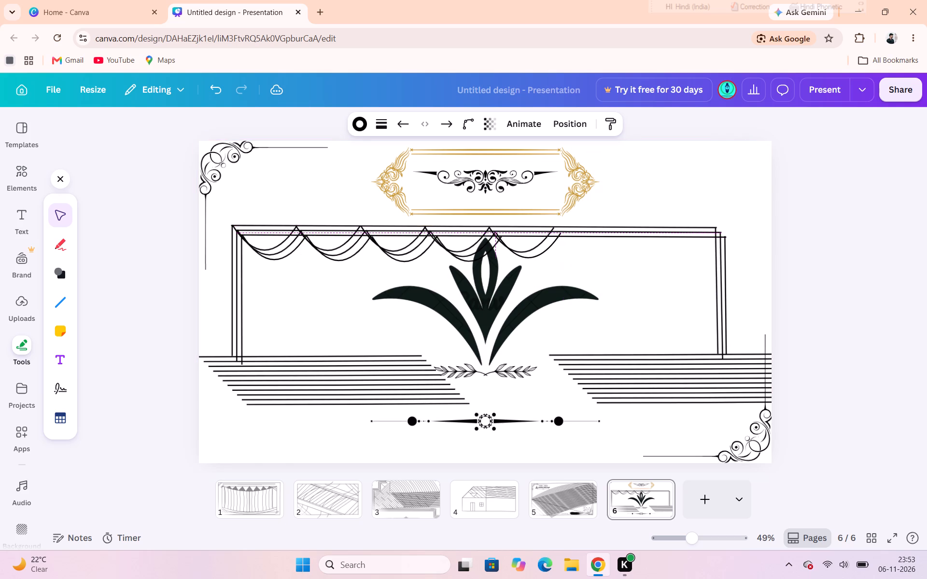
drag(526, 258, 526, 258)
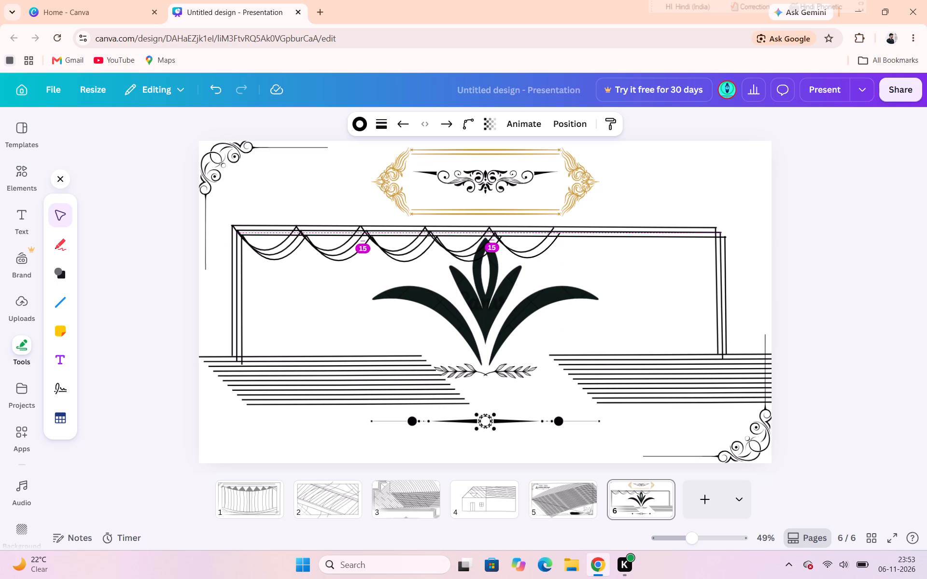
drag(526, 258, 526, 257)
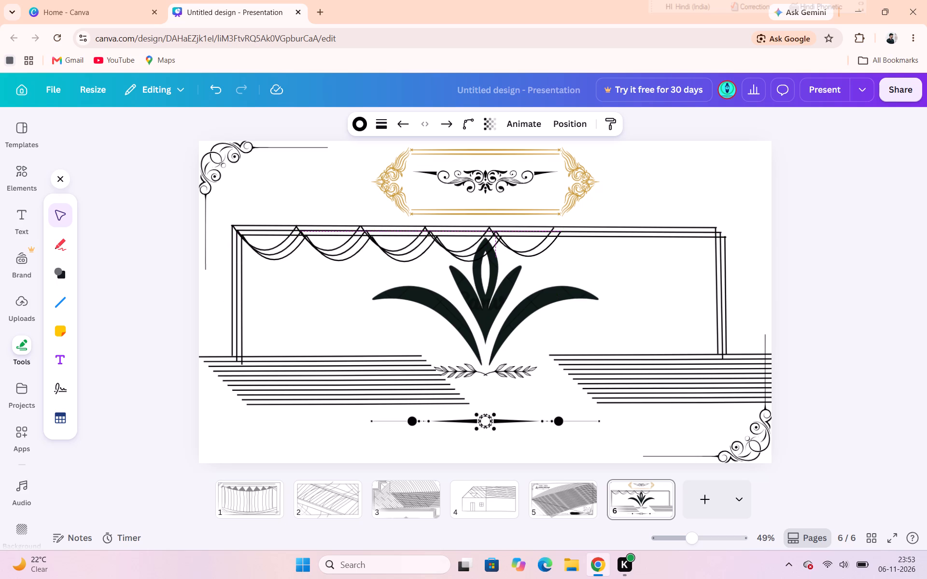
drag(526, 257, 527, 258)
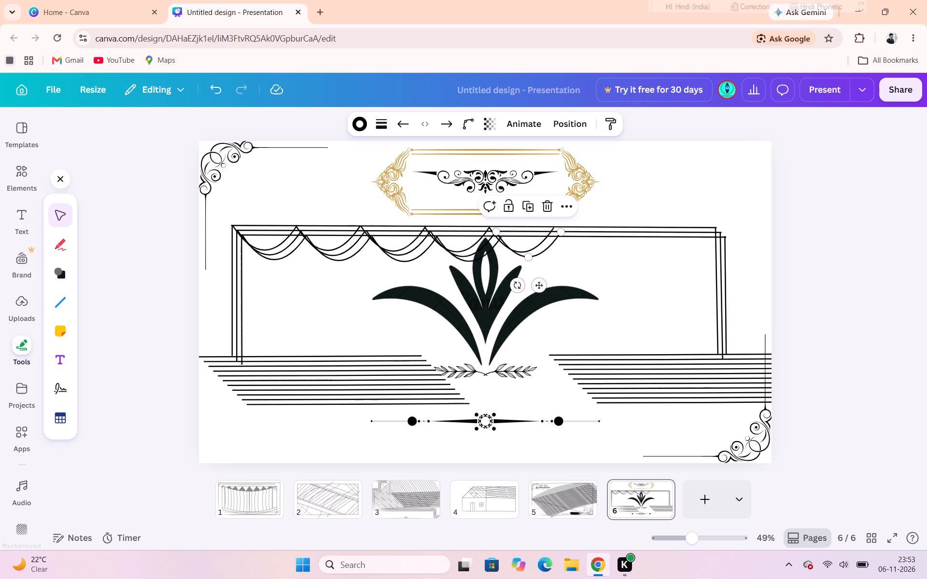
click(526, 209)
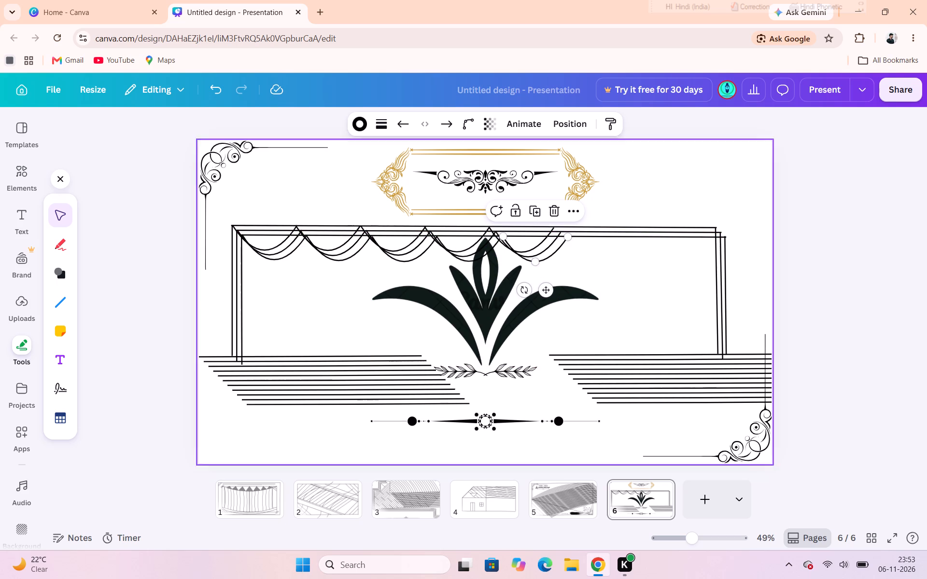
click(689, 128)
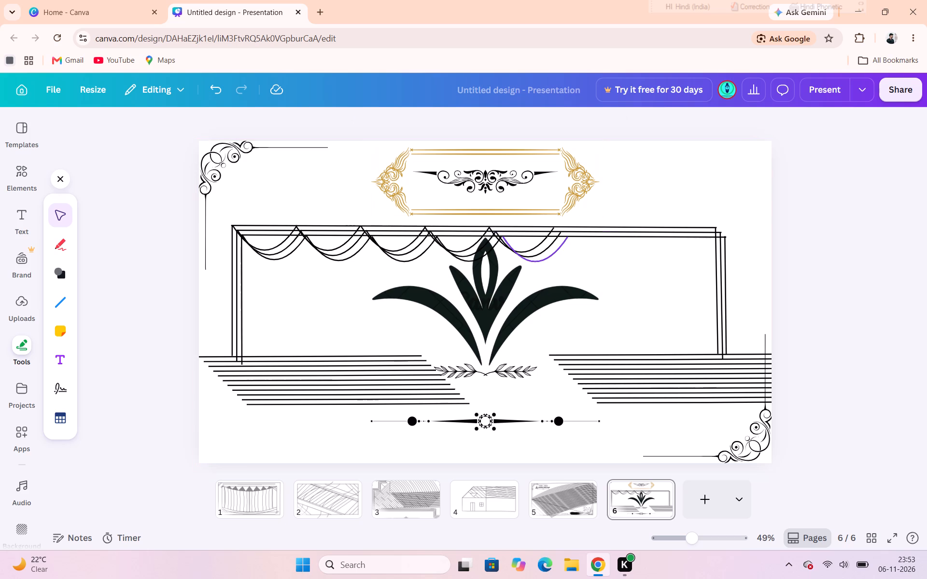
Duplicate the fifth swag's lowest curve and place the copy on the top border line as the sixth swag's first curve.
click(550, 254)
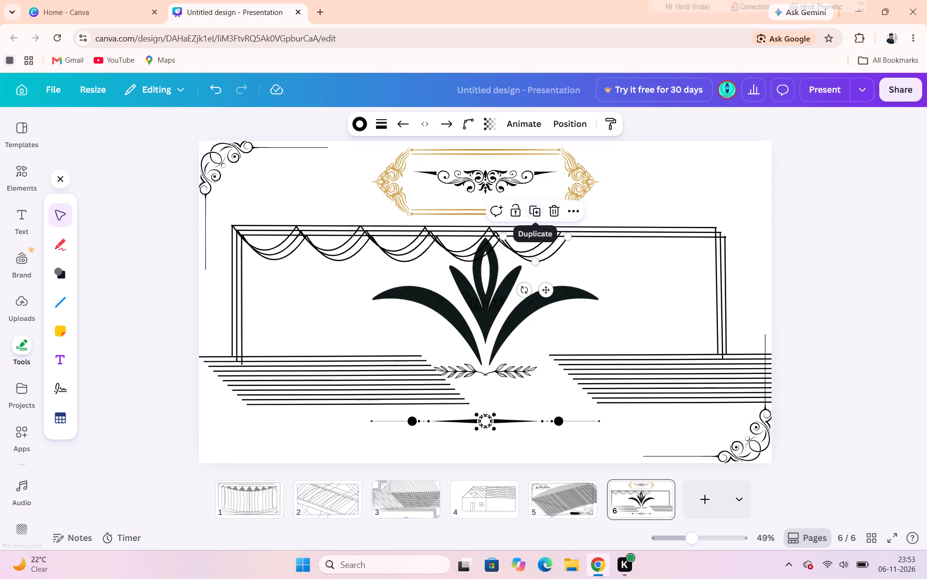
click(534, 206)
drag(549, 294, 597, 280)
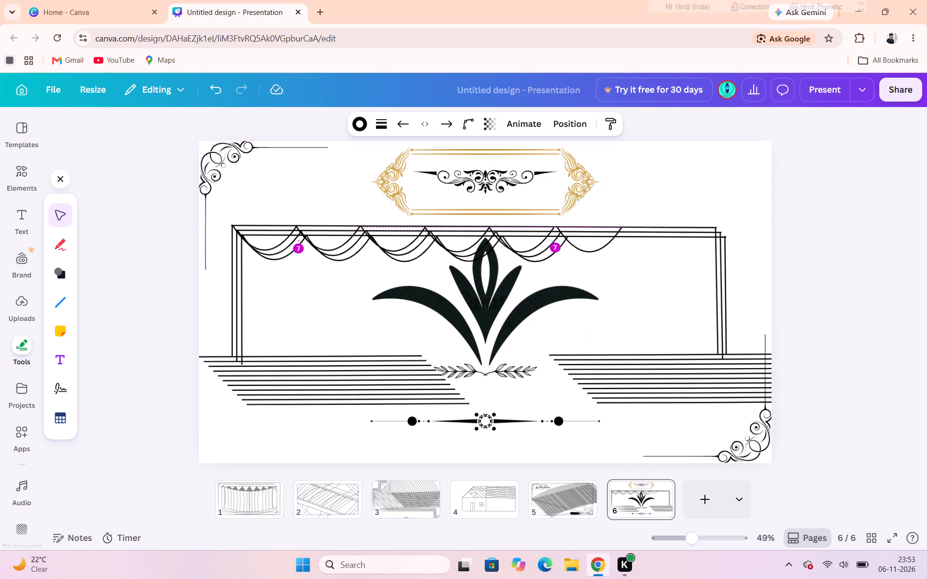
drag(597, 280, 594, 282)
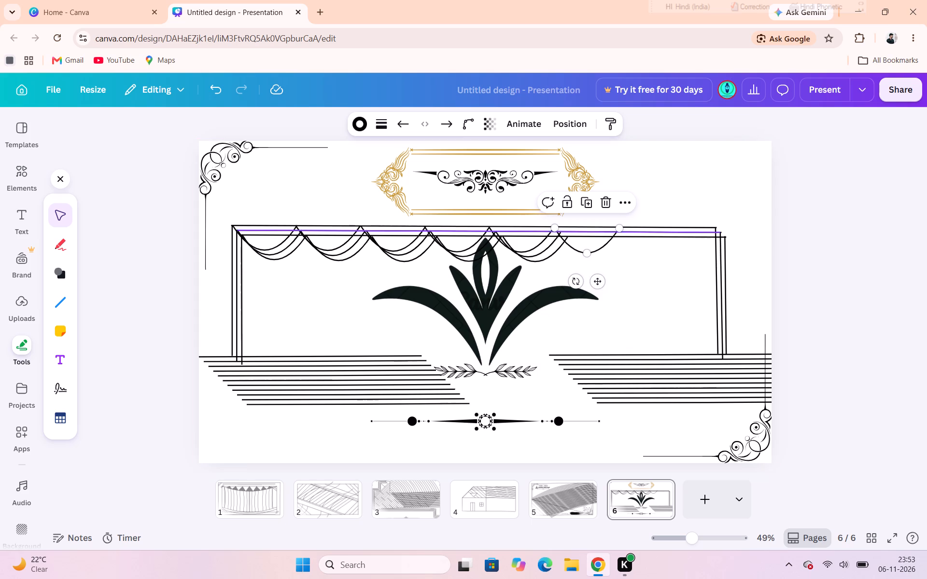
click(680, 221)
Duplicate the sixth swag's curve twice and nest the copies below it, starting on the middle and inner border lines.
click(591, 254)
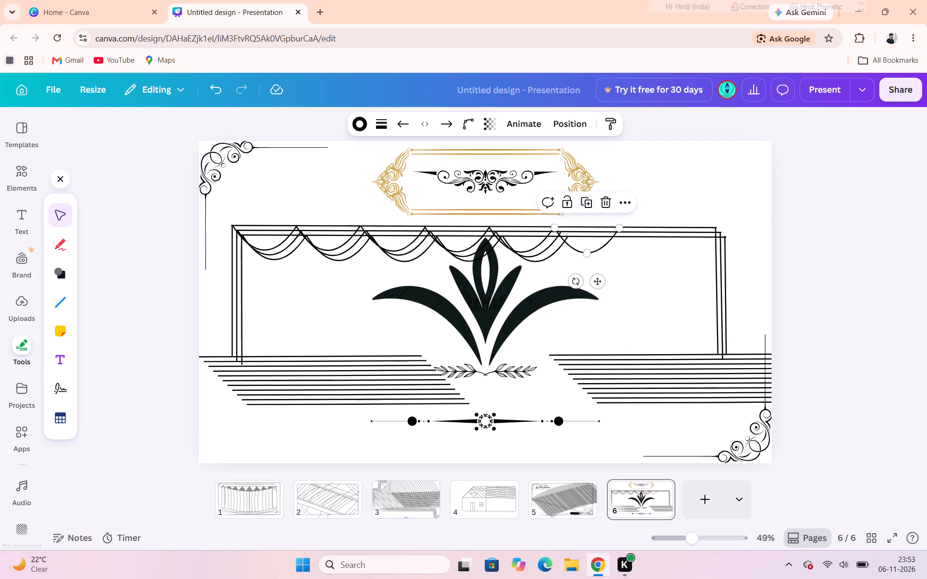
click(584, 204)
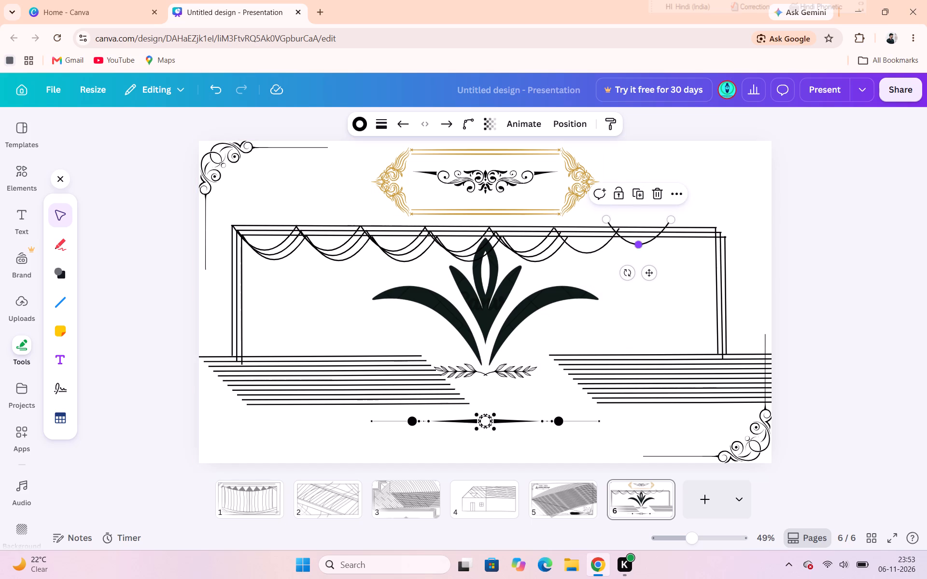
drag(645, 263, 646, 277)
drag(646, 277, 637, 294)
click(633, 243)
drag(648, 272, 603, 284)
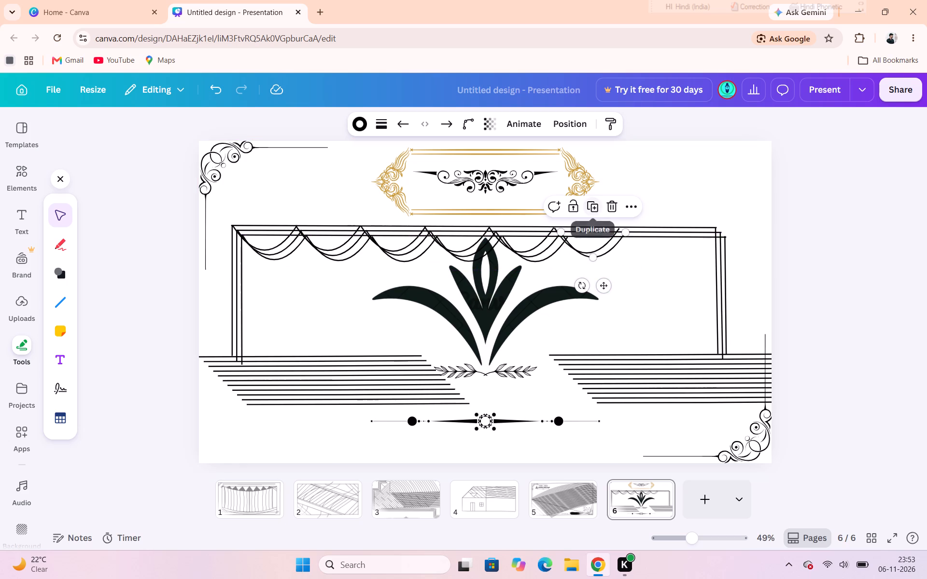
click(591, 208)
drag(607, 288, 618, 289)
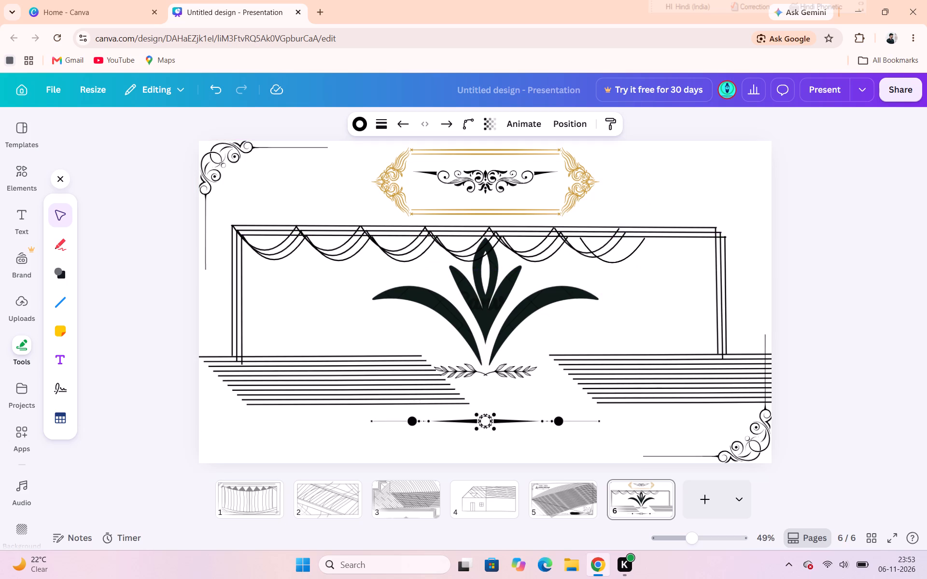
drag(618, 289, 609, 293)
click(215, 92)
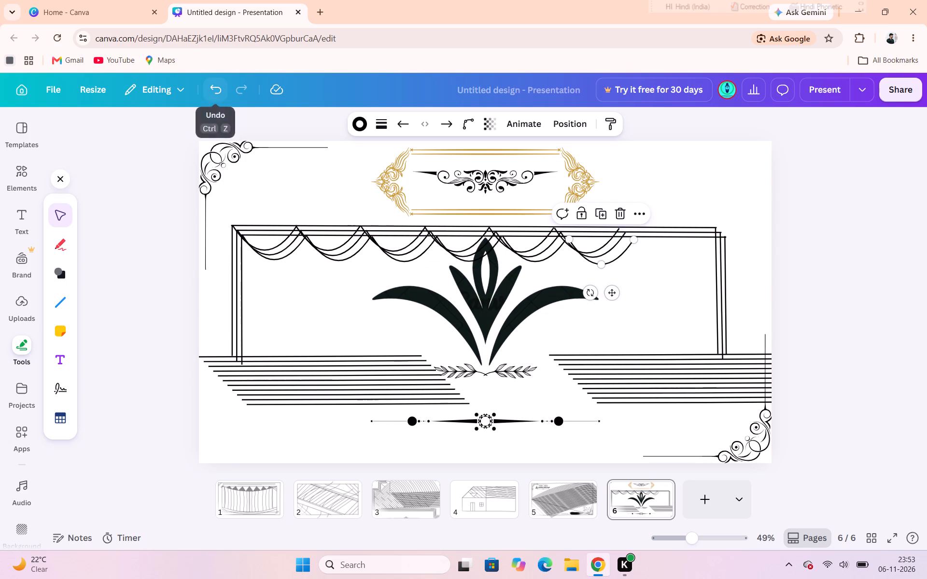
Duplicate the sixth swag's lowest curve and place the copy on the top border line as the seventh swag's first curve.
click(602, 209)
drag(623, 287, 646, 289)
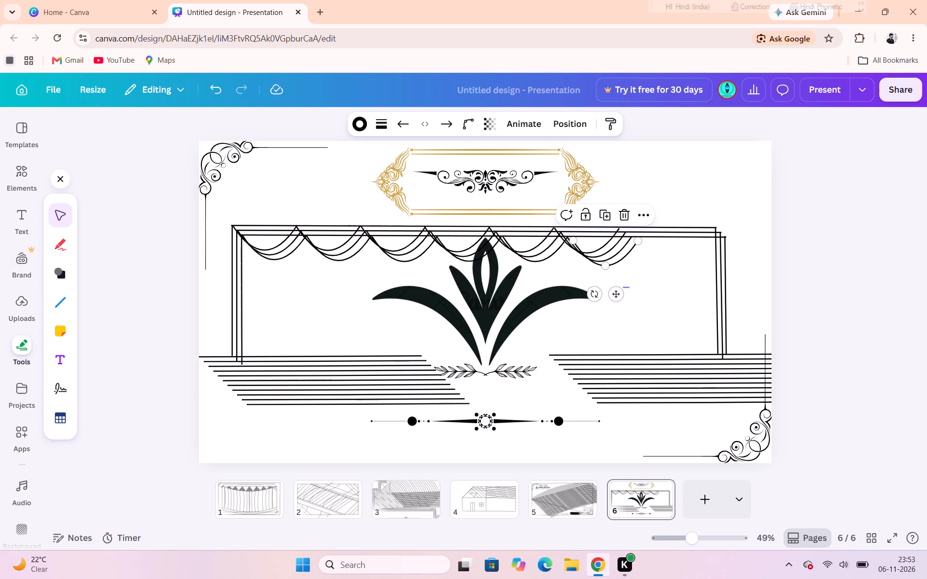
drag(646, 289, 664, 283)
click(615, 264)
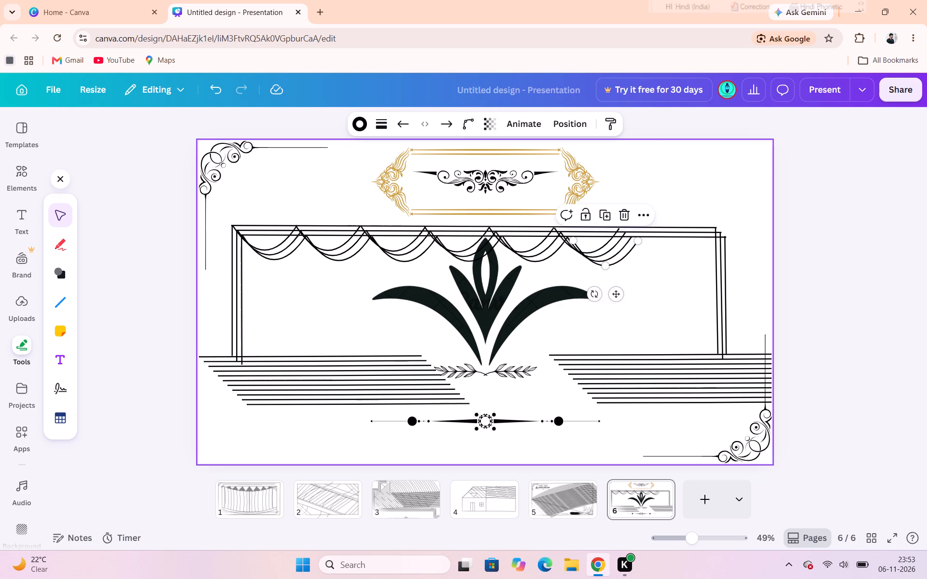
drag(613, 290, 659, 278)
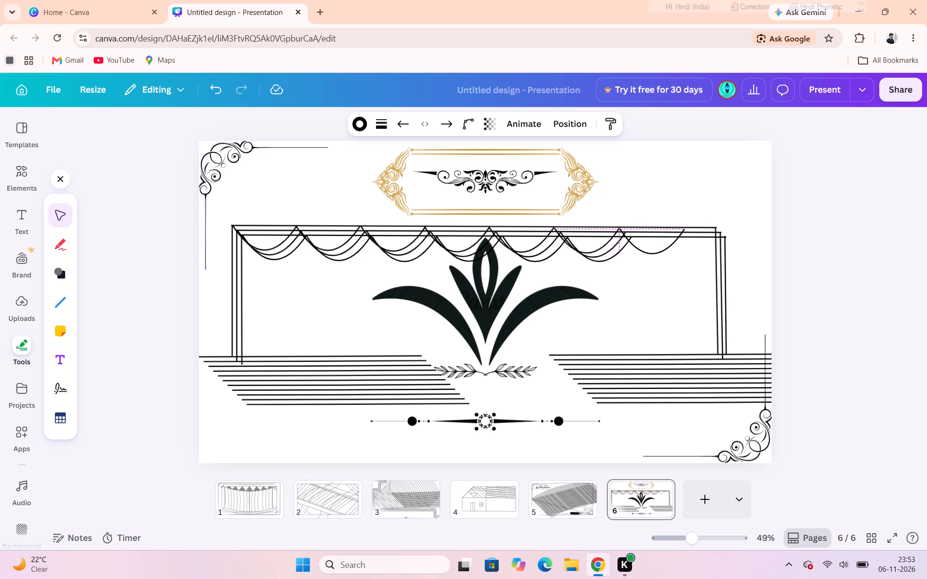
drag(659, 278, 660, 276)
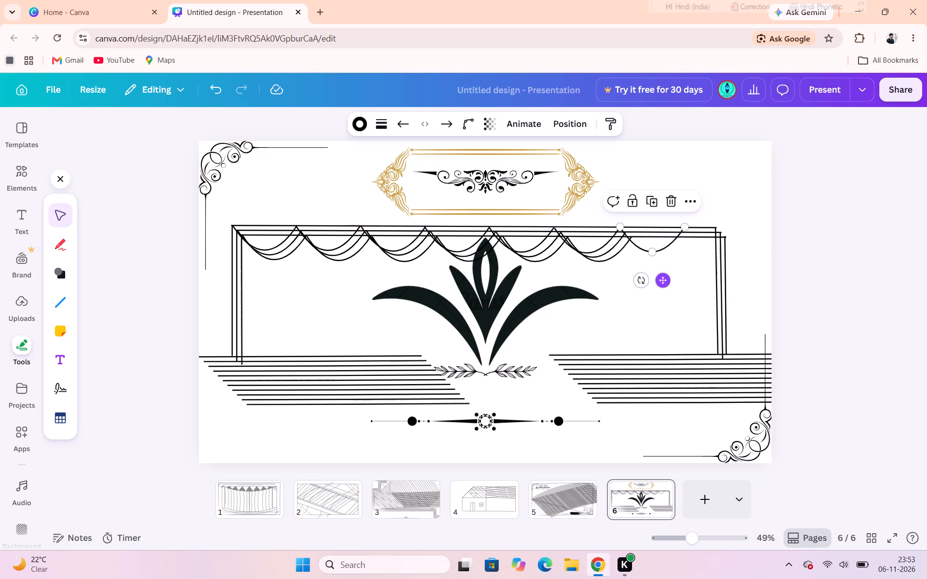
Duplicate the seventh swag's curve twice and nest the copies below it, starting on the middle and inner border lines.
click(653, 202)
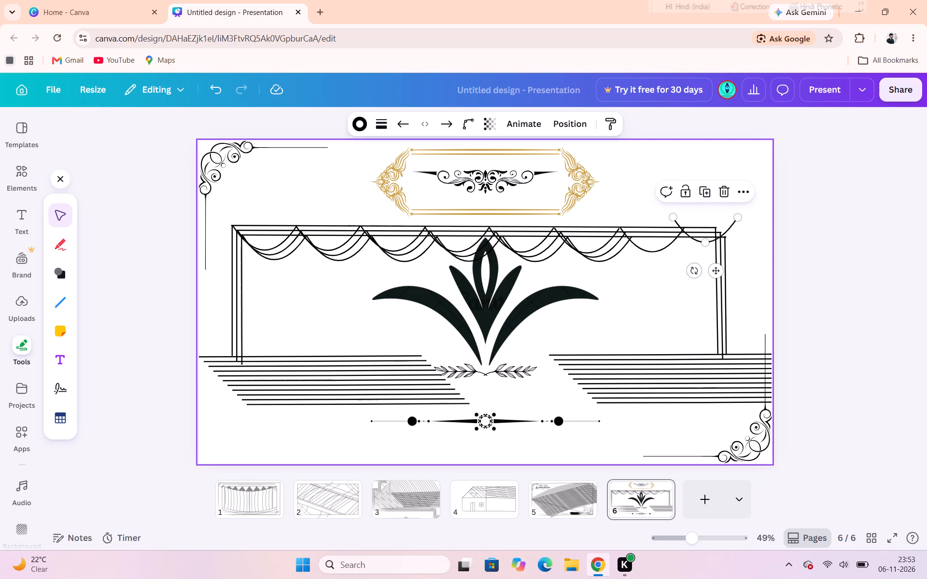
drag(717, 273, 667, 290)
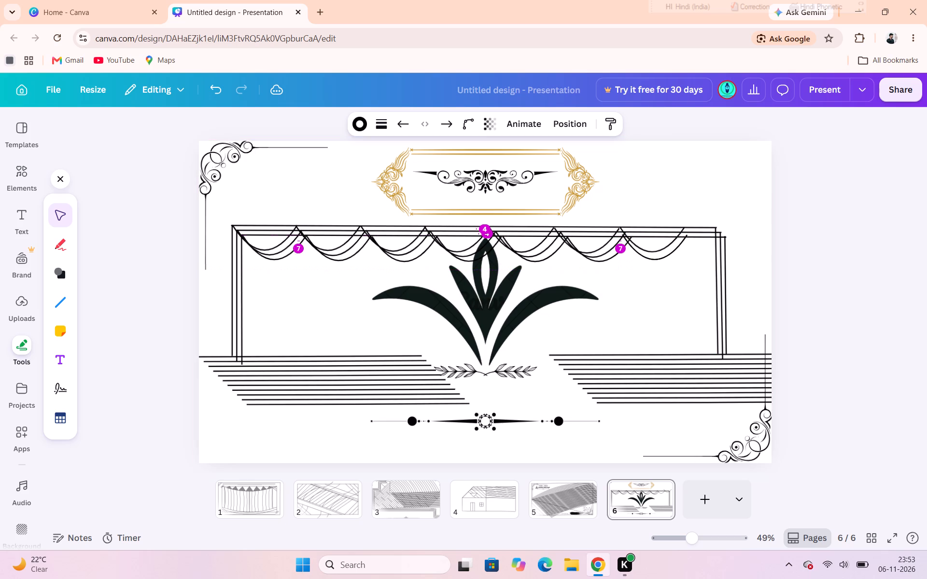
drag(667, 290, 670, 290)
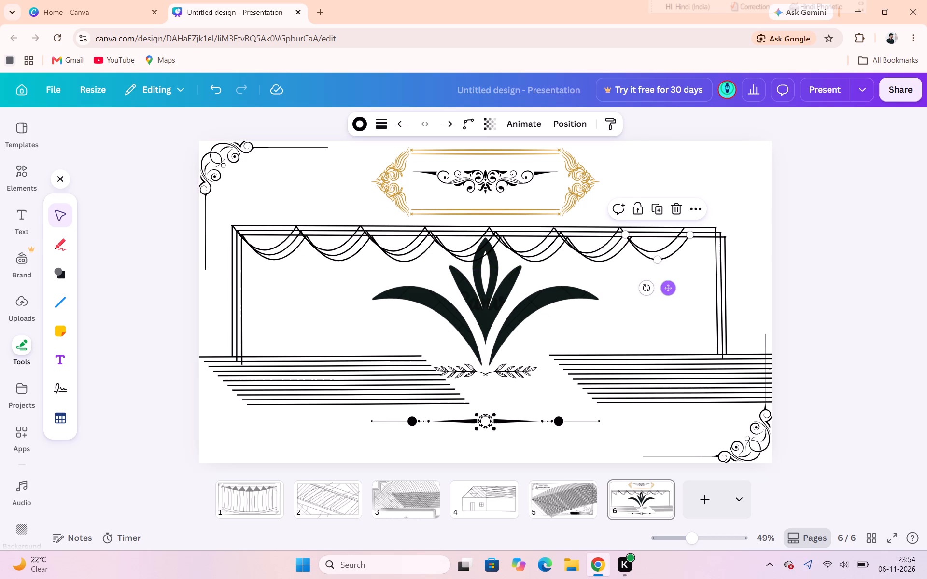
click(666, 286)
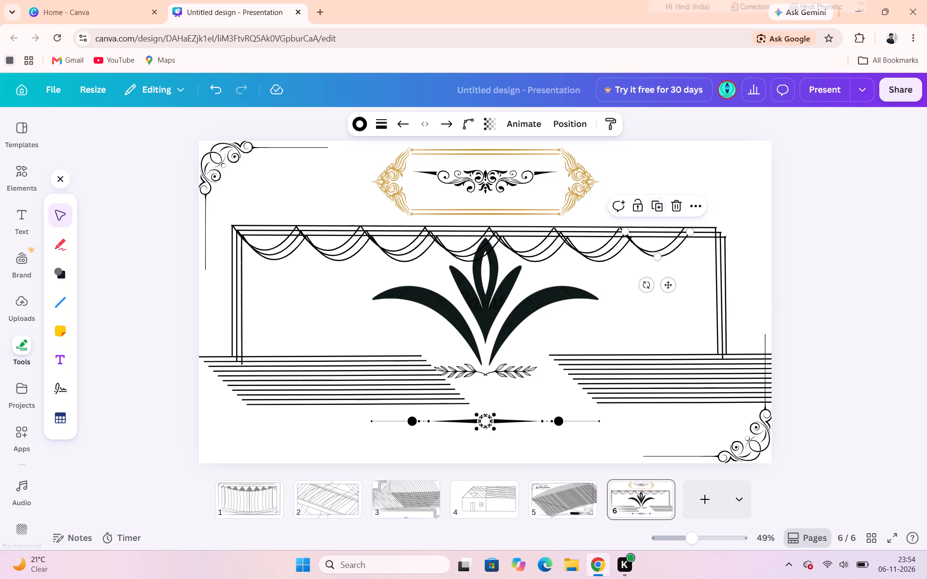
click(658, 207)
click(762, 190)
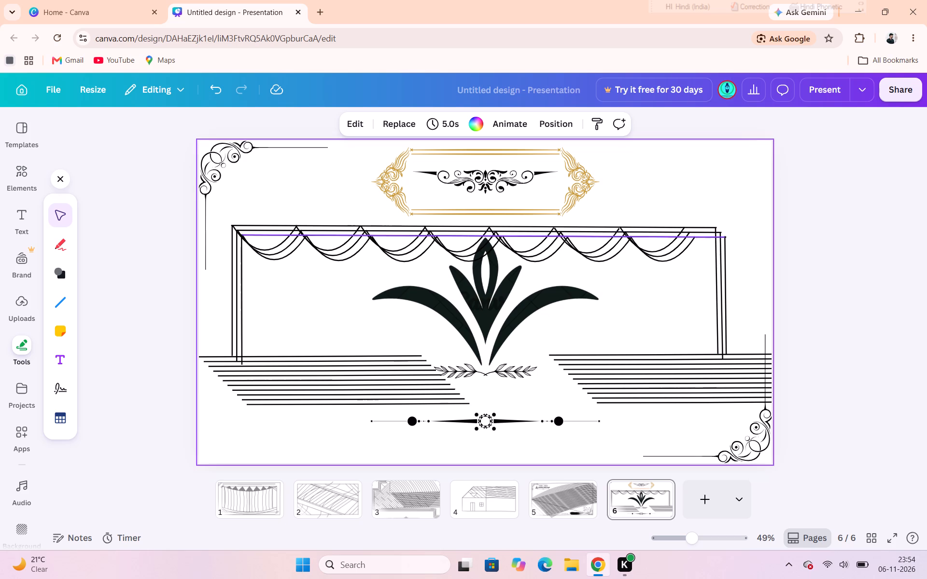
Duplicate the seventh swag's lowest curve and place the copy at its top curve's end as the eighth swag's first curve, extending past the border corner.
click(657, 256)
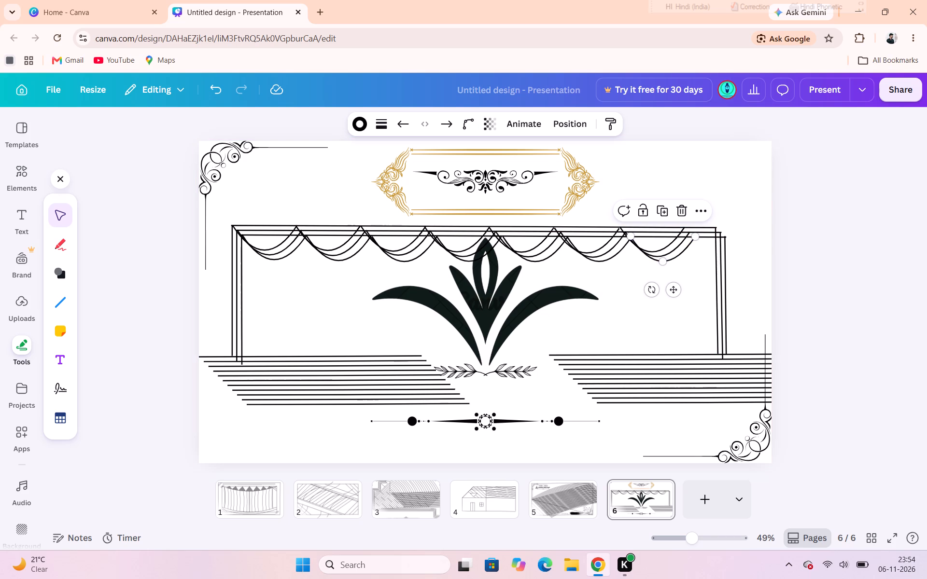
click(661, 210)
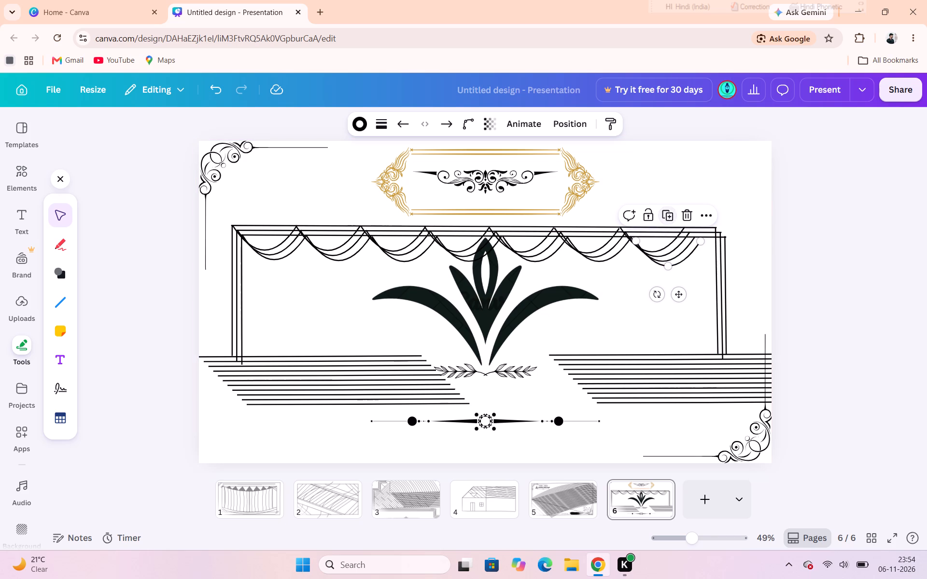
drag(674, 297, 681, 293)
drag(681, 293, 720, 282)
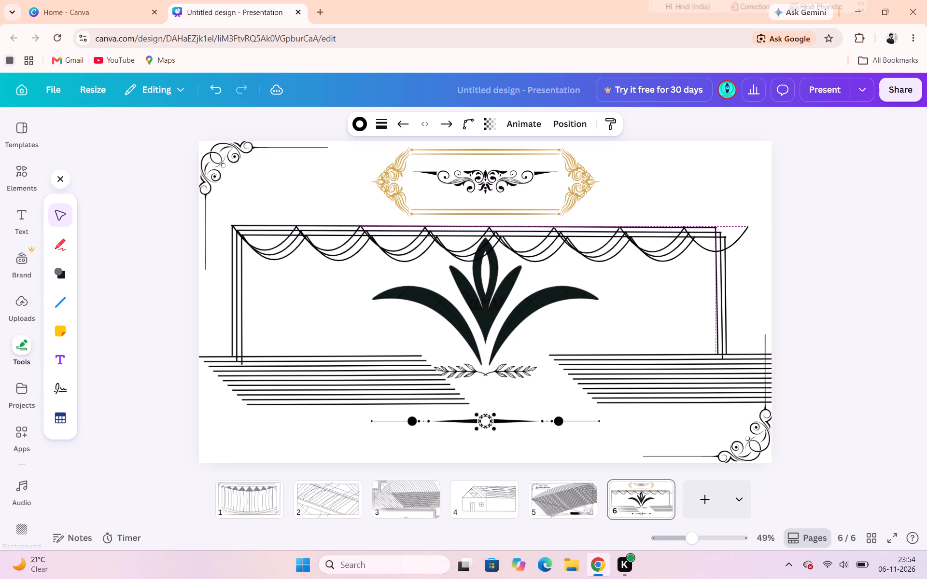
drag(720, 282, 720, 282)
click(681, 152)
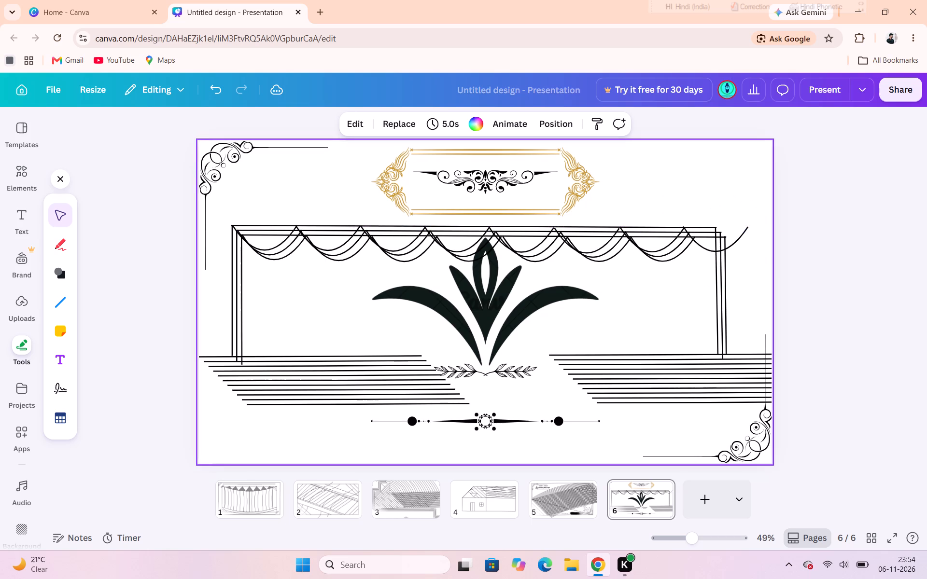
Duplicate the seventh swag's lowest curve twice and nest the copies below the eighth swag's first curve, starting on the middle and inner border lines.
click(666, 256)
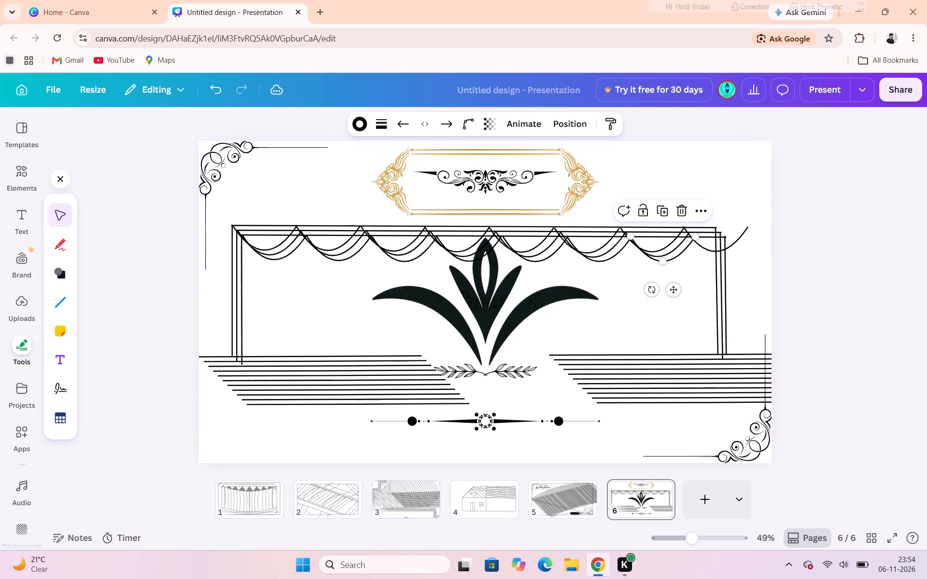
click(672, 249)
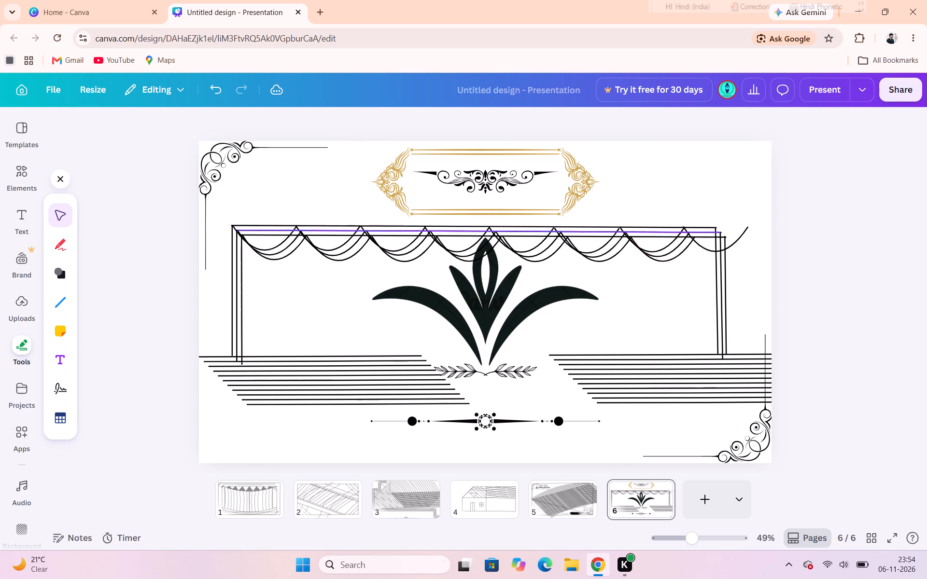
click(664, 259)
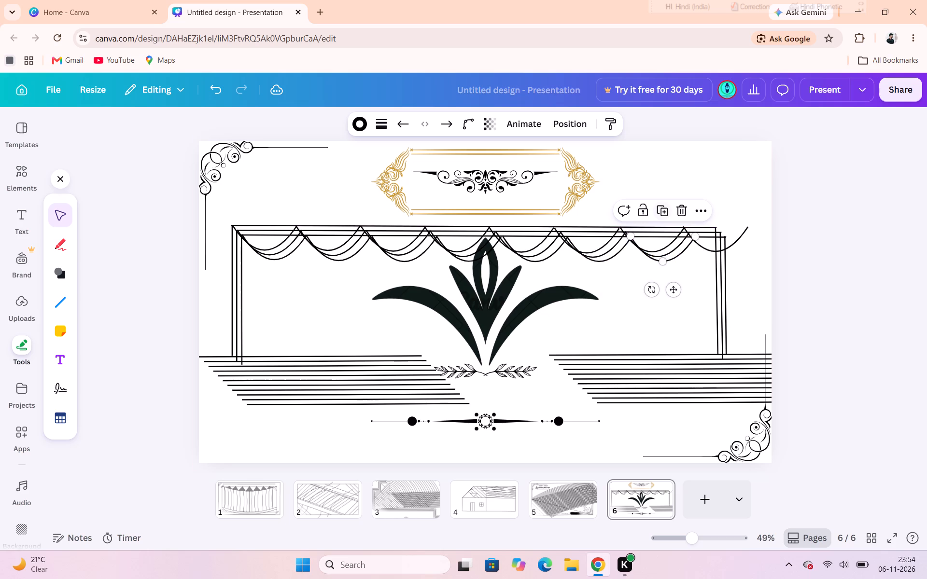
click(661, 211)
drag(682, 294, 735, 285)
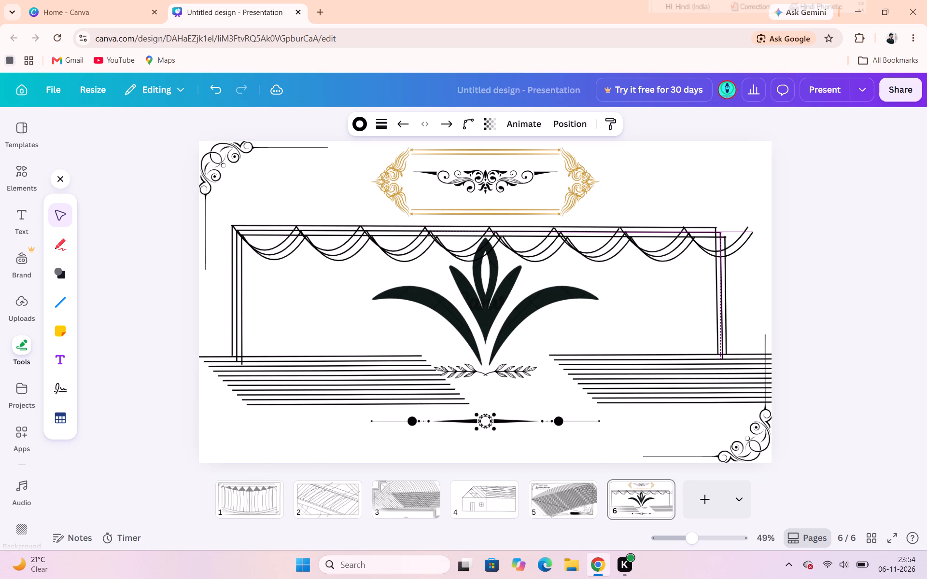
drag(735, 285, 739, 287)
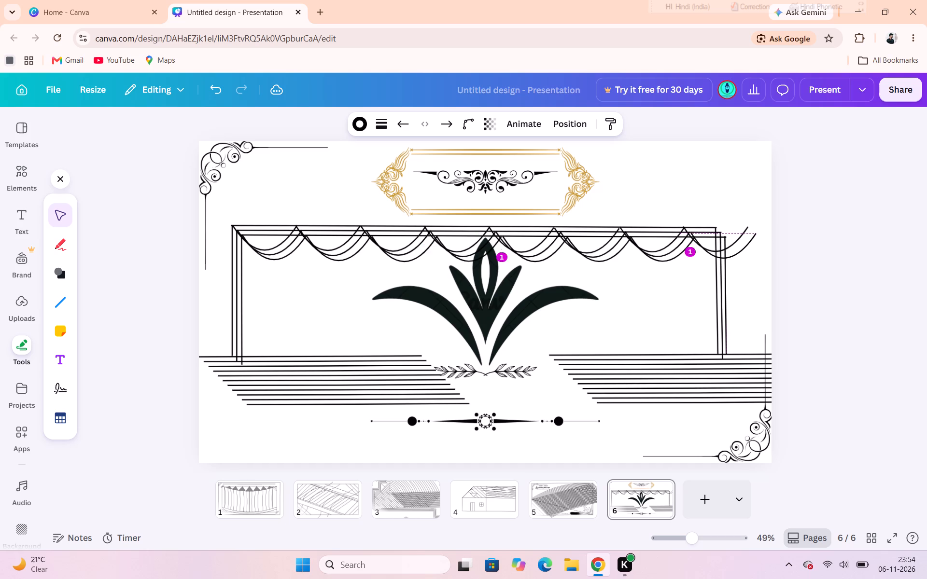
drag(739, 287, 736, 284)
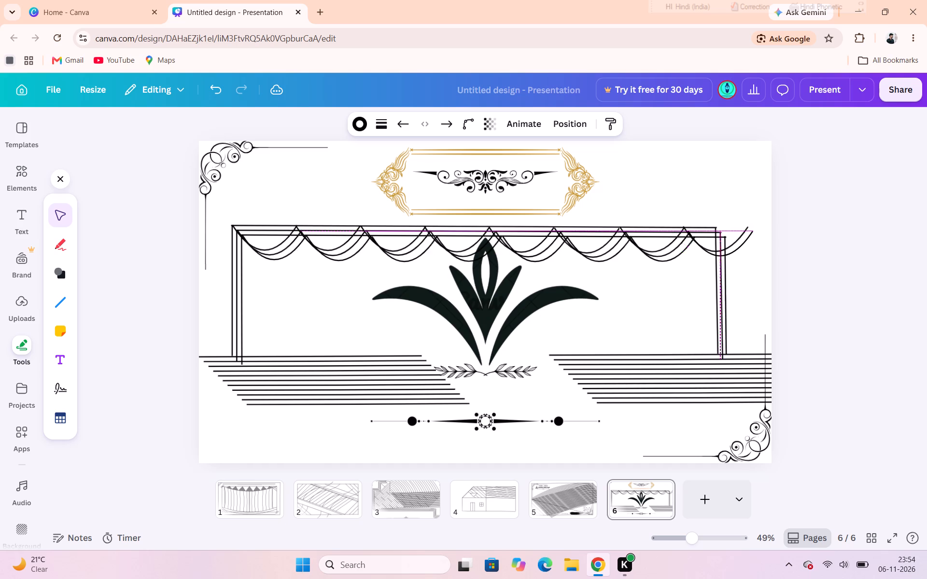
drag(736, 284, 737, 285)
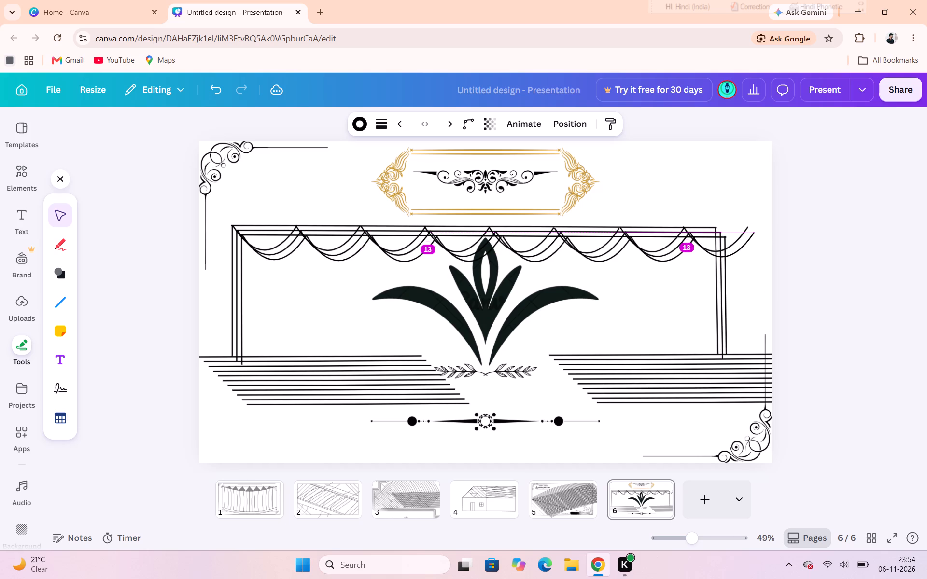
drag(737, 285, 736, 285)
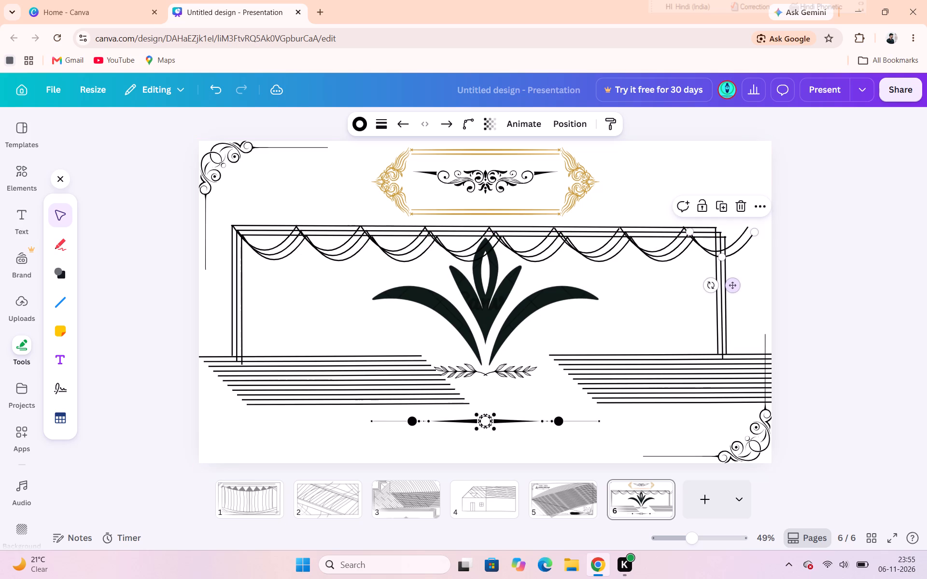
click(672, 262)
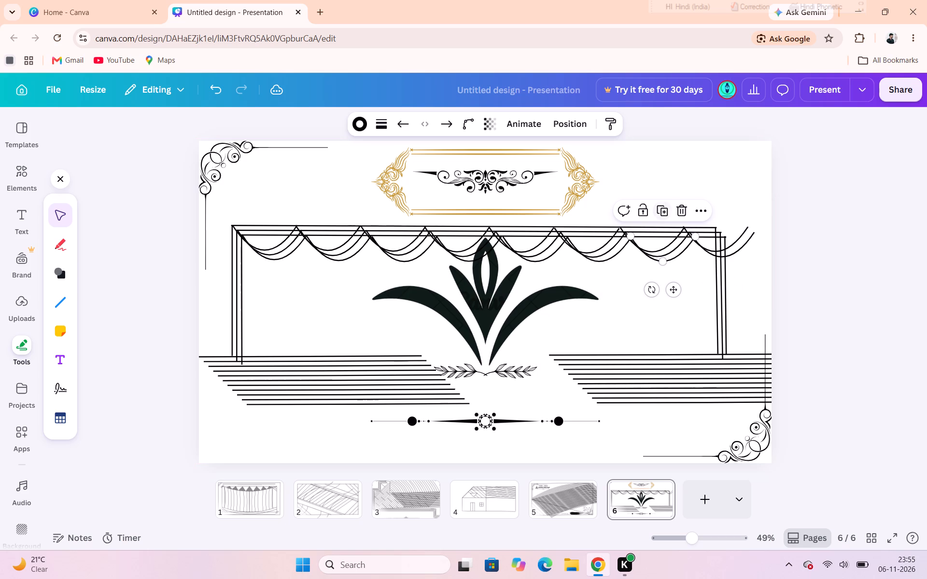
click(663, 210)
drag(678, 295, 736, 289)
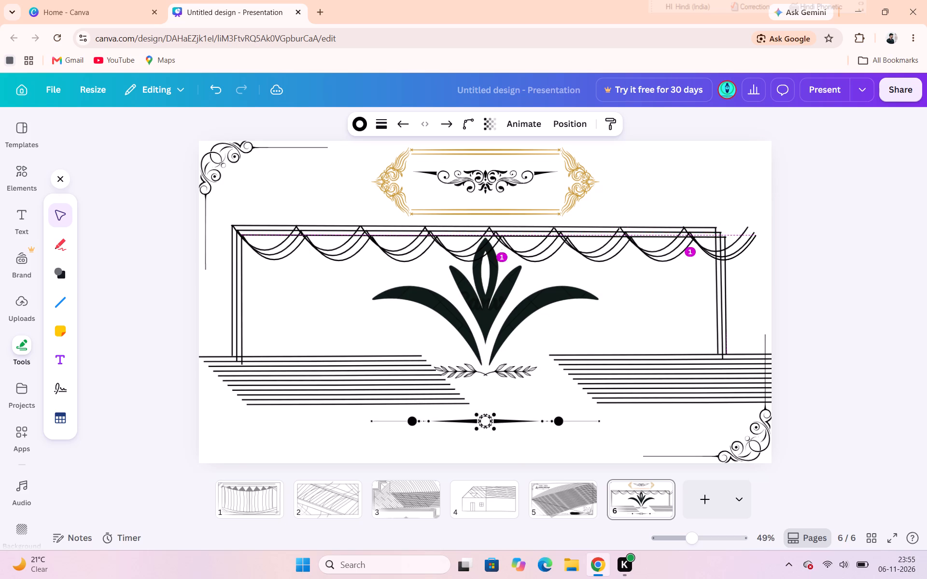
drag(736, 289, 737, 290)
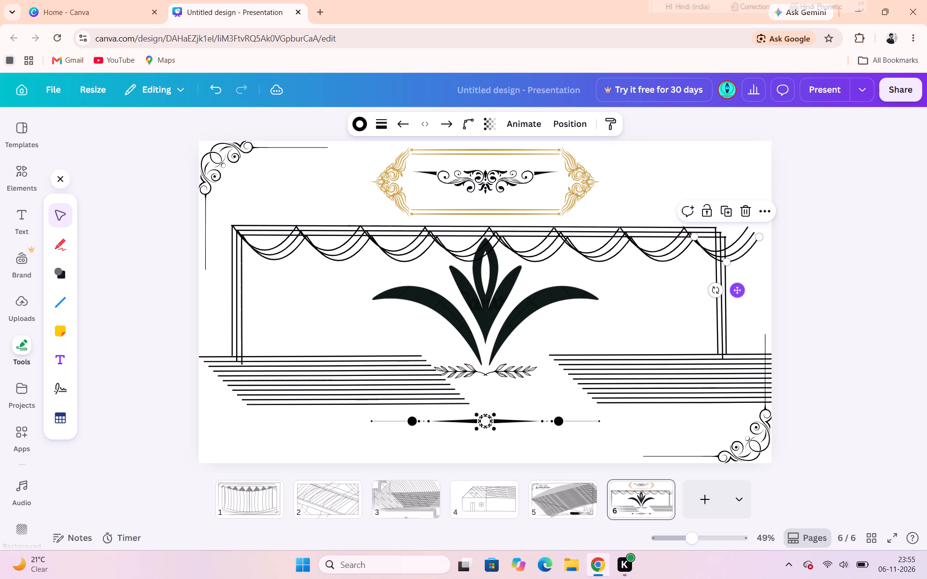
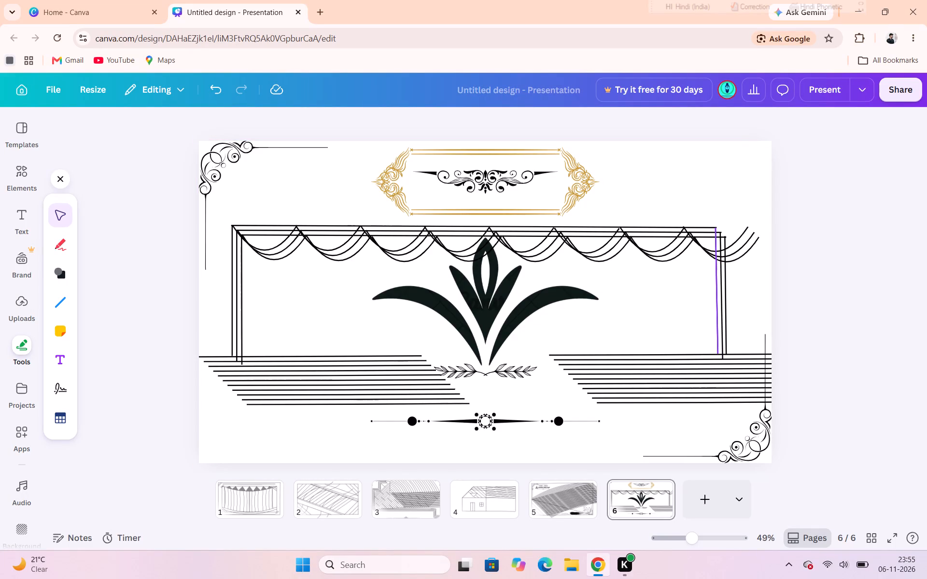
Move two of the border's right-side vertical lines outward to hang from the ends of the eighth swag's lowest and middle curves.
drag(727, 298, 765, 300)
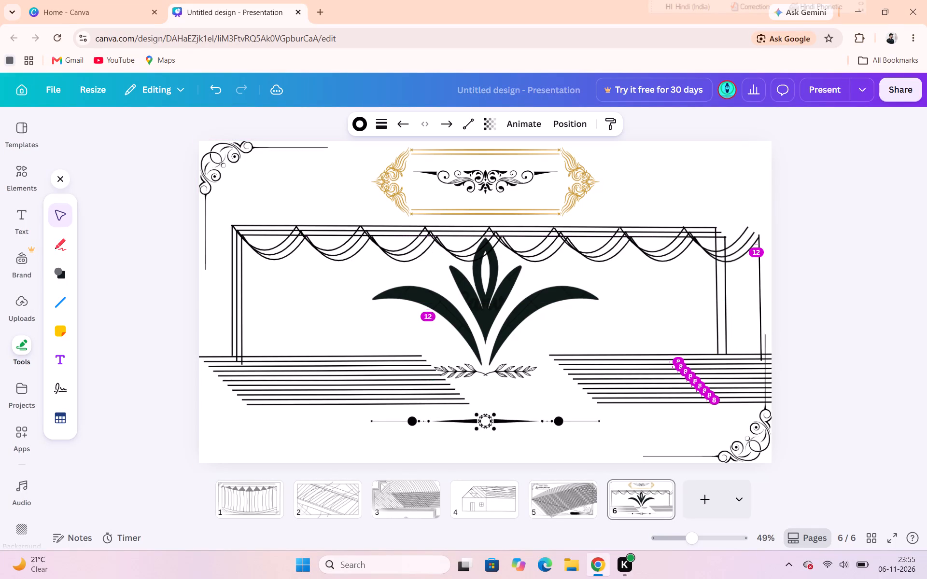
drag(765, 300, 767, 303)
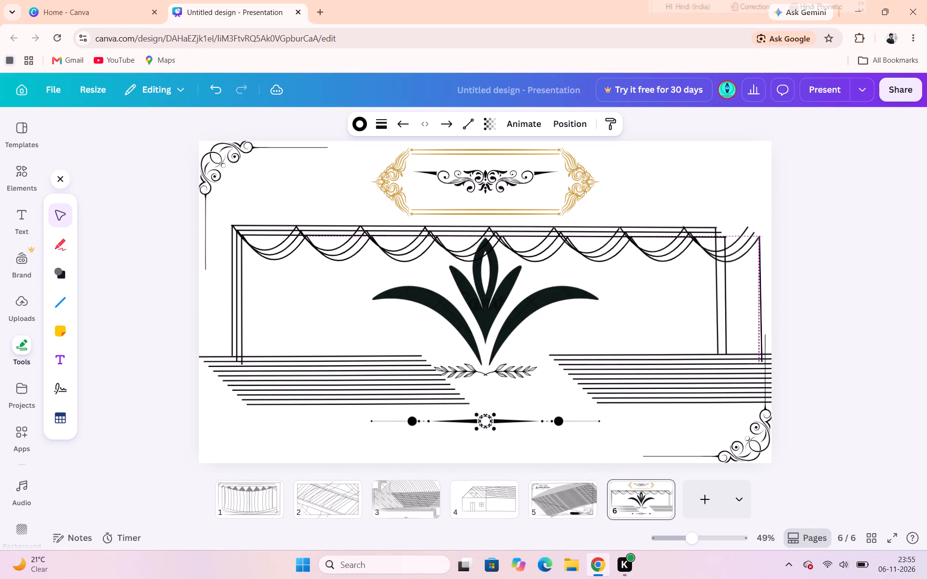
drag(767, 303, 766, 303)
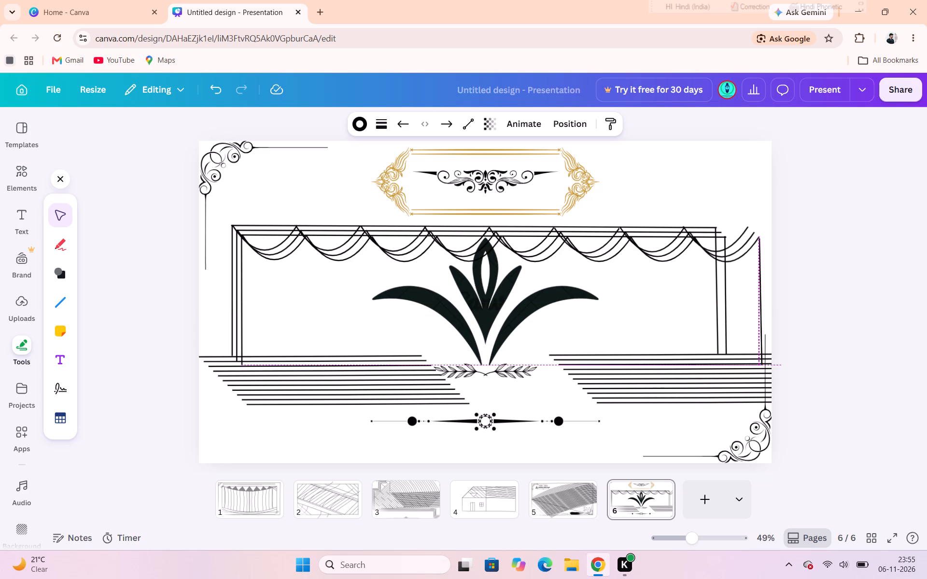
drag(766, 303, 766, 303)
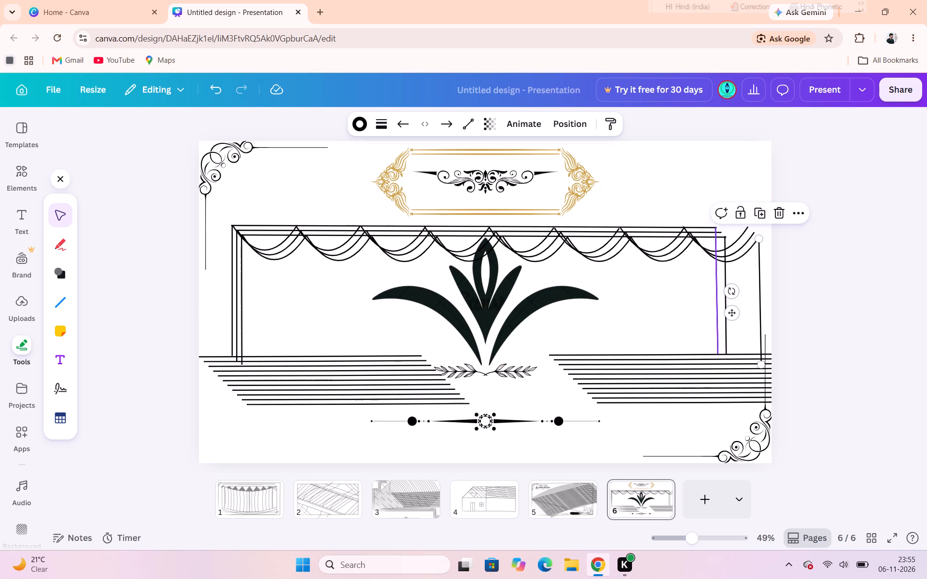
drag(725, 281, 764, 284)
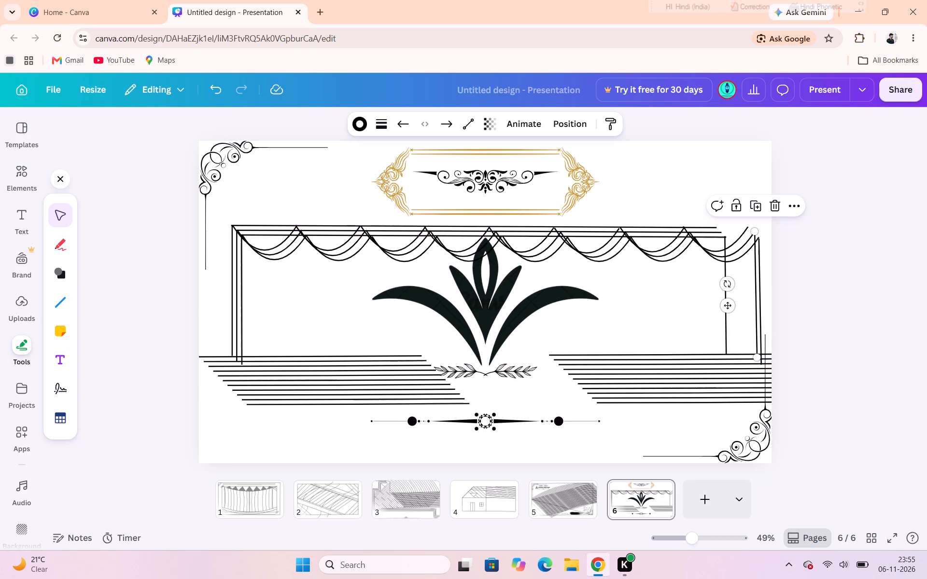
click(797, 269)
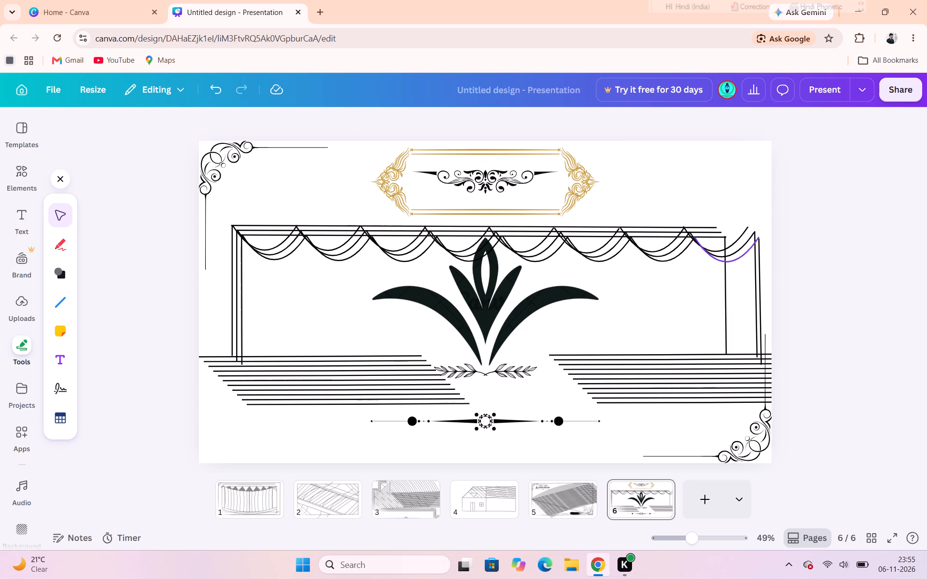
Move the remaining right-side vertical line to the eighth swag's top curve end and lengthen it down to the striped floor's top line.
click(724, 276)
drag(724, 276, 753, 268)
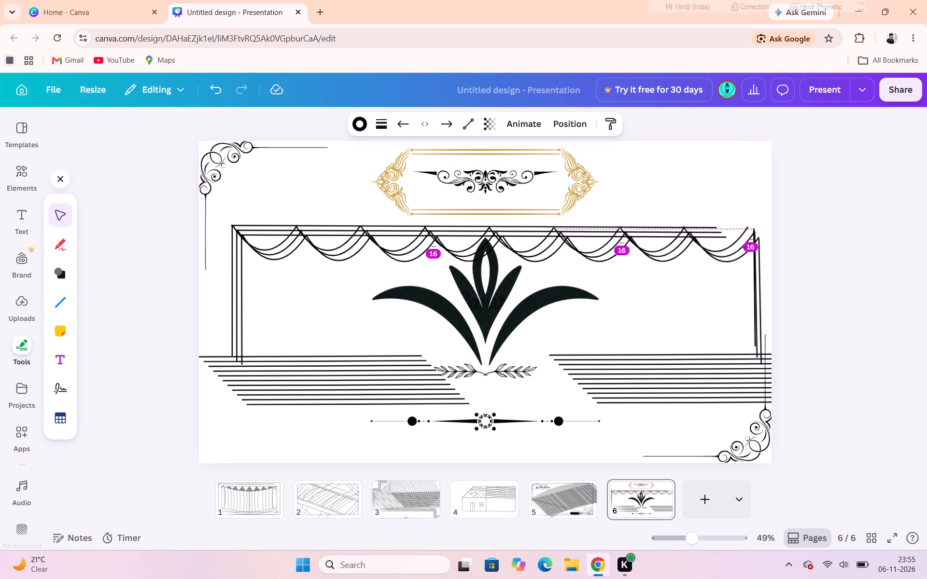
drag(753, 268, 748, 268)
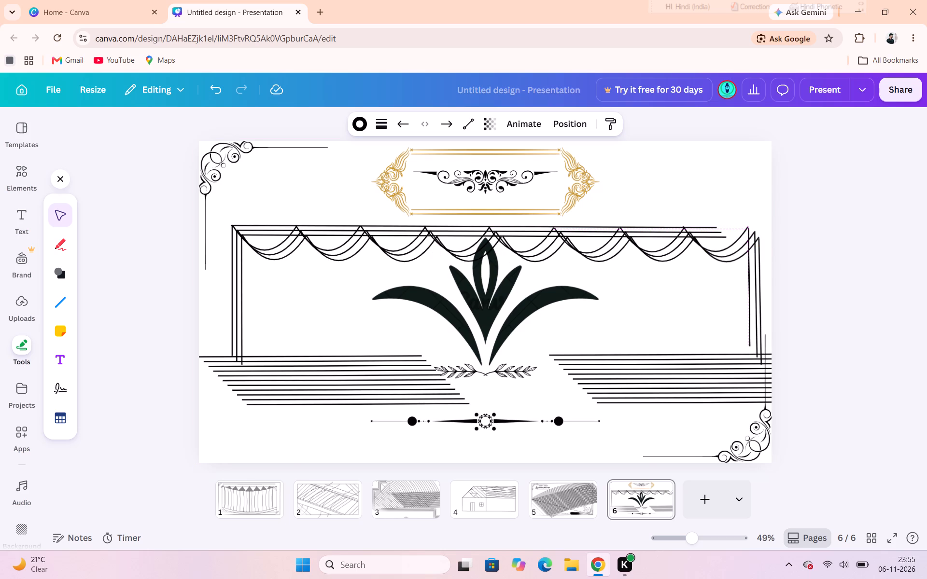
drag(748, 268, 748, 267)
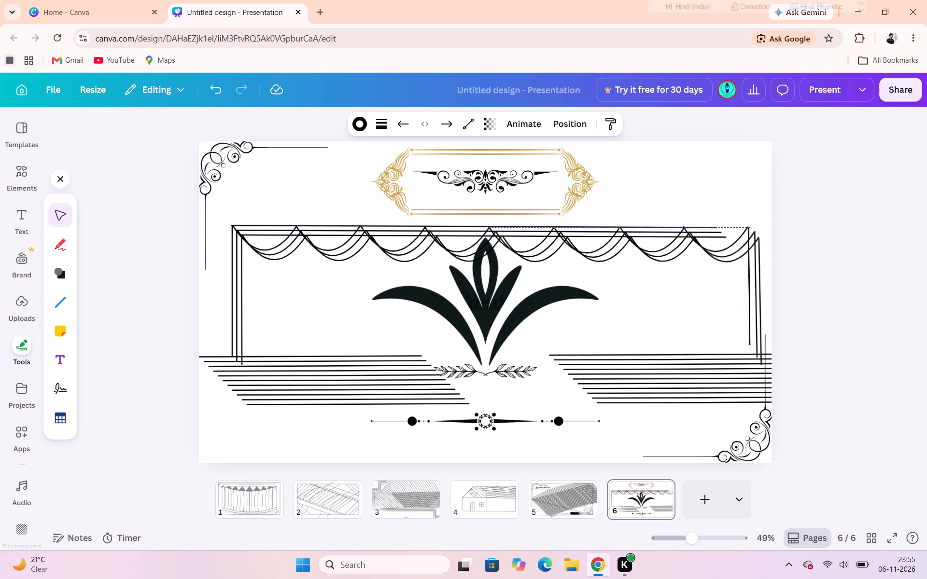
drag(748, 267, 748, 266)
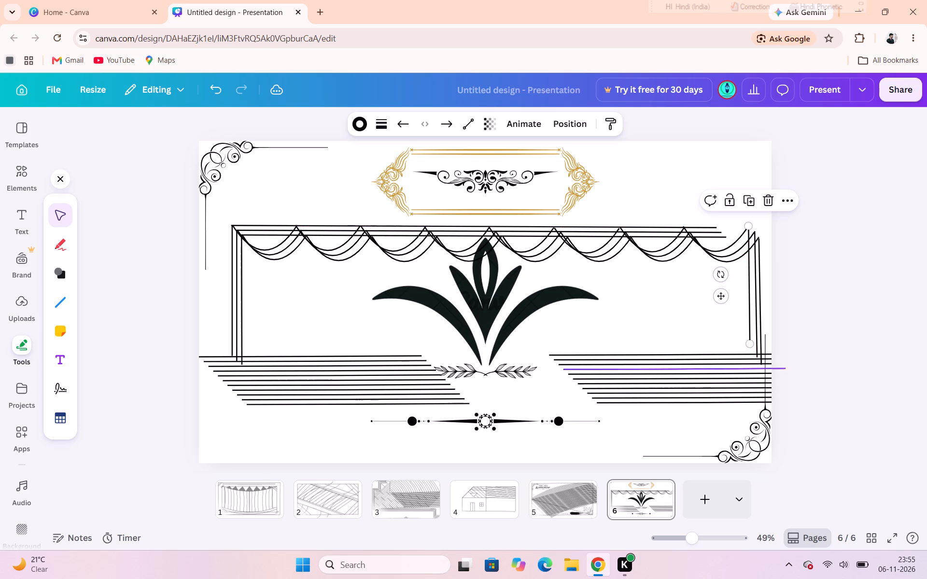
drag(751, 343, 753, 356)
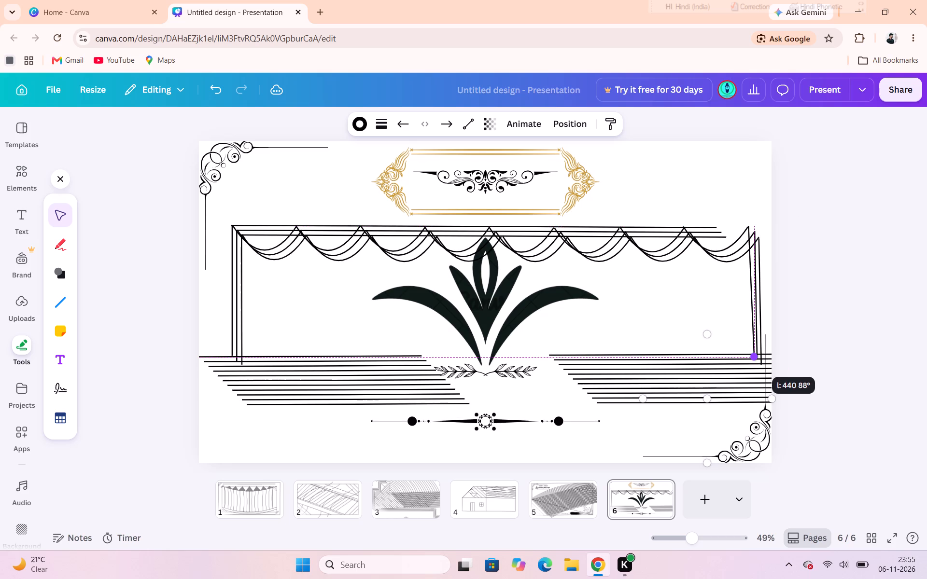
drag(753, 356, 749, 355)
click(799, 322)
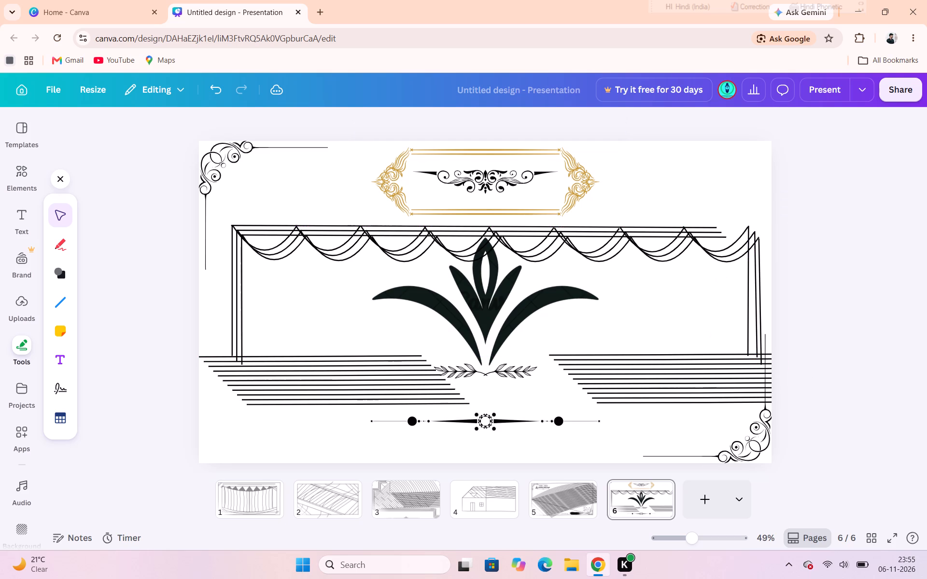
Extend the lowest of the three top border lines to the outermost right-side vertical line.
click(756, 330)
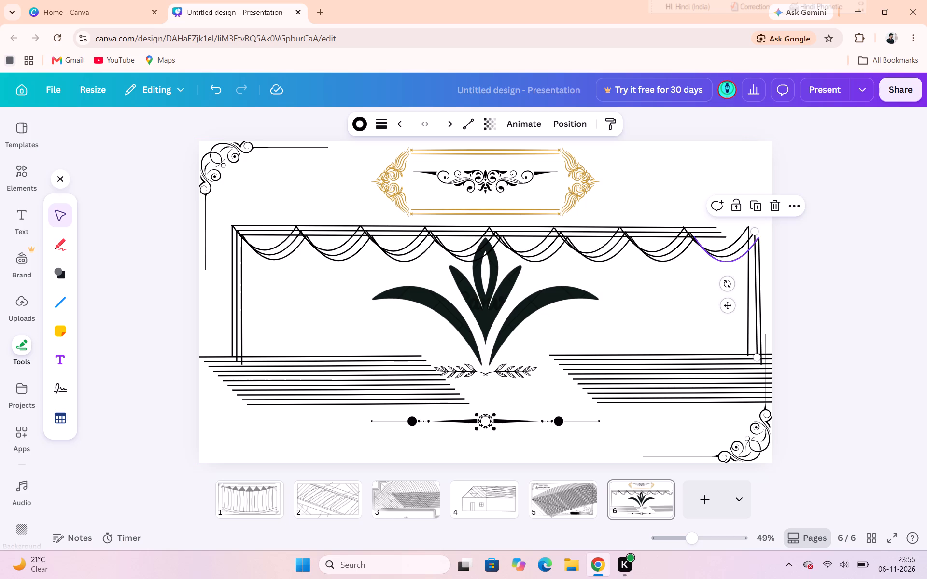
click(719, 234)
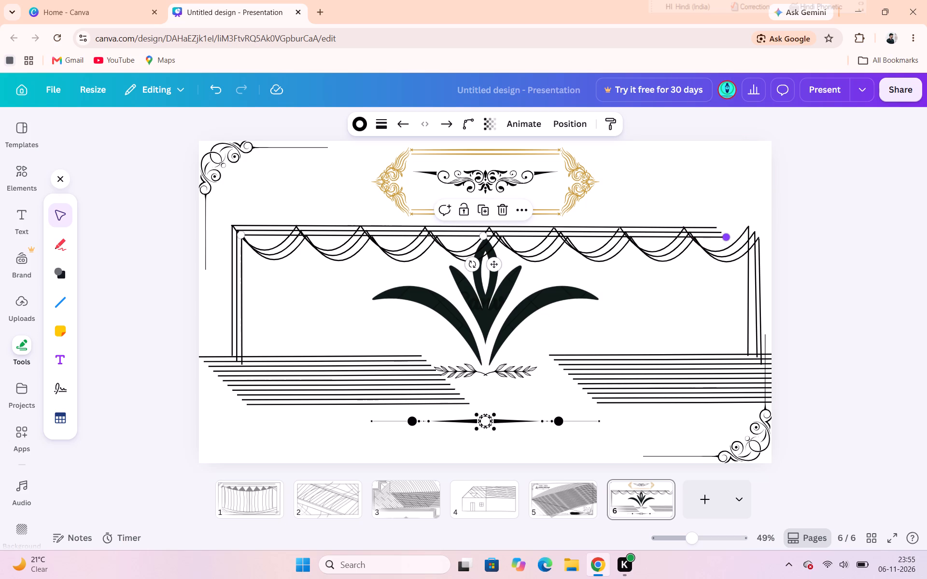
drag(725, 238, 753, 236)
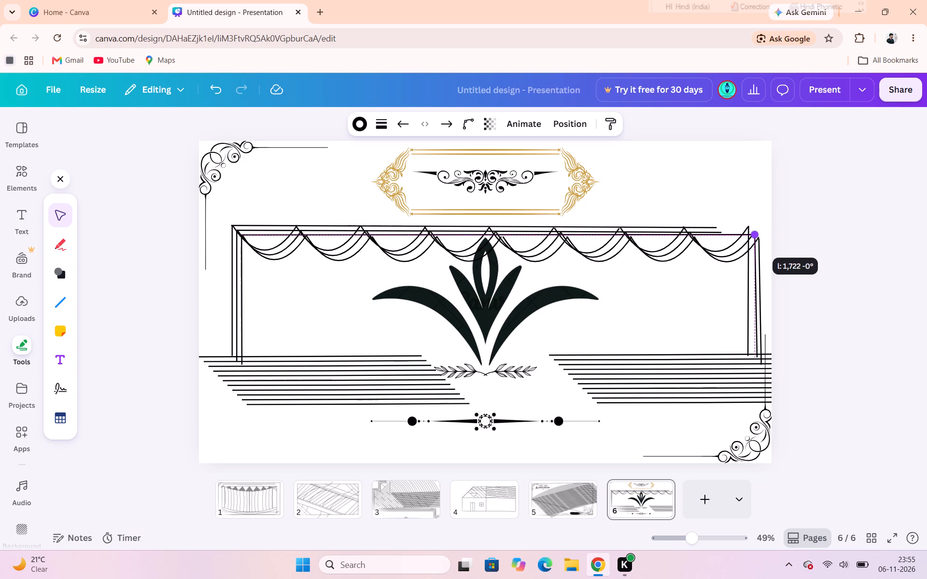
drag(753, 236, 759, 239)
click(792, 234)
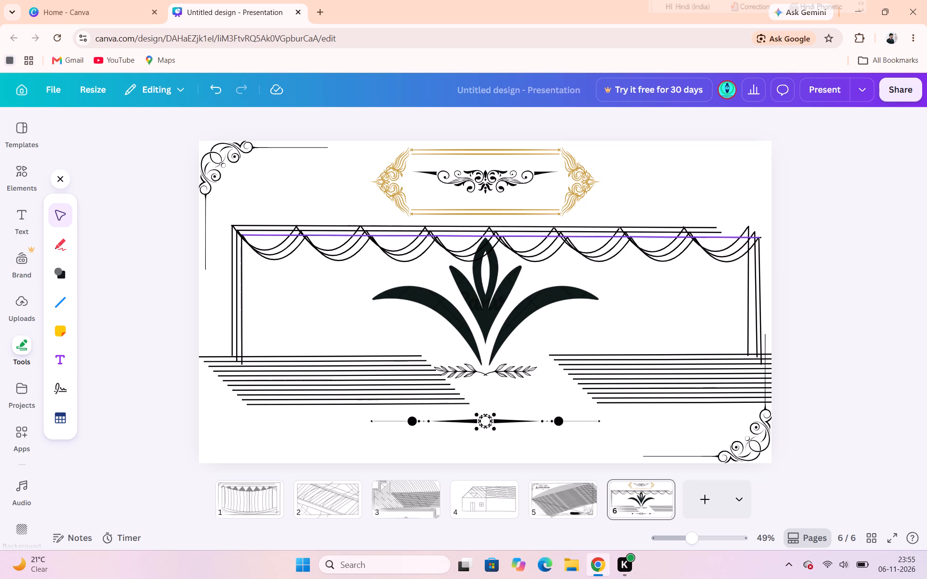
Extend the uppermost top border line to the top of the innermost right-side vertical line.
click(718, 233)
click(713, 231)
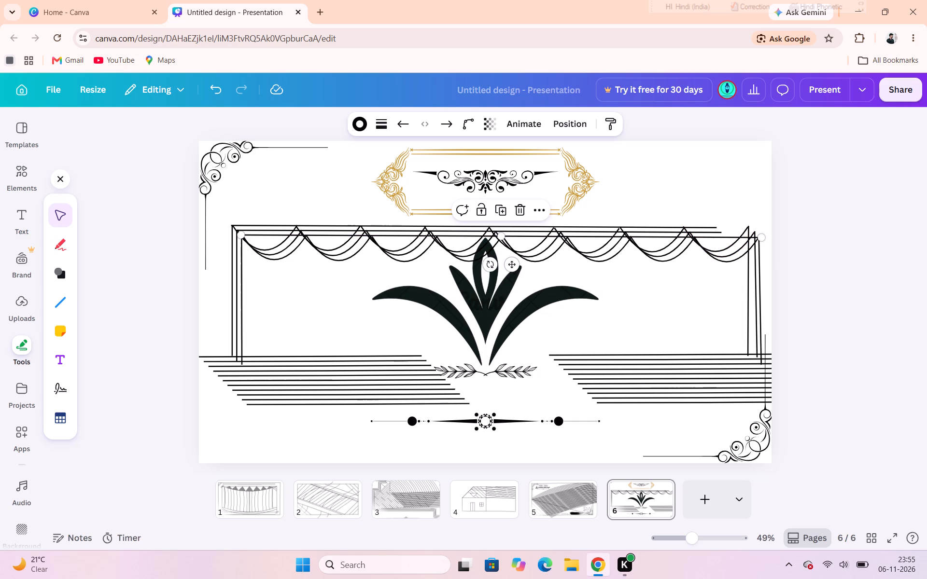
double_click(713, 231)
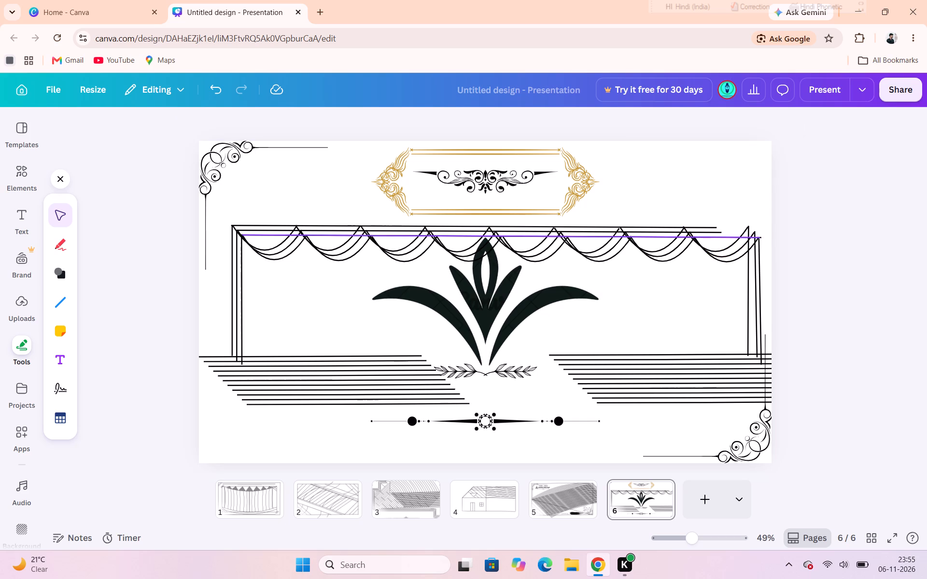
click(709, 229)
click(706, 221)
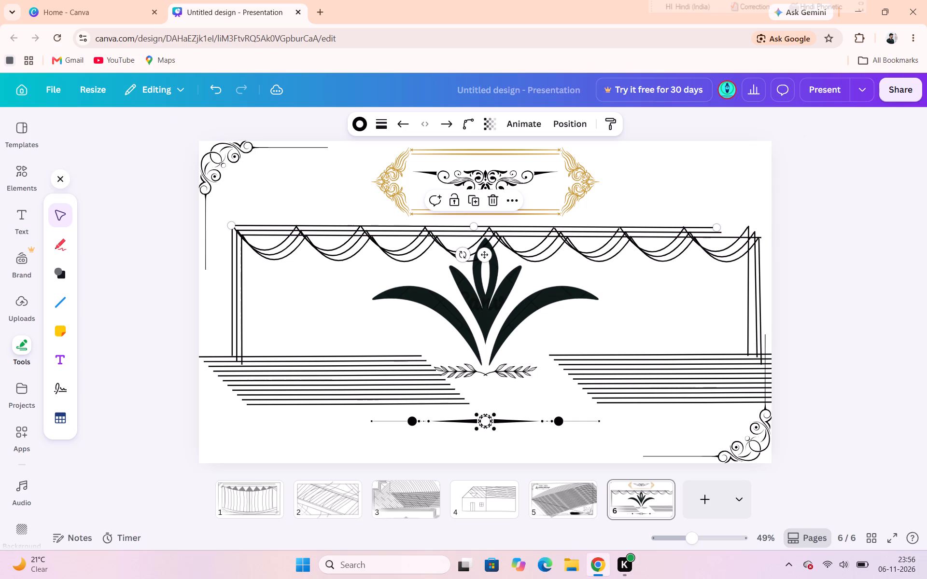
drag(718, 225, 747, 226)
click(792, 213)
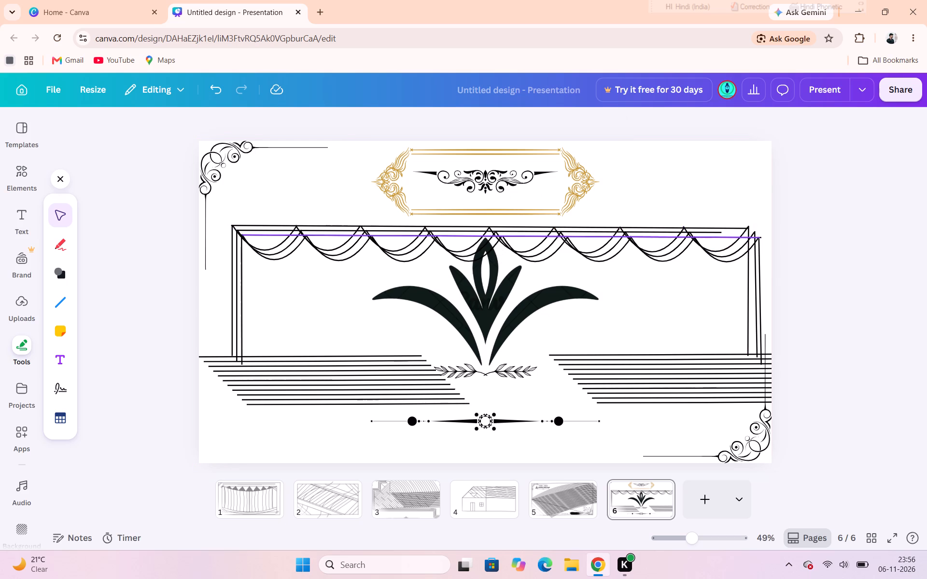
Extend the middle top border line to the middle right-side vertical line at the eighth swag's end.
click(708, 228)
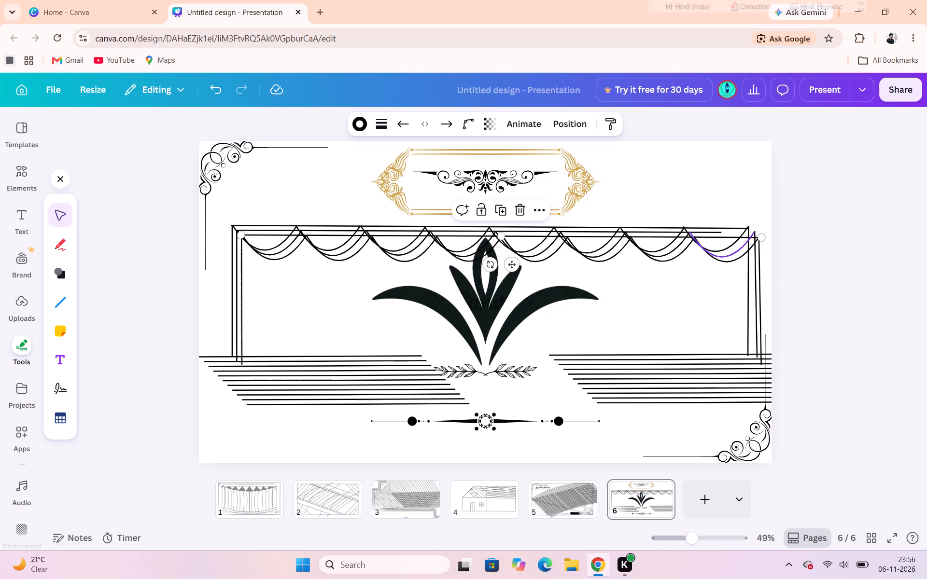
click(682, 231)
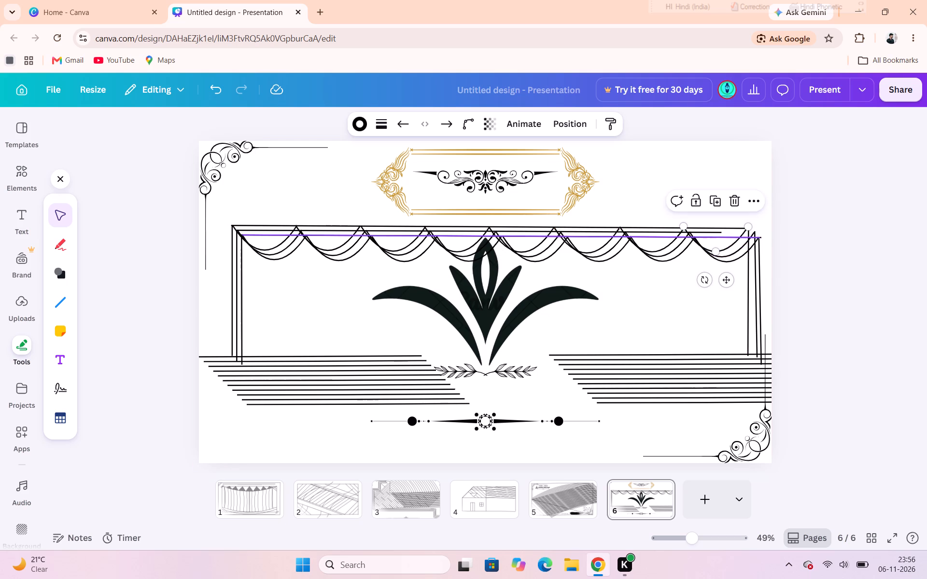
click(720, 231)
click(730, 210)
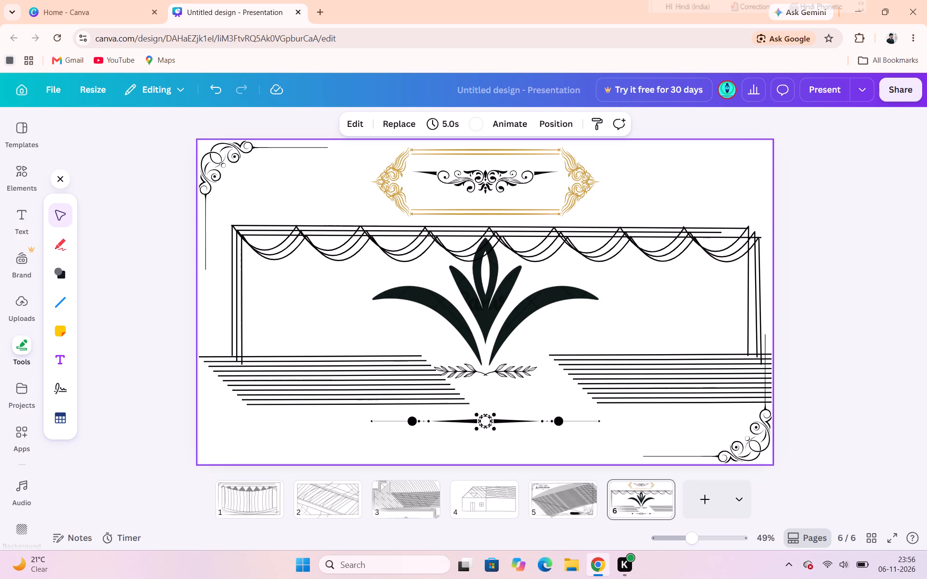
click(536, 228)
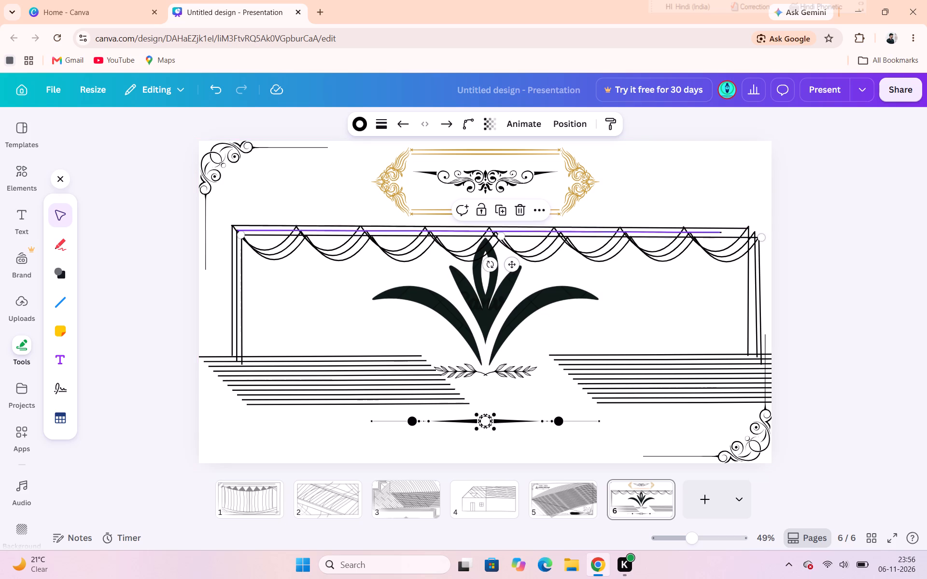
click(514, 220)
click(537, 217)
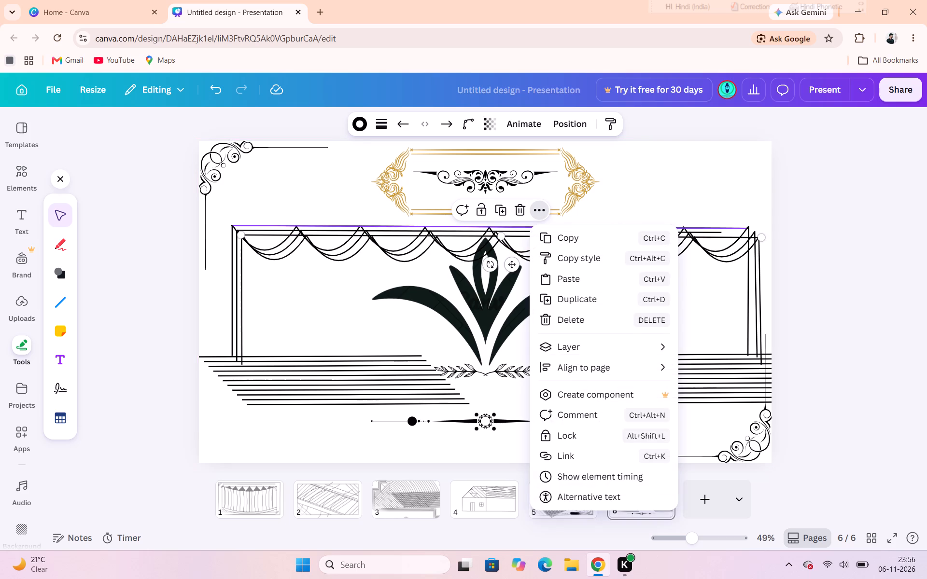
click(516, 230)
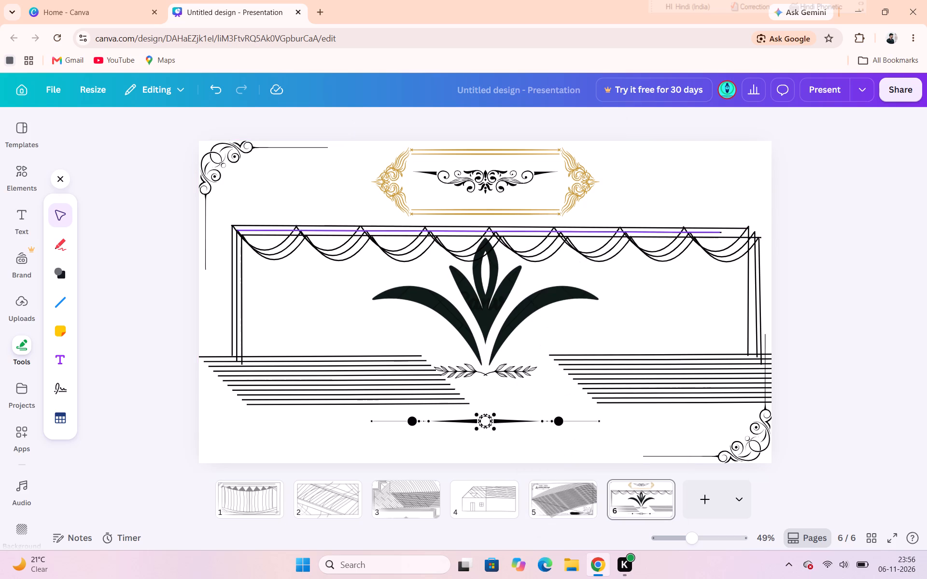
click(537, 224)
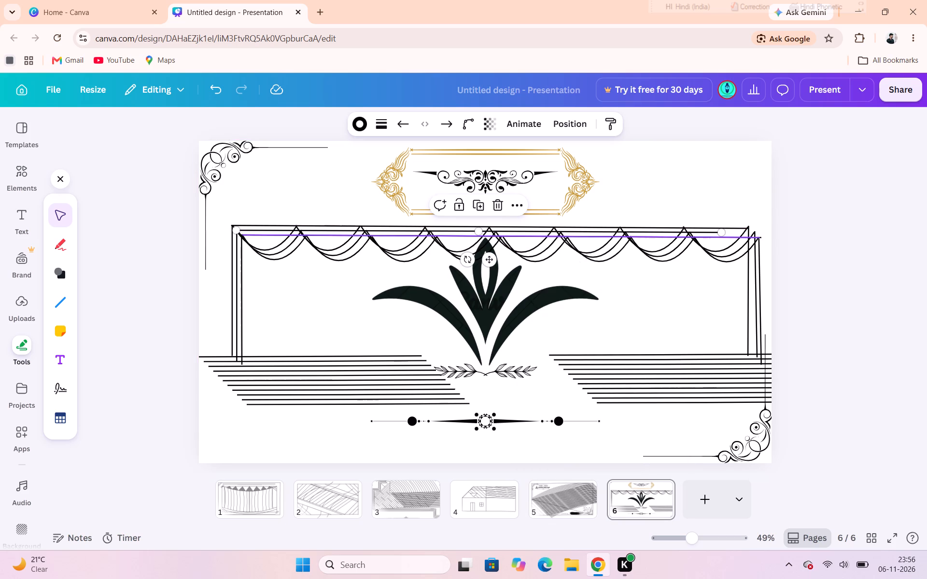
drag(720, 230, 747, 232)
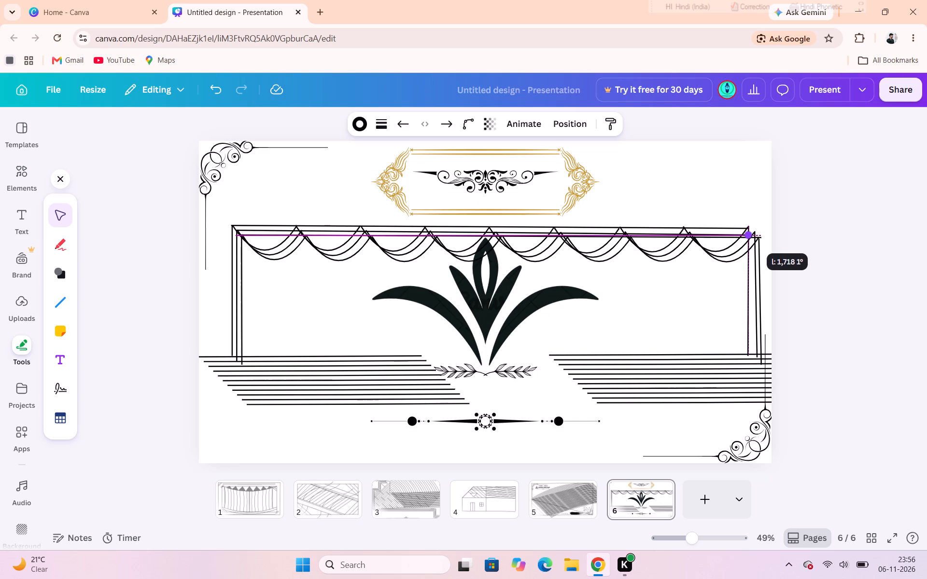
drag(747, 232, 754, 231)
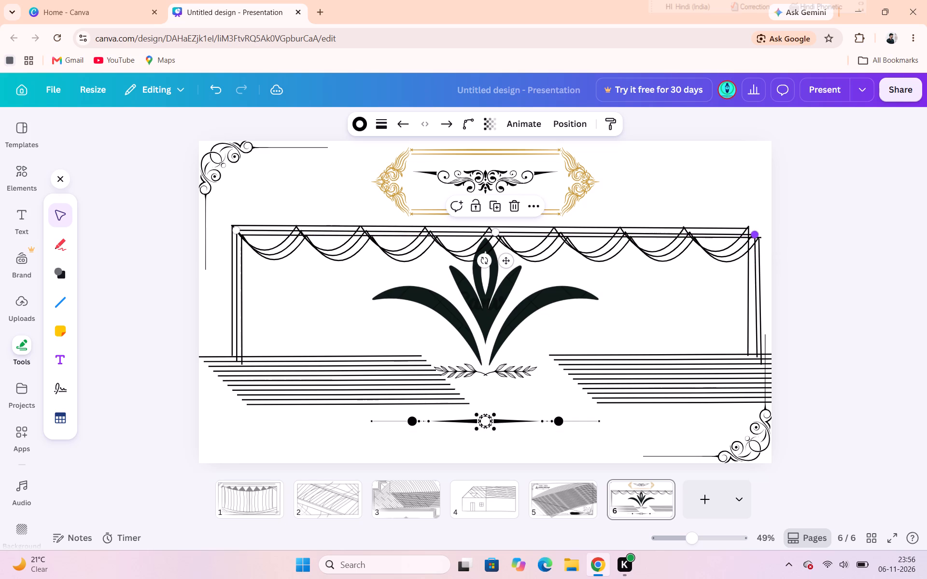
click(826, 209)
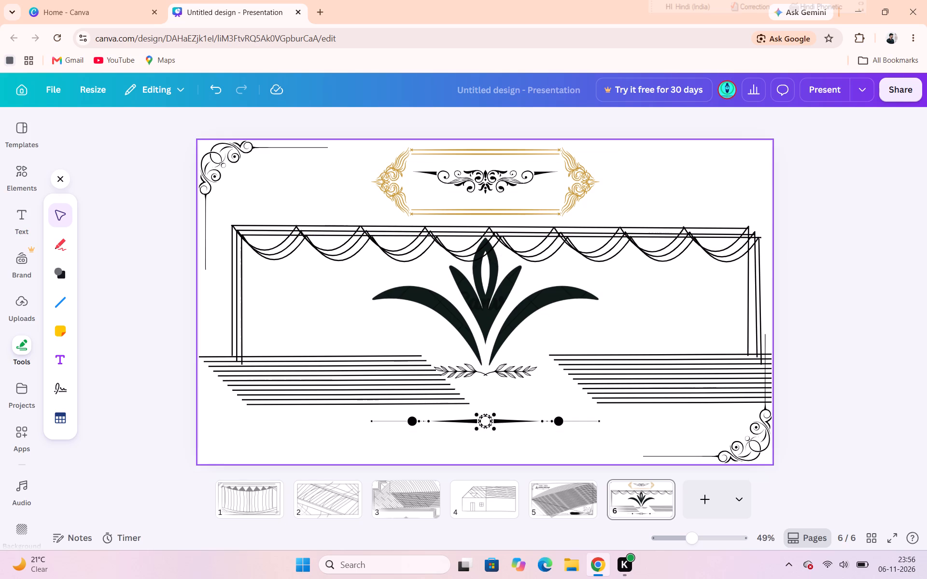
Raise the middle top border line's right end slightly to meet the top of the middle vertical line.
click(748, 224)
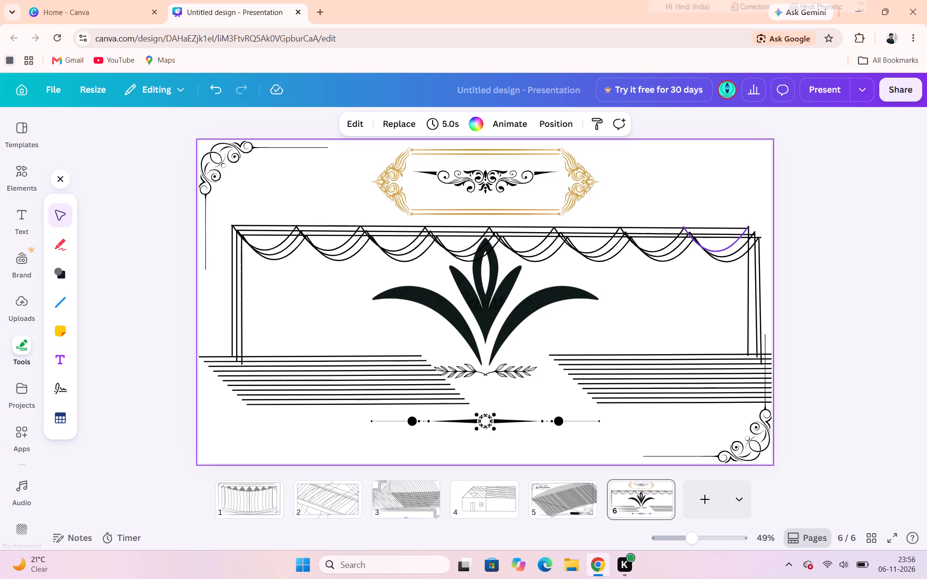
click(720, 226)
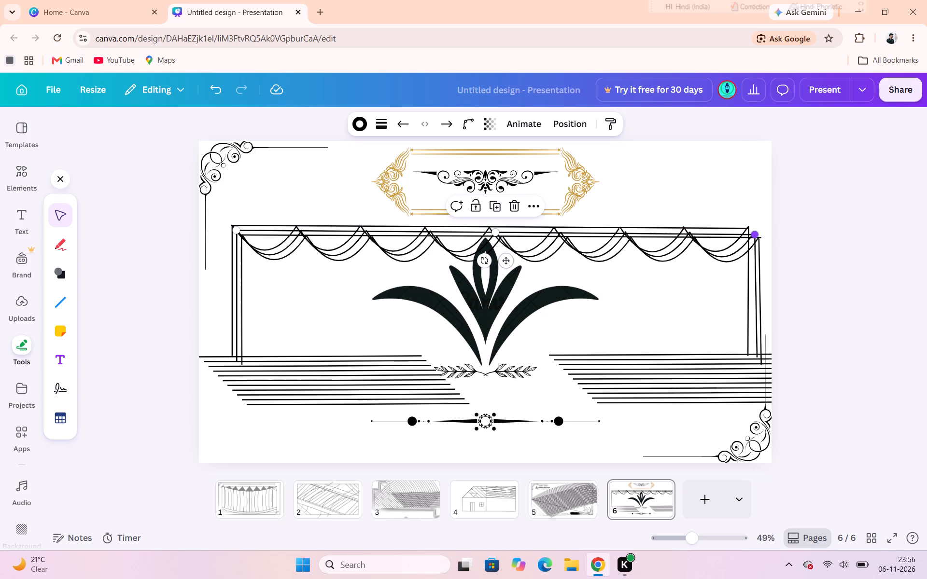
click(755, 232)
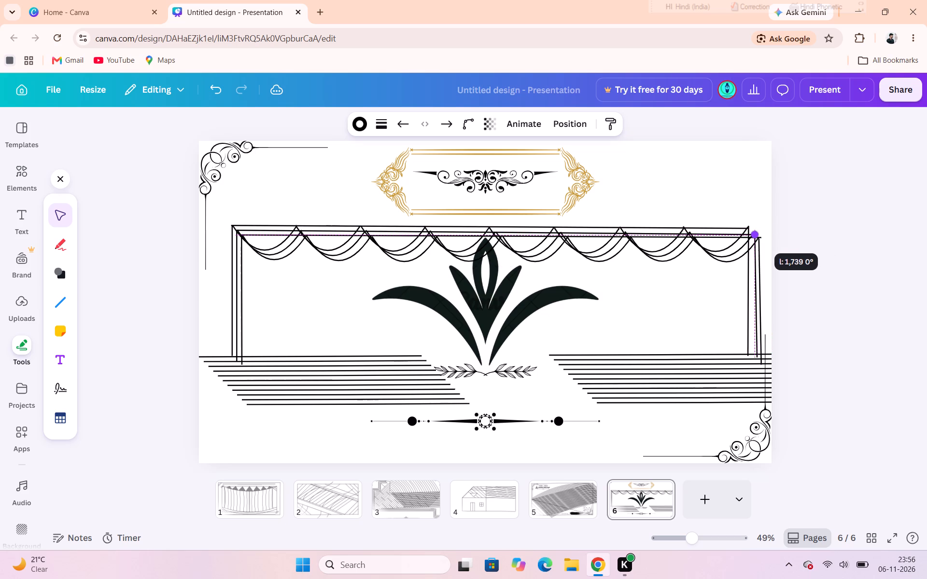
click(856, 190)
click(874, 249)
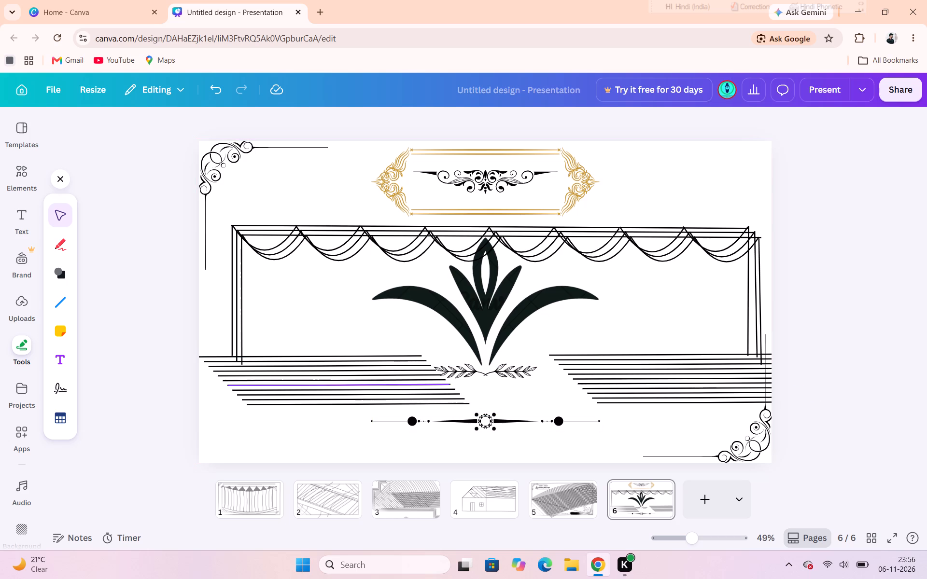
Draw a nearly horizontal line below the dotted divider, from the page's left edge to the bottom-right corner ornament.
click(60, 299)
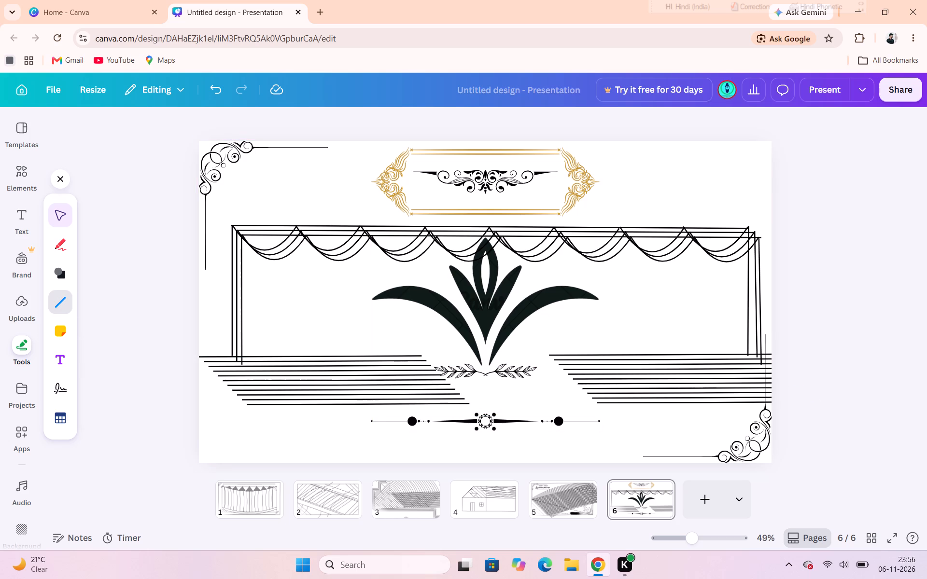
drag(197, 448, 466, 455)
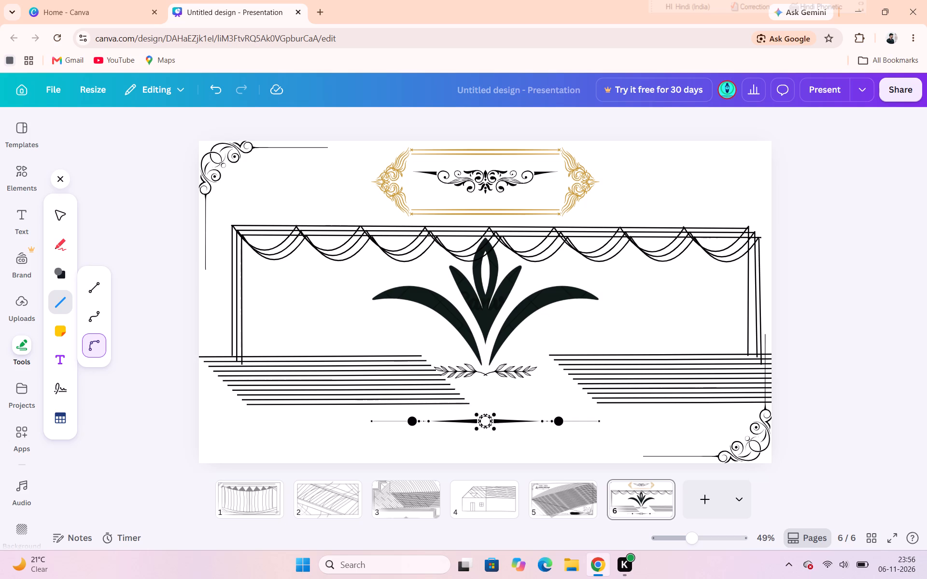
drag(466, 455, 201, 434)
drag(201, 434, 378, 428)
drag(378, 428, 645, 439)
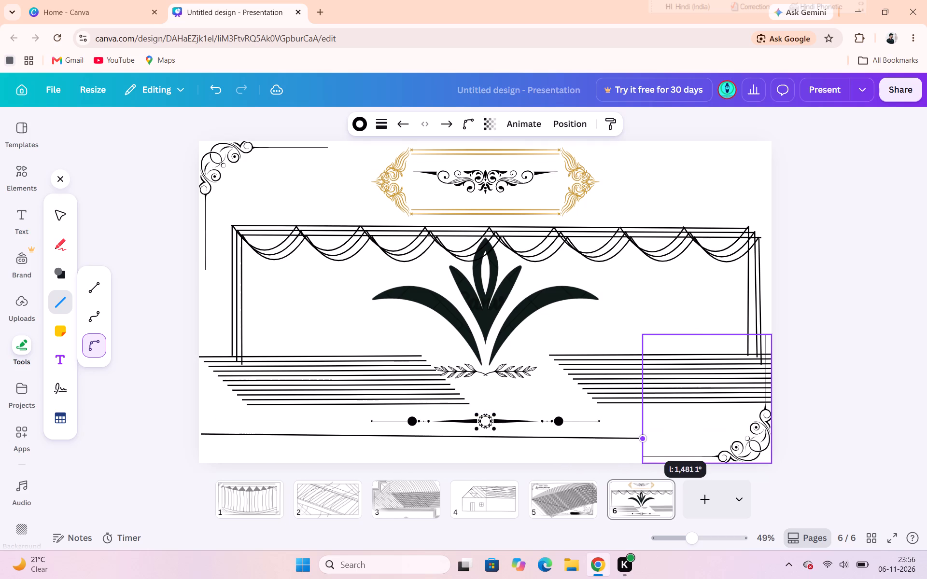
drag(645, 439, 779, 432)
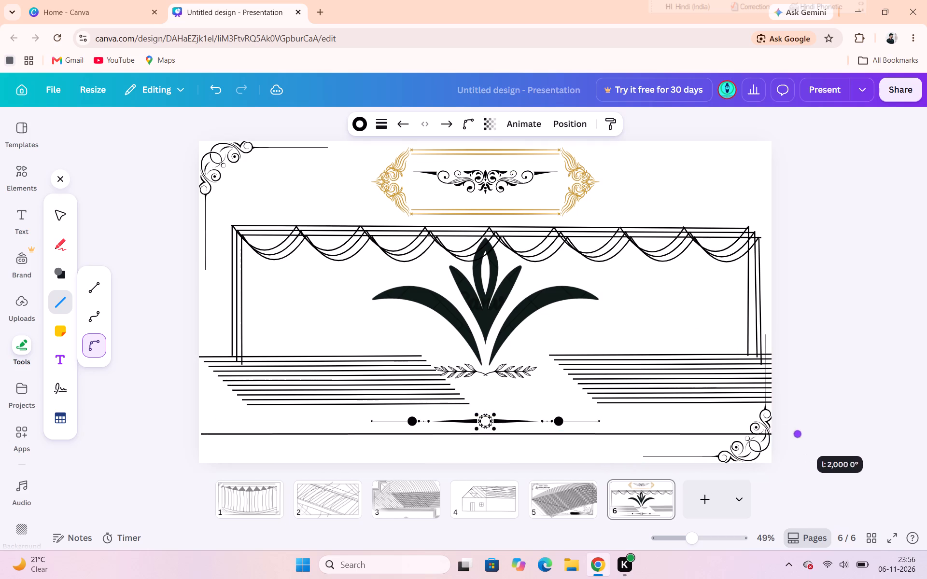
drag(779, 432, 749, 431)
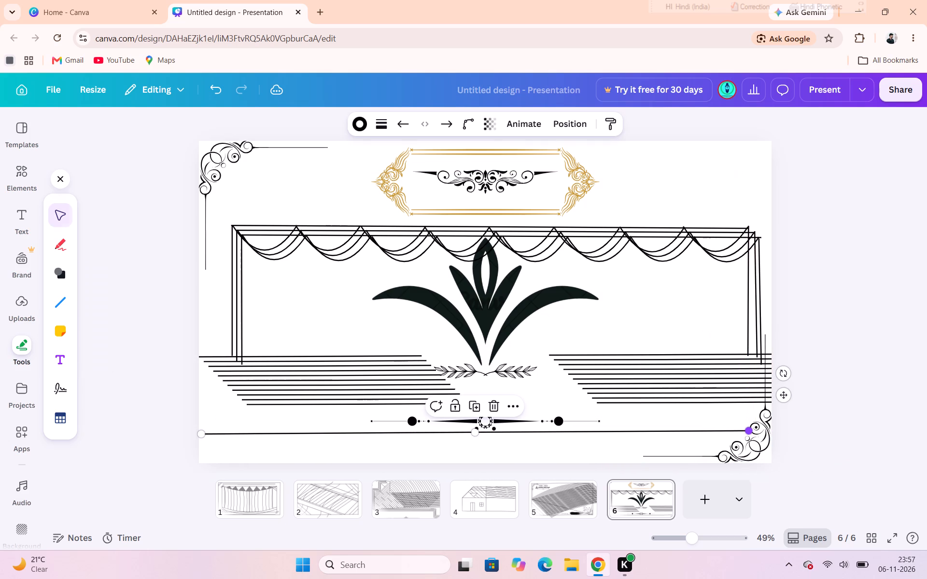
click(876, 404)
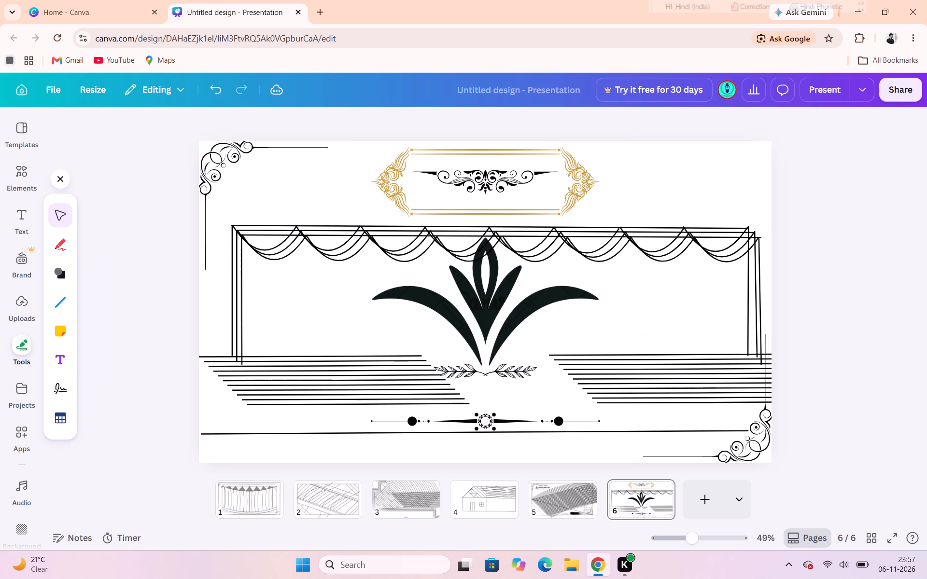
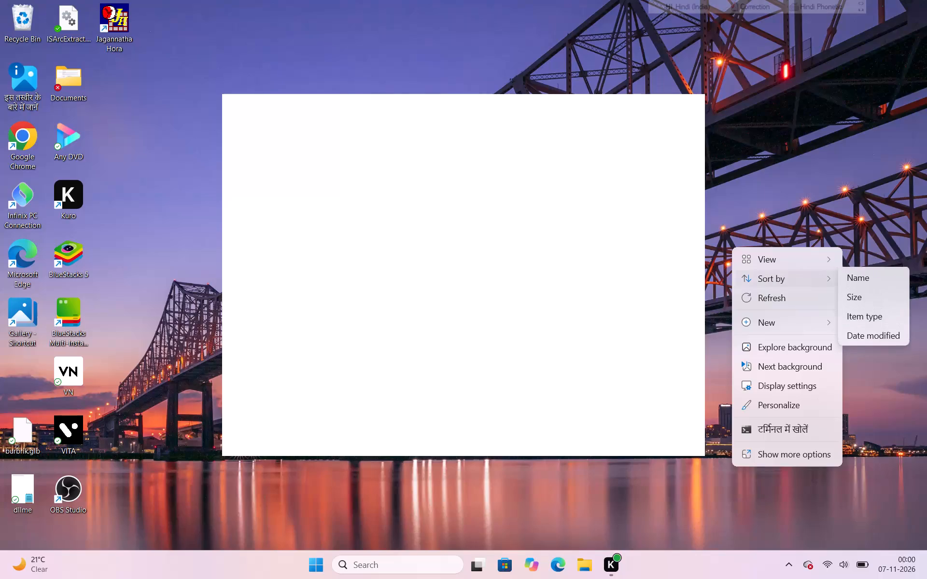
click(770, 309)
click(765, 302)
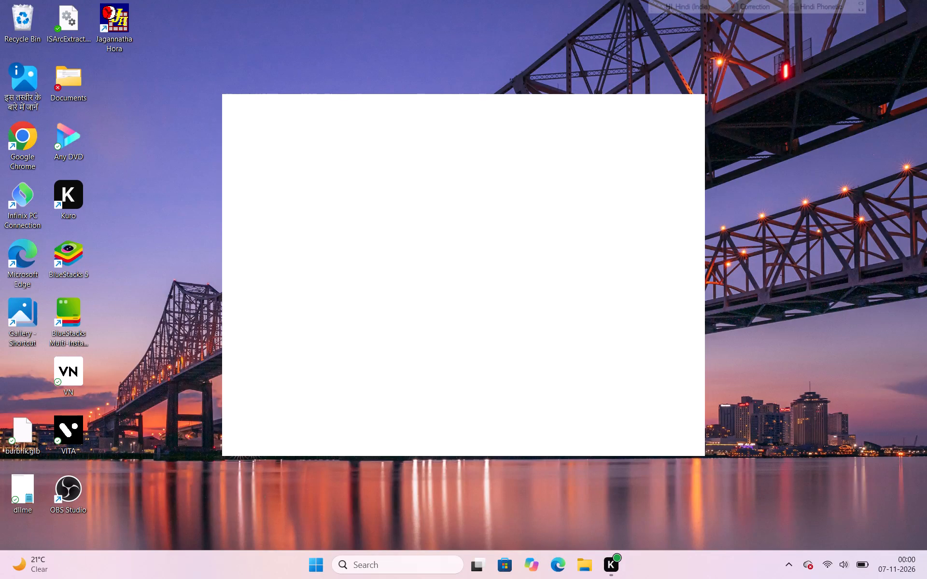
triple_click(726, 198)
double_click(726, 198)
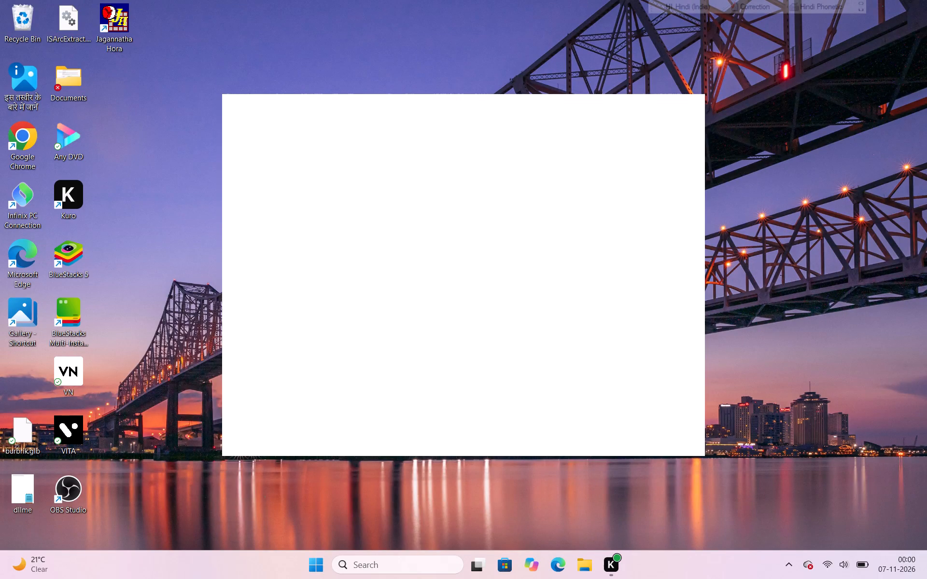